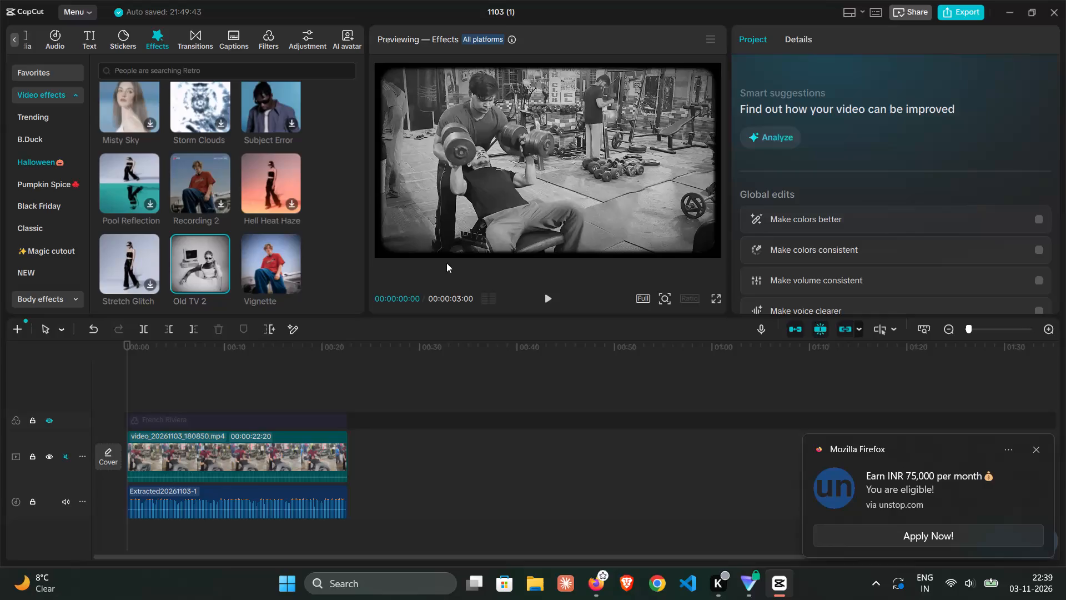
Dismiss the desktop notification and play the preview of the Old TV 2 effect on the gym video.
click(1039, 450)
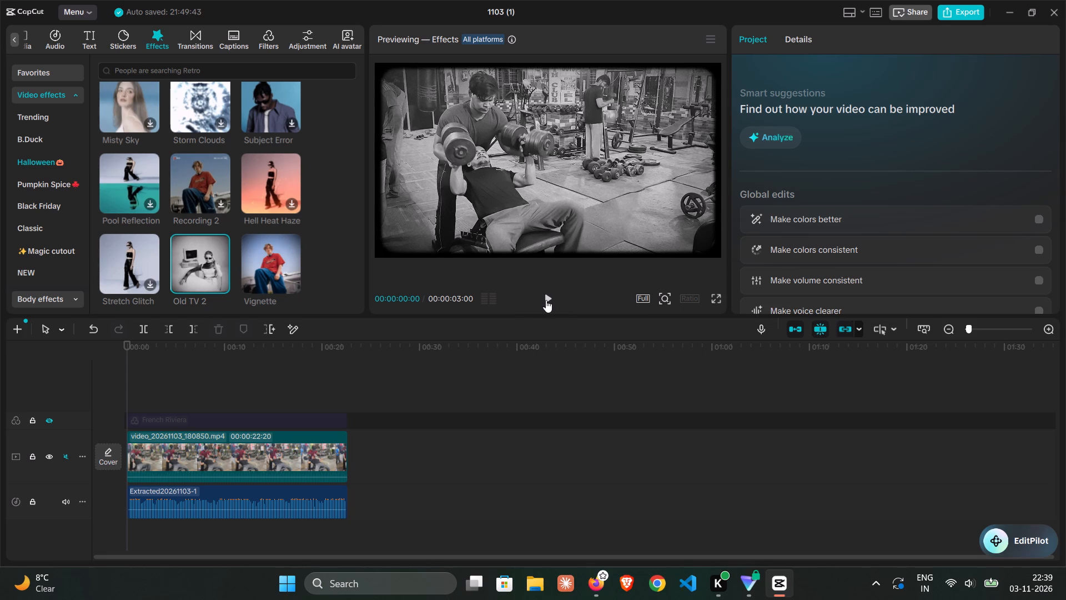
click(546, 300)
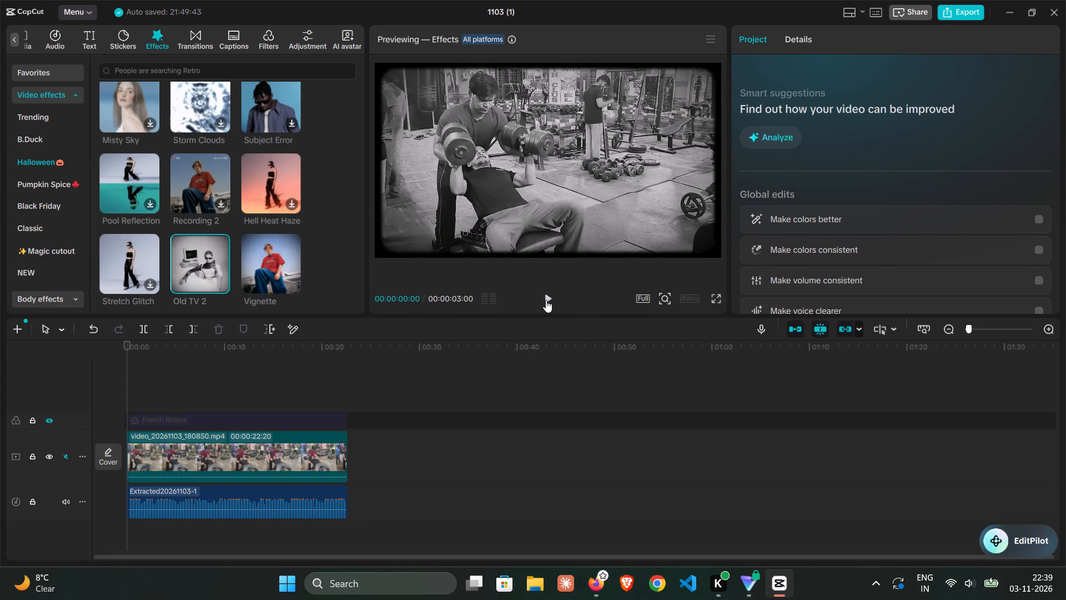
click(546, 300)
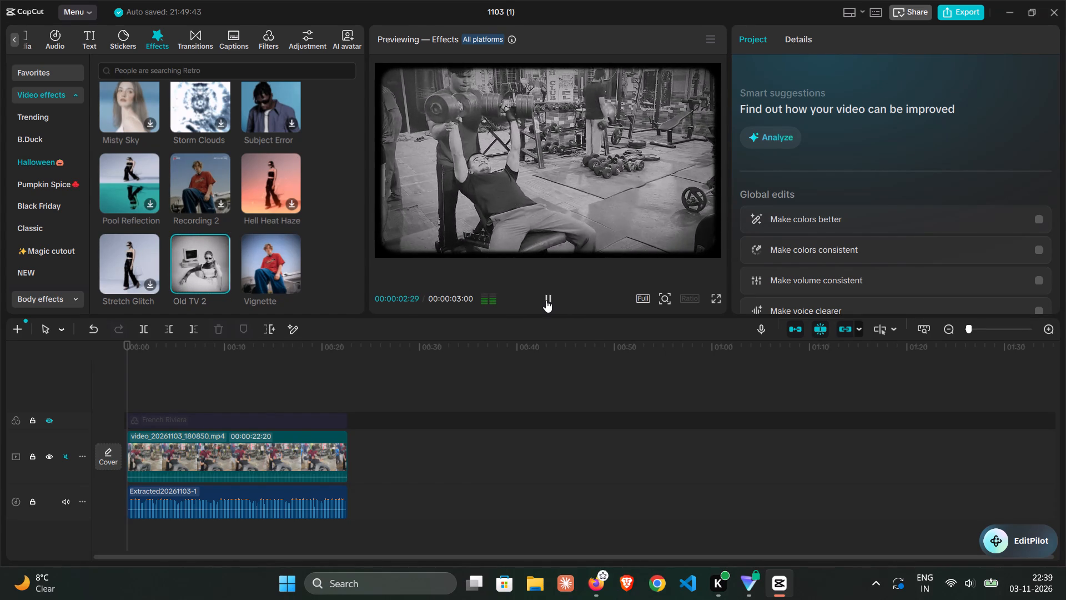
click(219, 451)
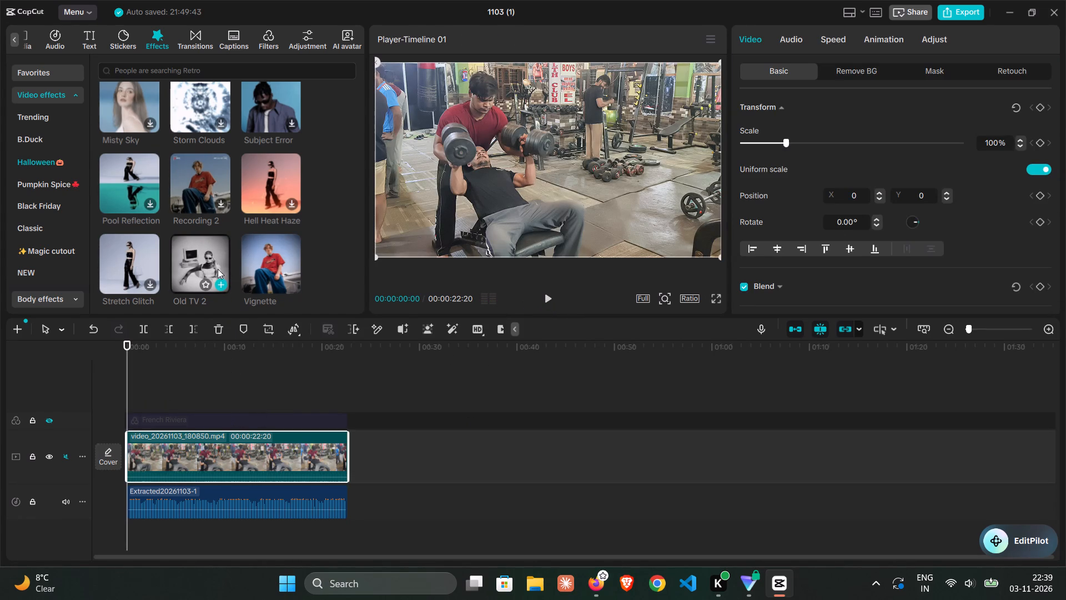
Preview the Halloween effects Cold Noir, Filter Glitch and Recording on the gym video.
scroll(206, 266, down, 1)
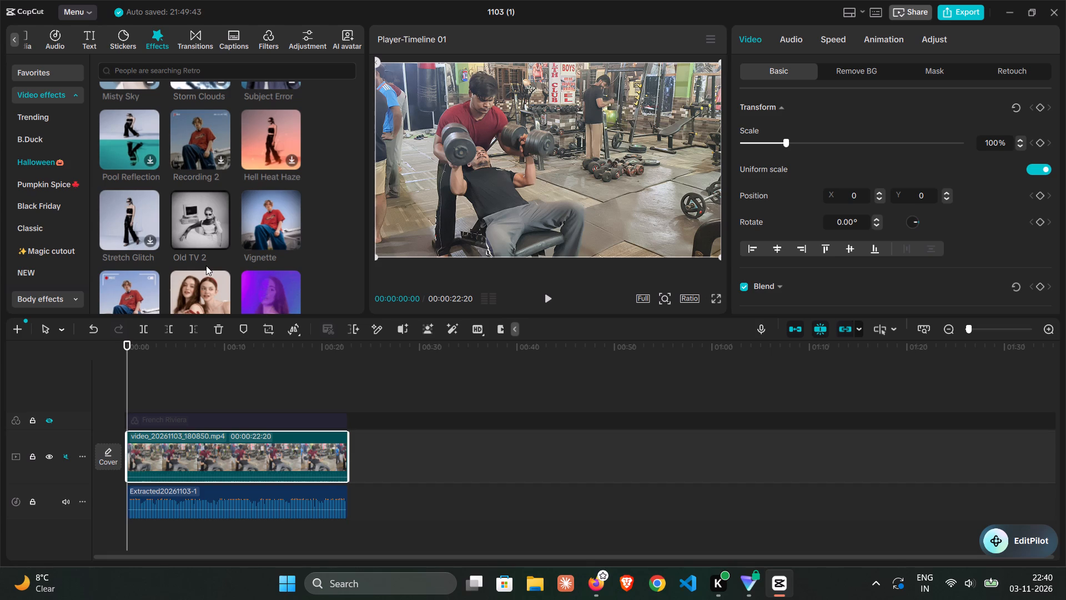
scroll(191, 183, down, 1)
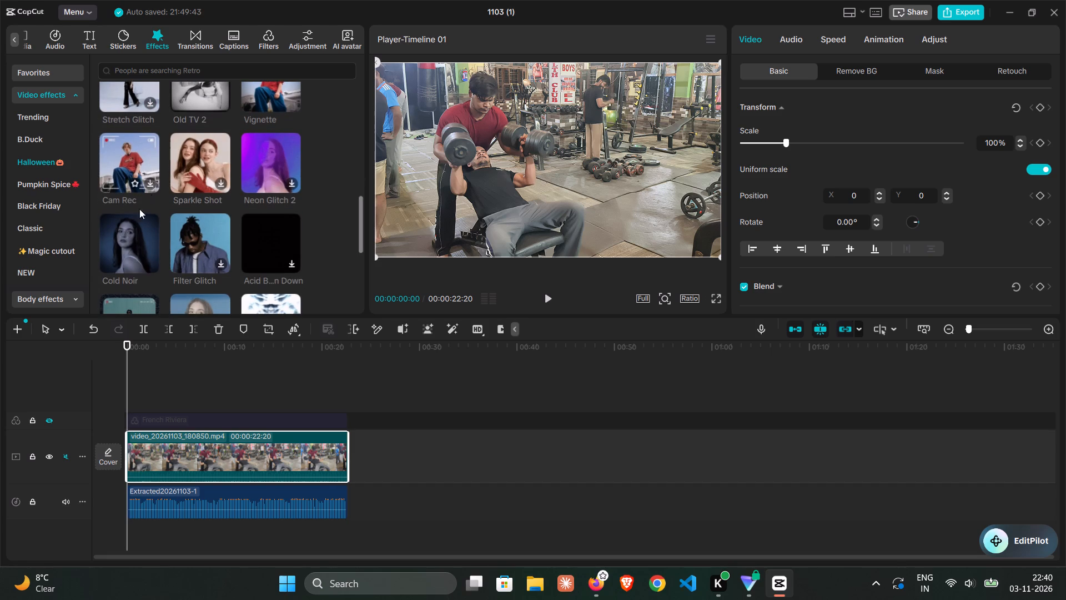
double_click(127, 224)
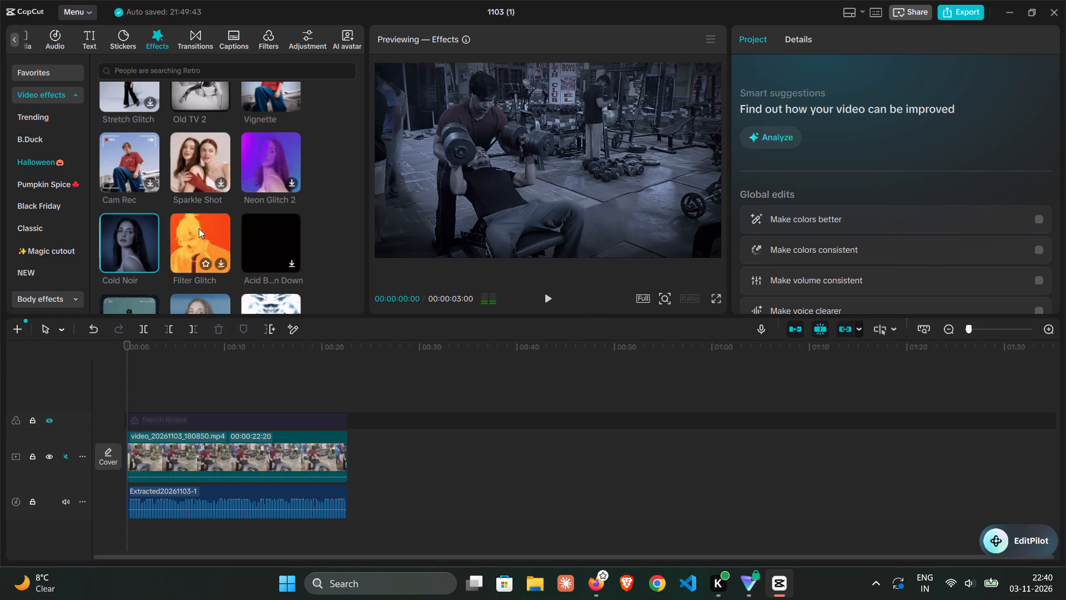
double_click(200, 231)
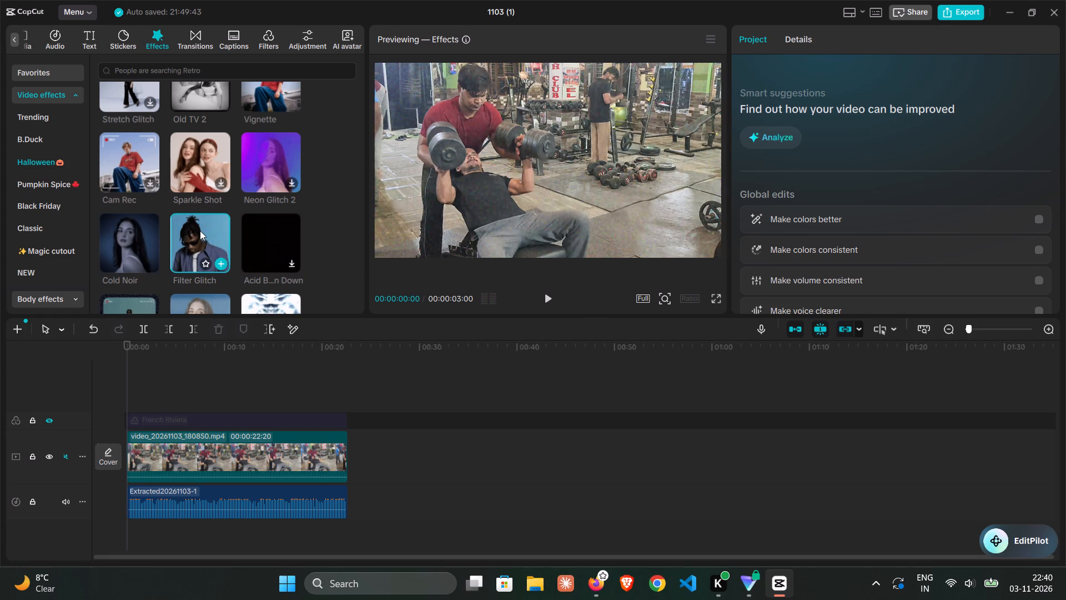
scroll(200, 231, down, 1)
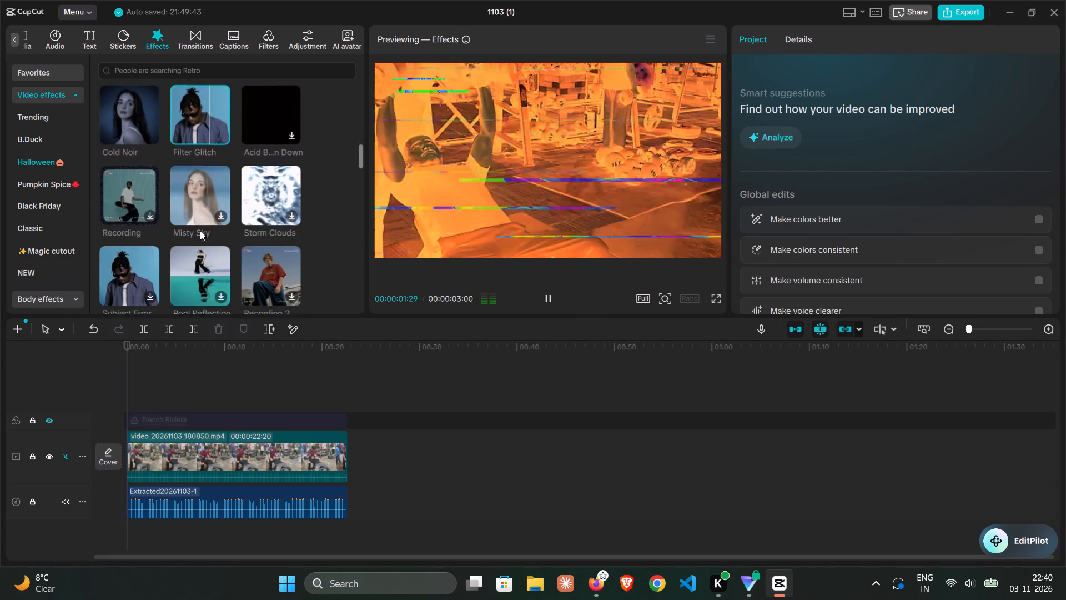
scroll(200, 231, down, 1)
double_click(126, 183)
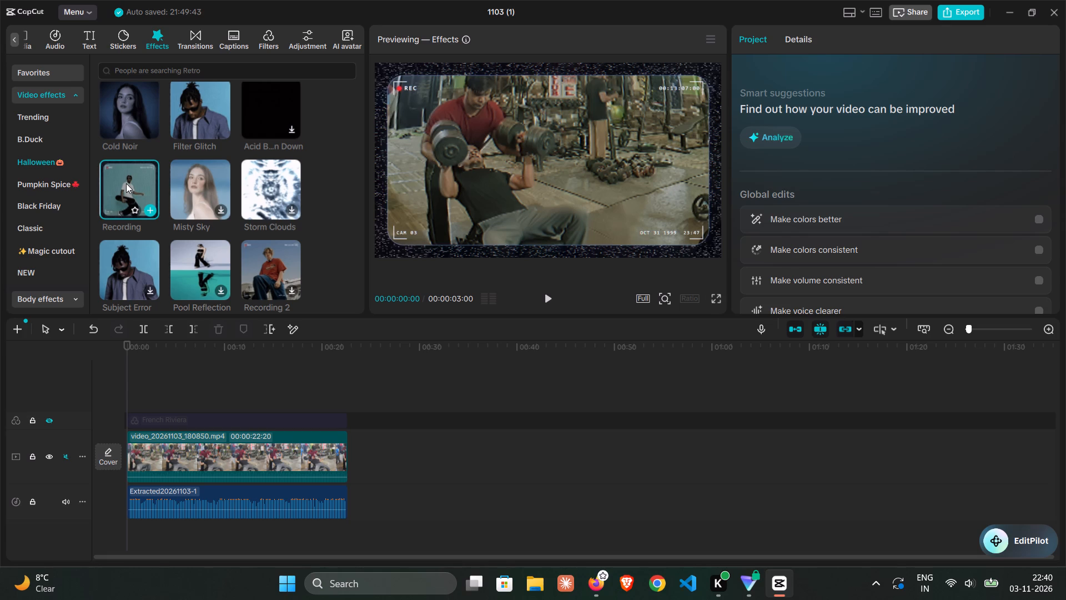
click(547, 295)
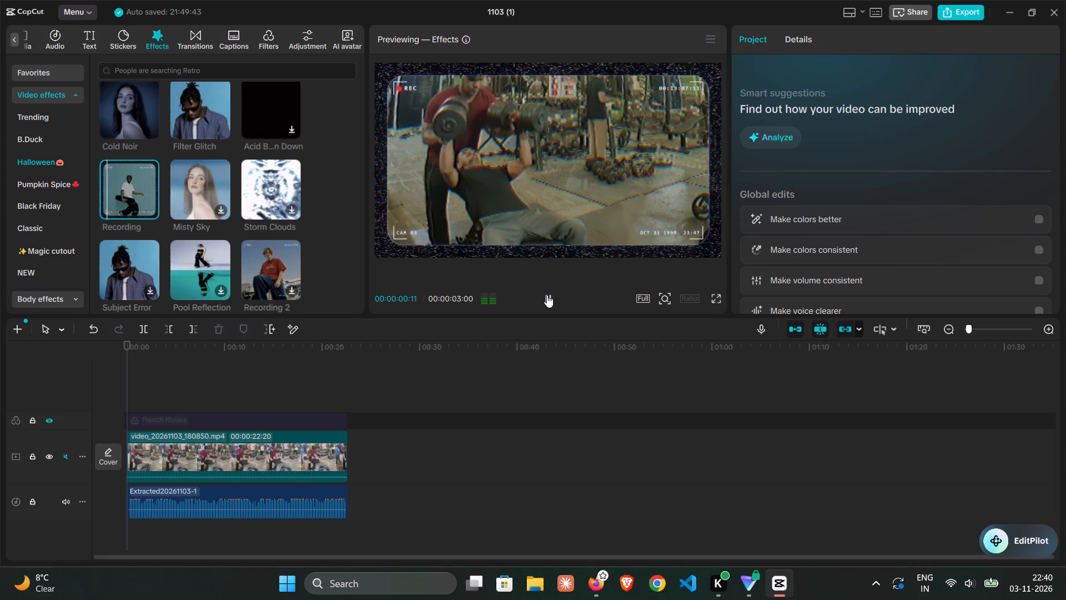
click(547, 295)
Preview further Halloween effects on the gym video: Recording 2, the first Stretch Glitch, Cold Lab and Dark Night.
scroll(243, 248, down, 1)
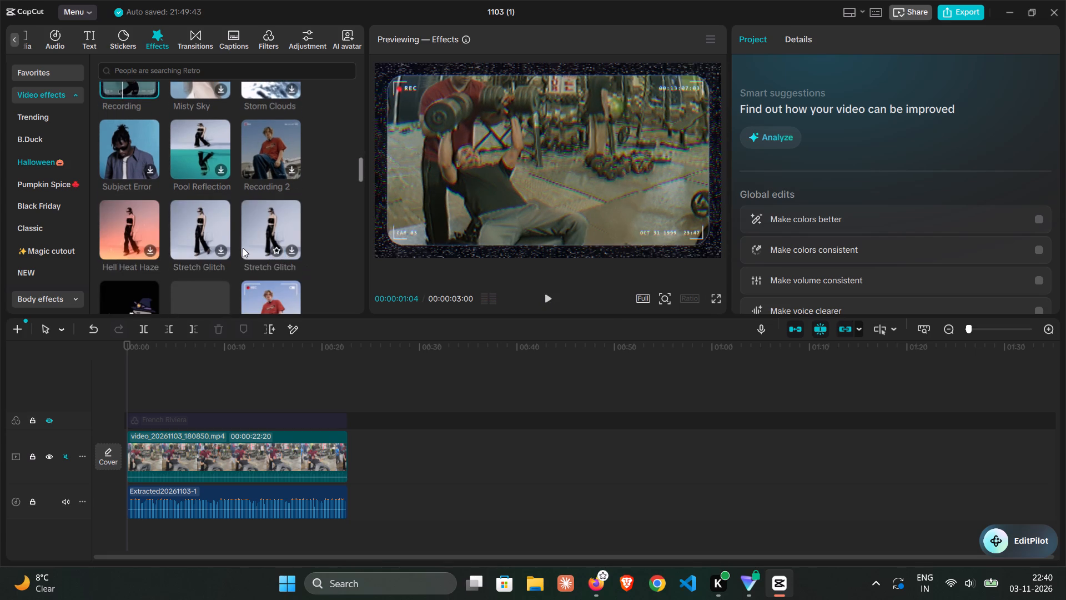
double_click(251, 149)
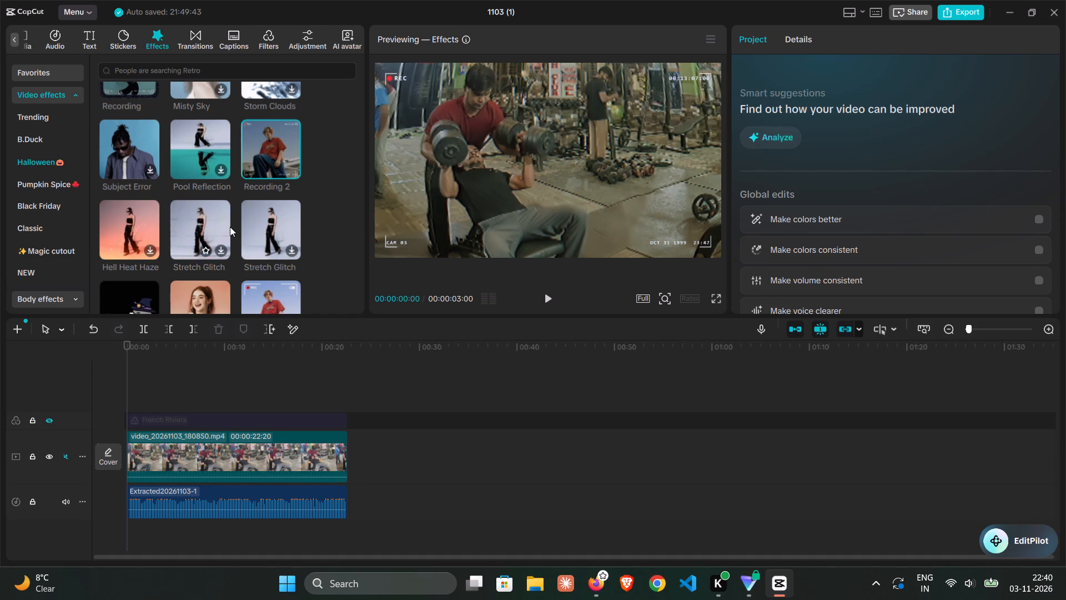
double_click(193, 226)
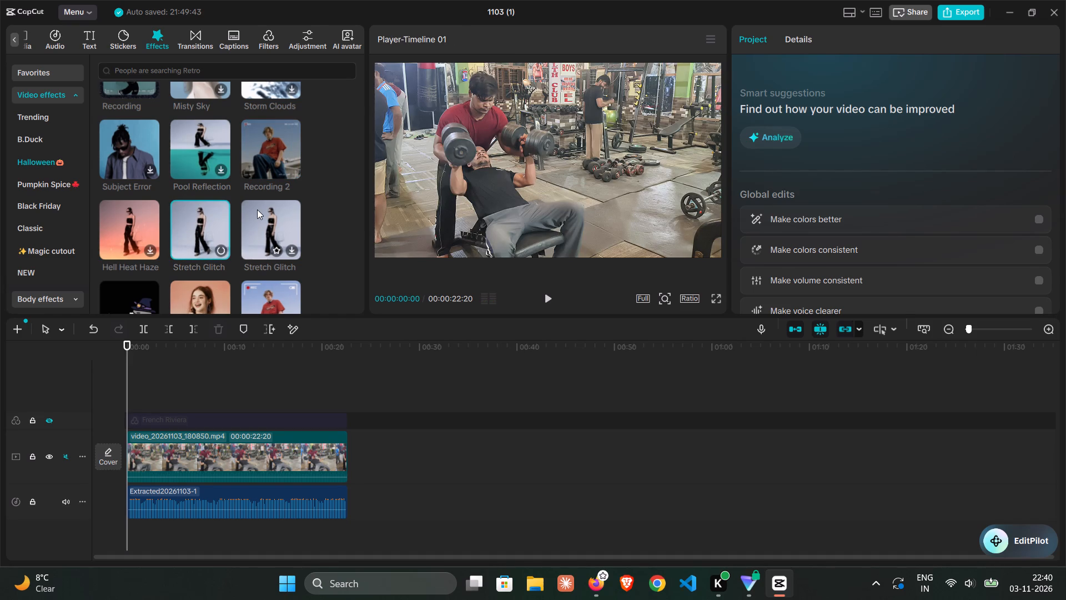
scroll(257, 209, down, 1)
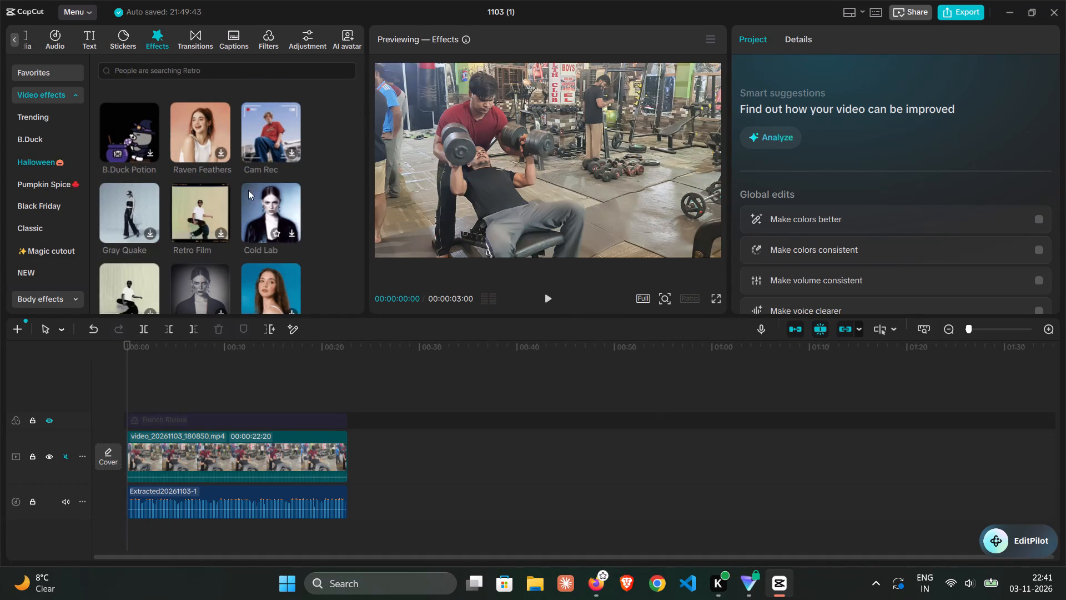
double_click(254, 198)
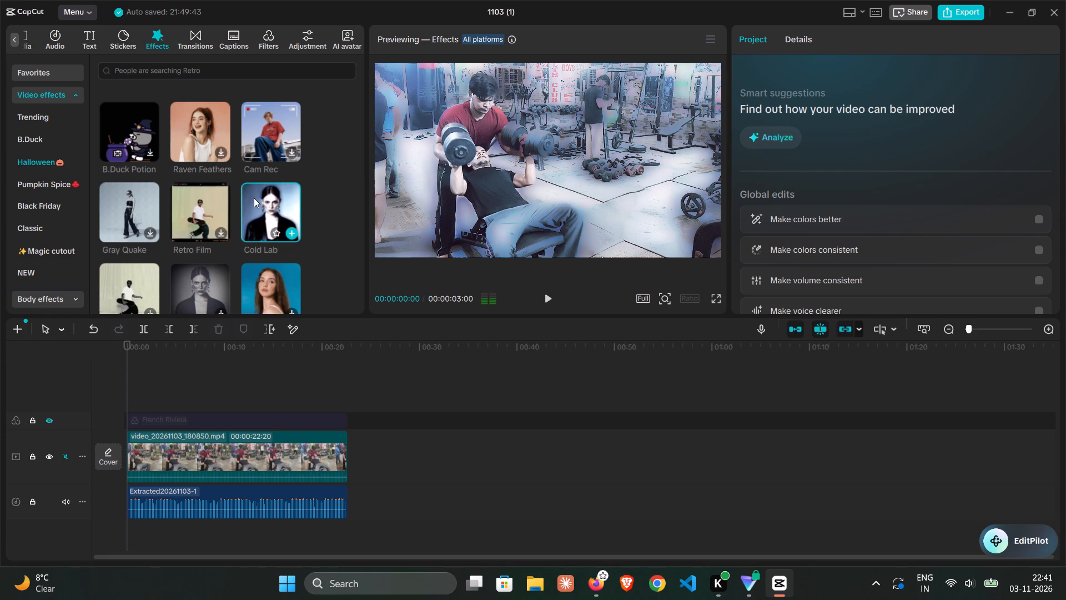
scroll(188, 148, down, 1)
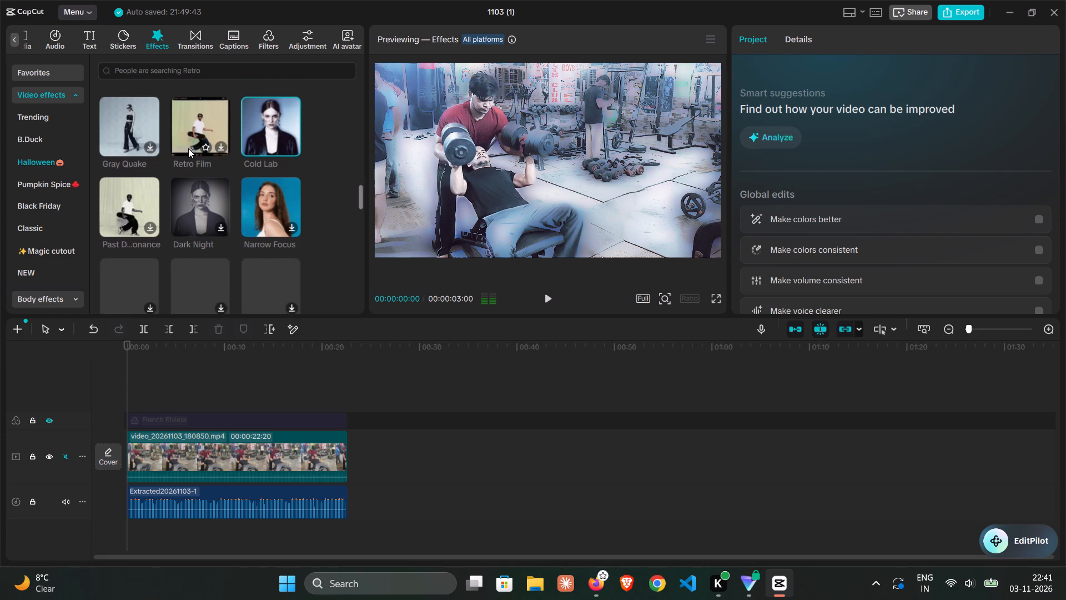
scroll(188, 148, down, 1)
double_click(192, 173)
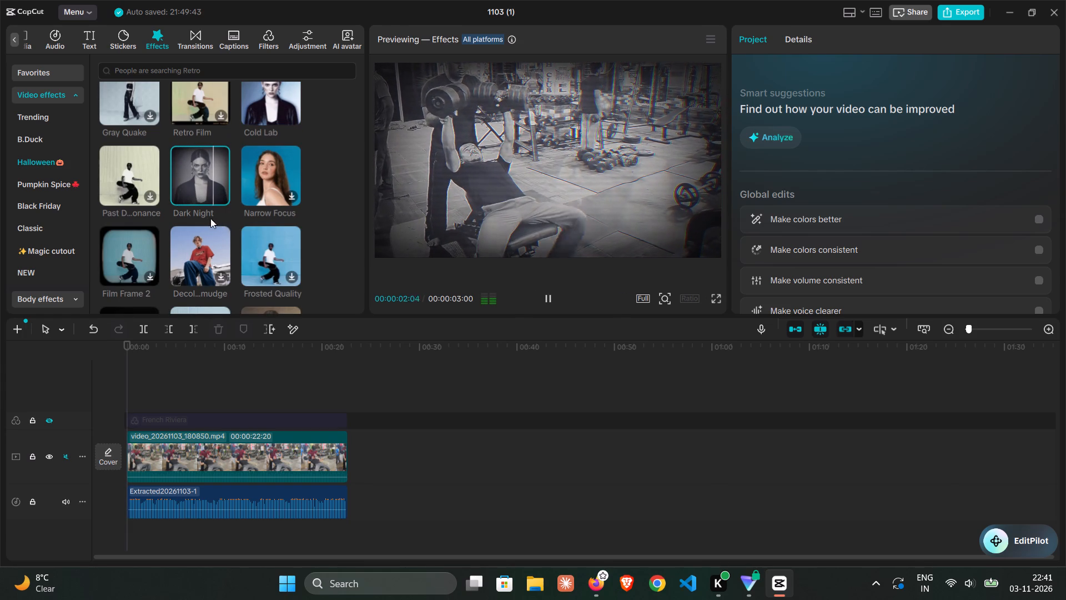
scroll(205, 246, down, 1)
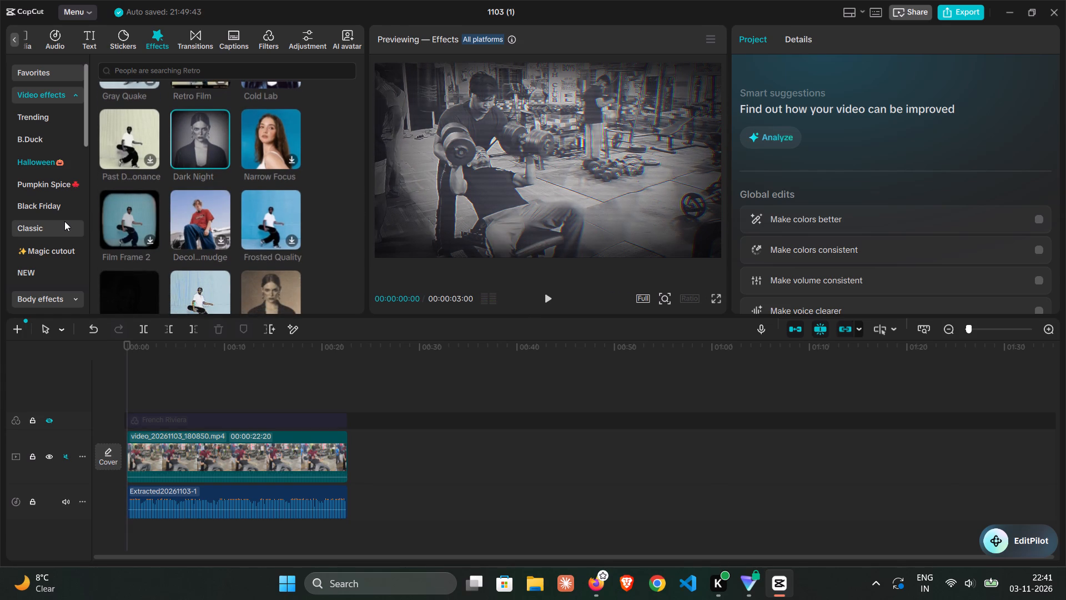
Add the To Color effect from the Classic video effects at the timeline start and extend it across the whole clip.
click(64, 221)
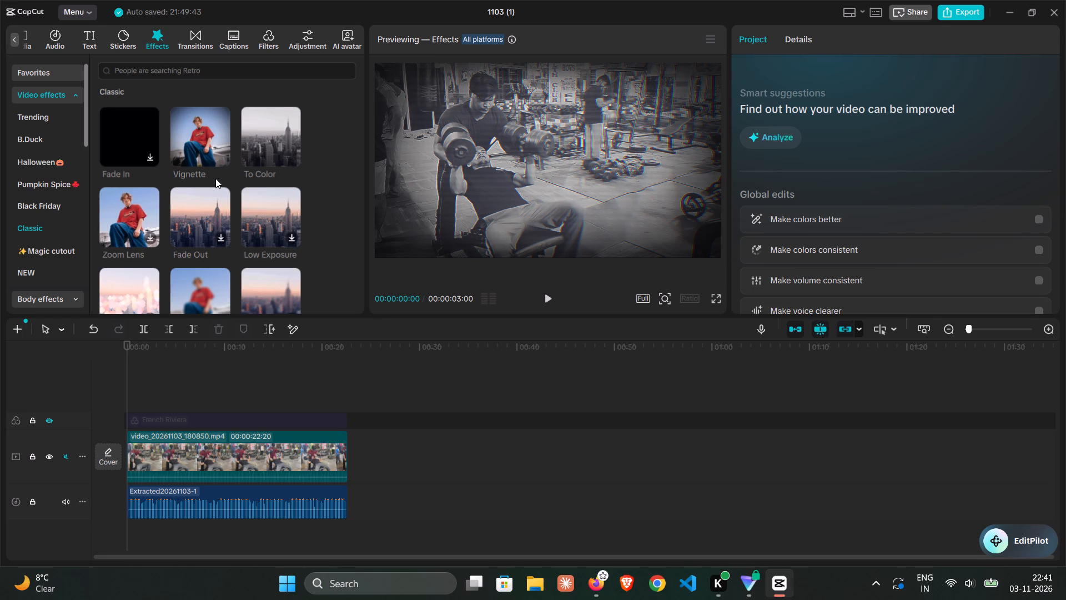
double_click(271, 147)
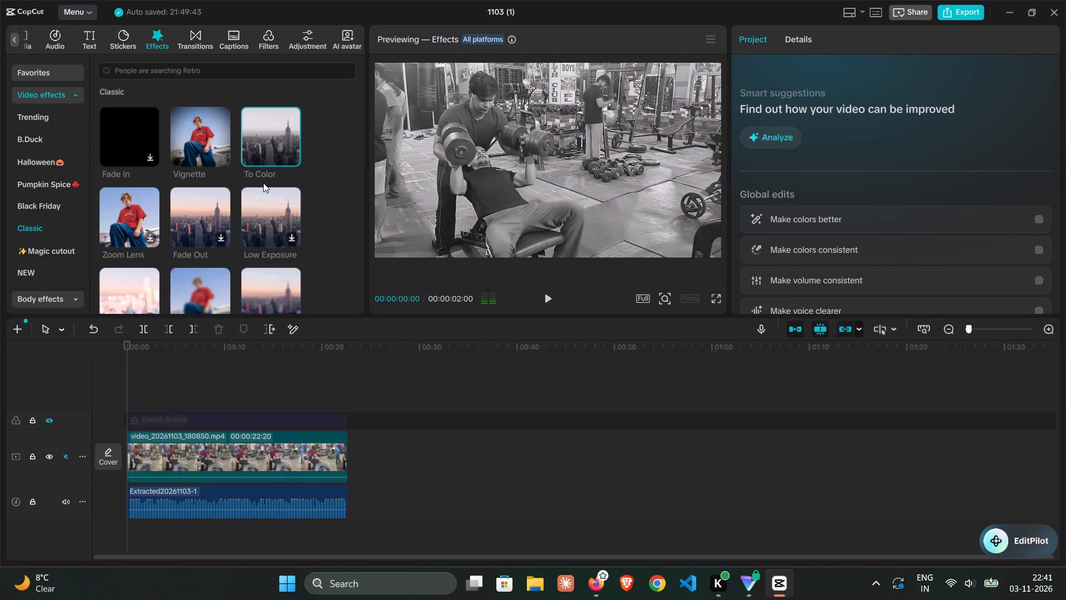
drag(255, 139, 143, 407)
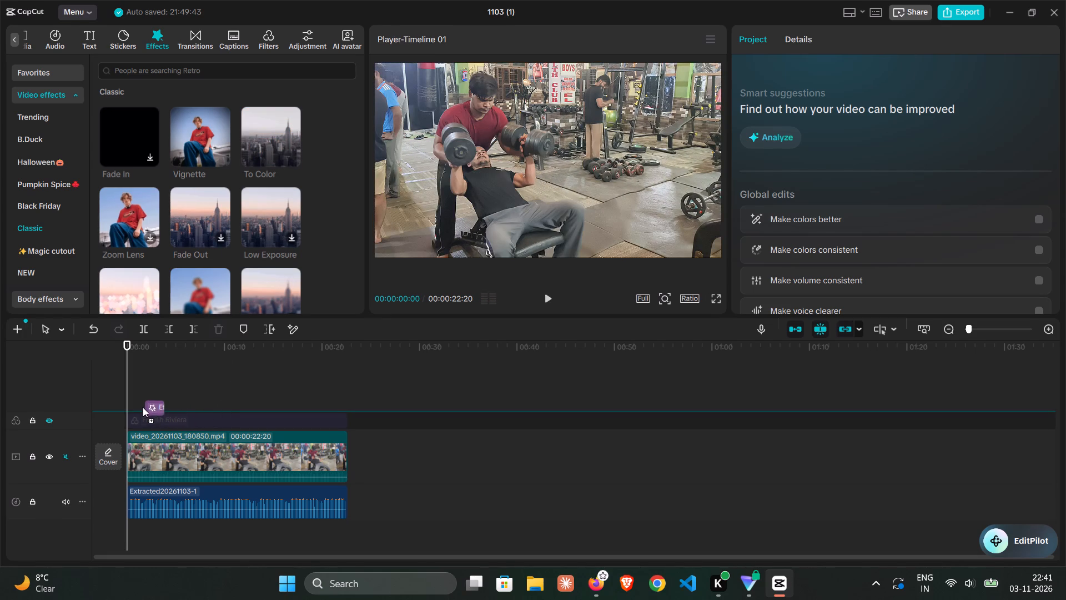
drag(143, 407, 130, 402)
drag(145, 399, 346, 380)
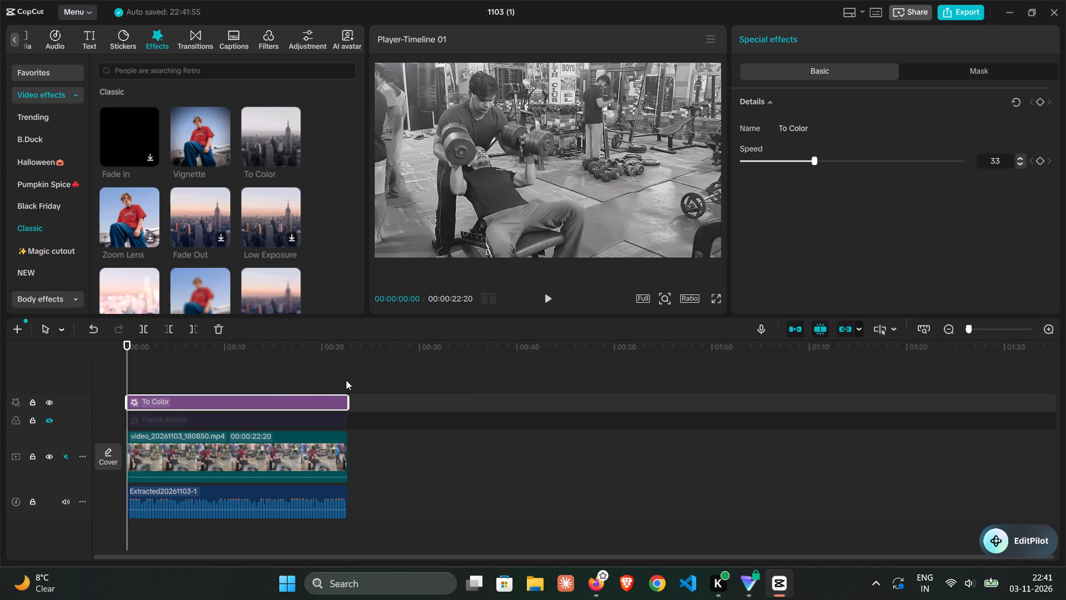
Play the video through with the To Color effect and hide the effect's track.
click(542, 291)
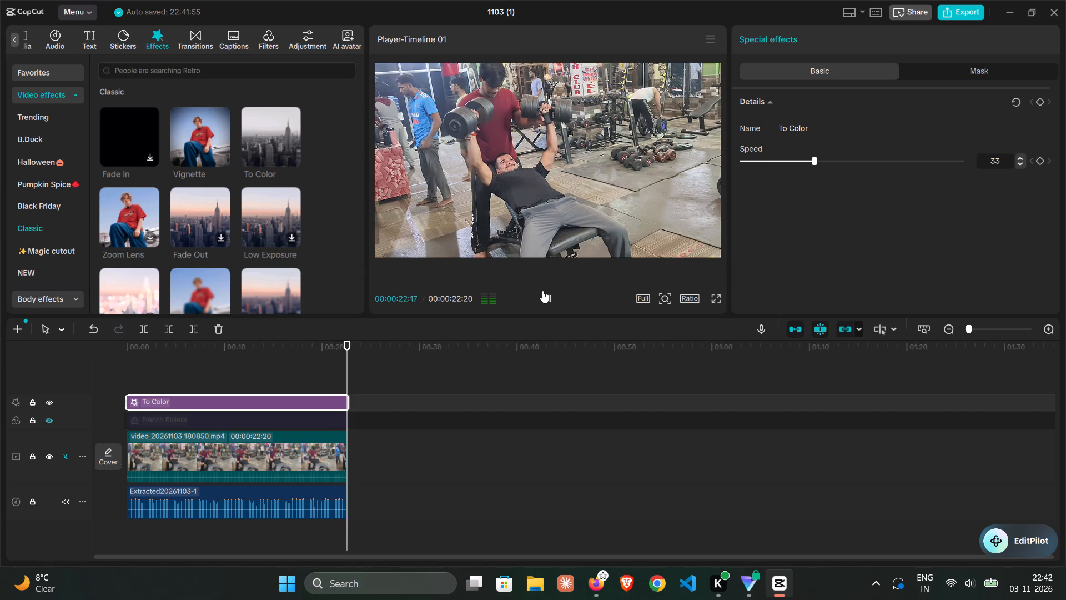
click(554, 300)
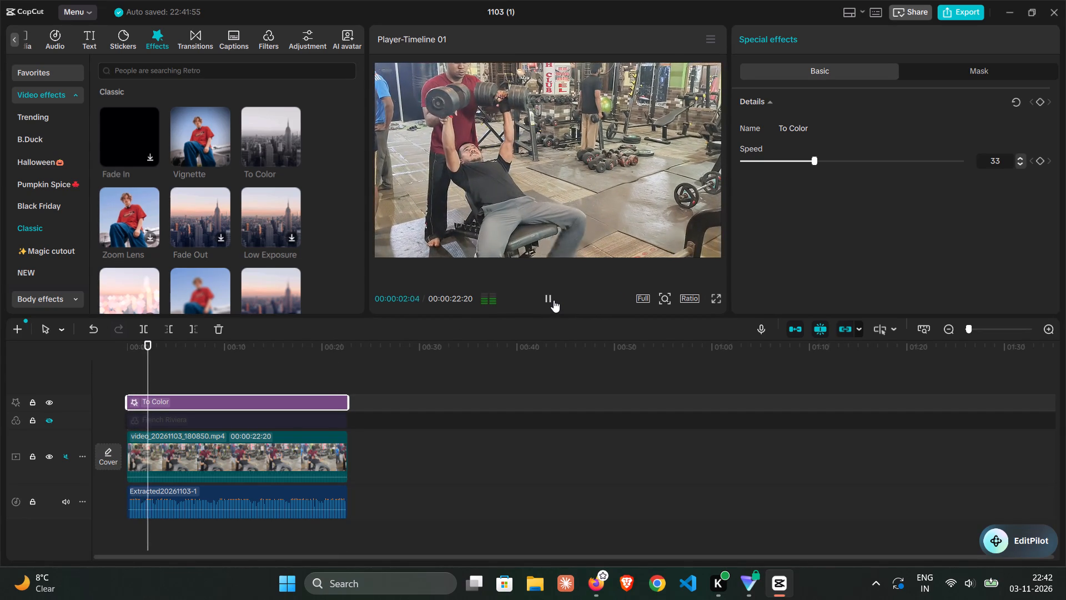
click(43, 404)
click(46, 404)
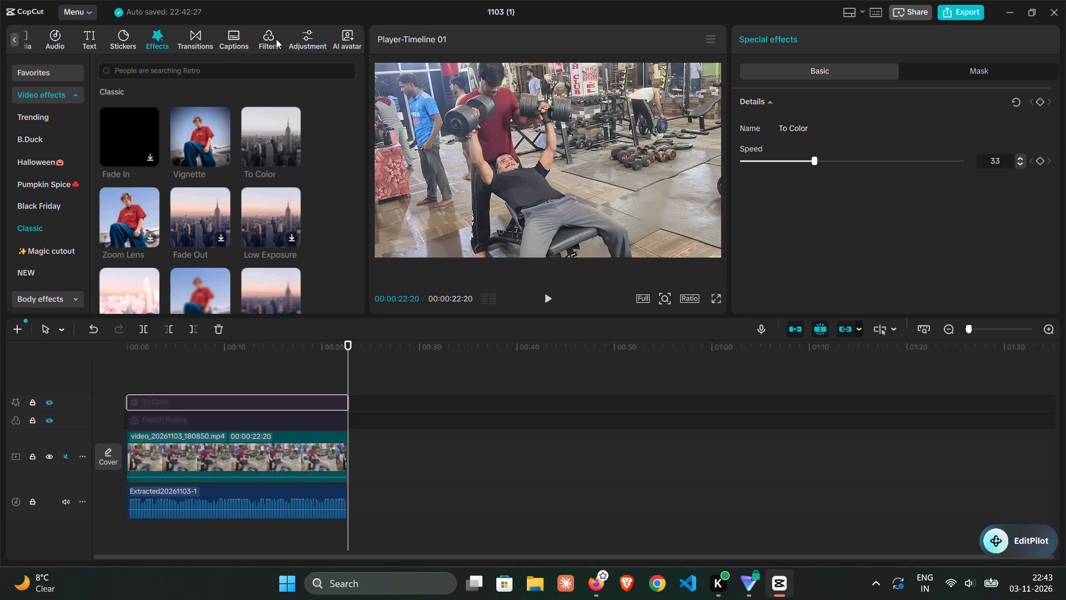
Add a custom adjustment layer, move it to the timeline start and extend it to the end of the video clip.
click(296, 39)
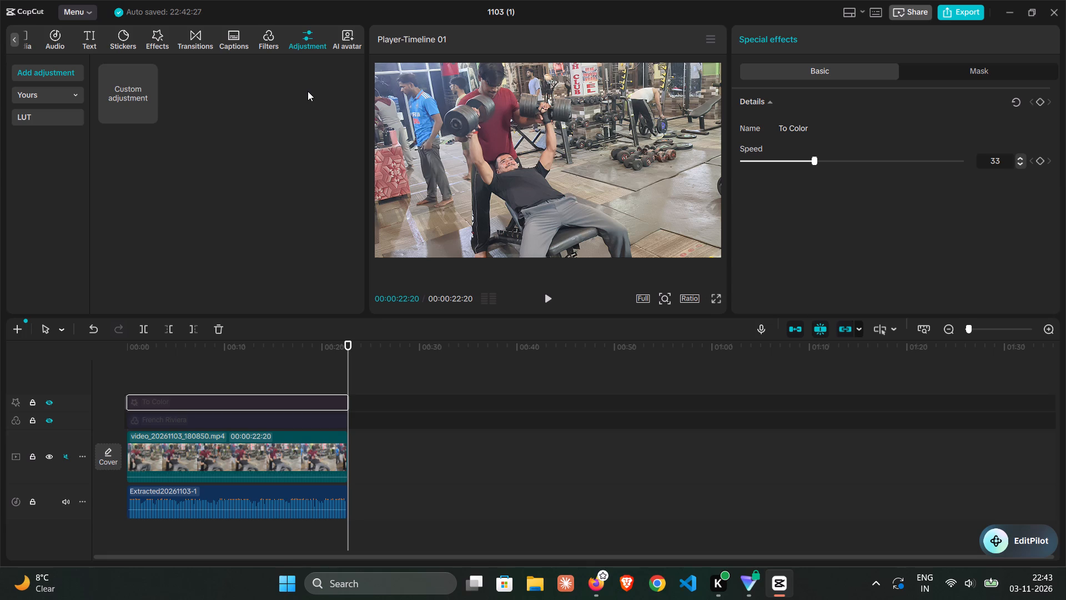
click(148, 113)
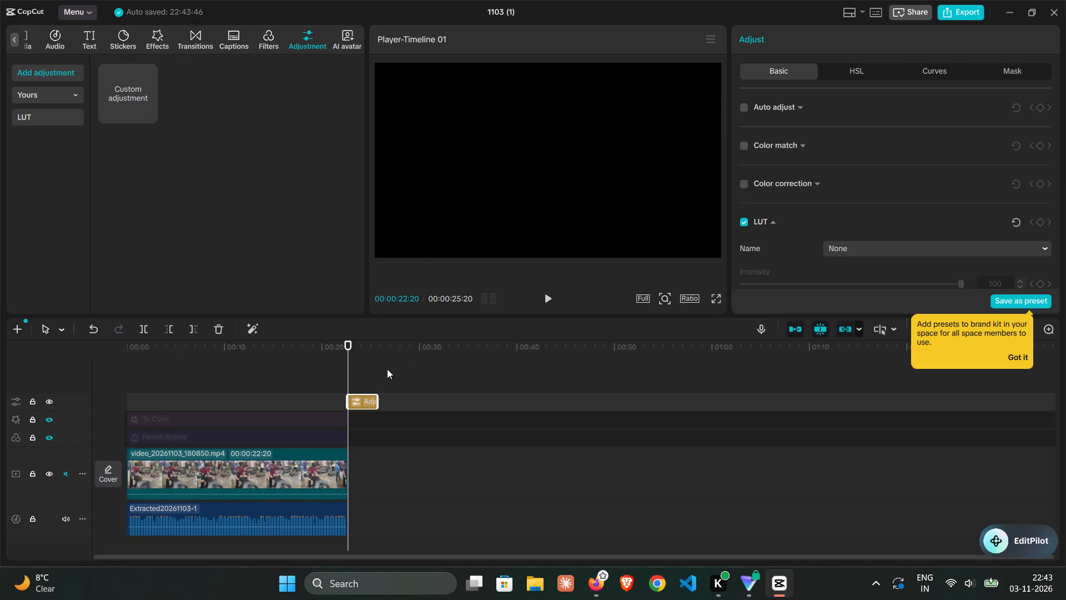
drag(364, 400, 171, 406)
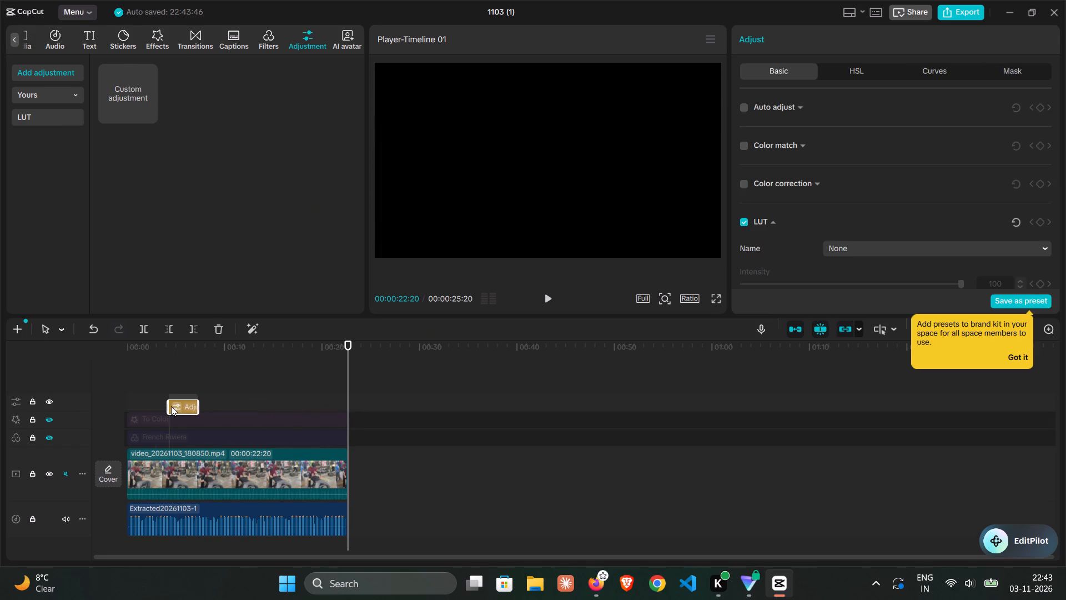
drag(171, 406, 144, 402)
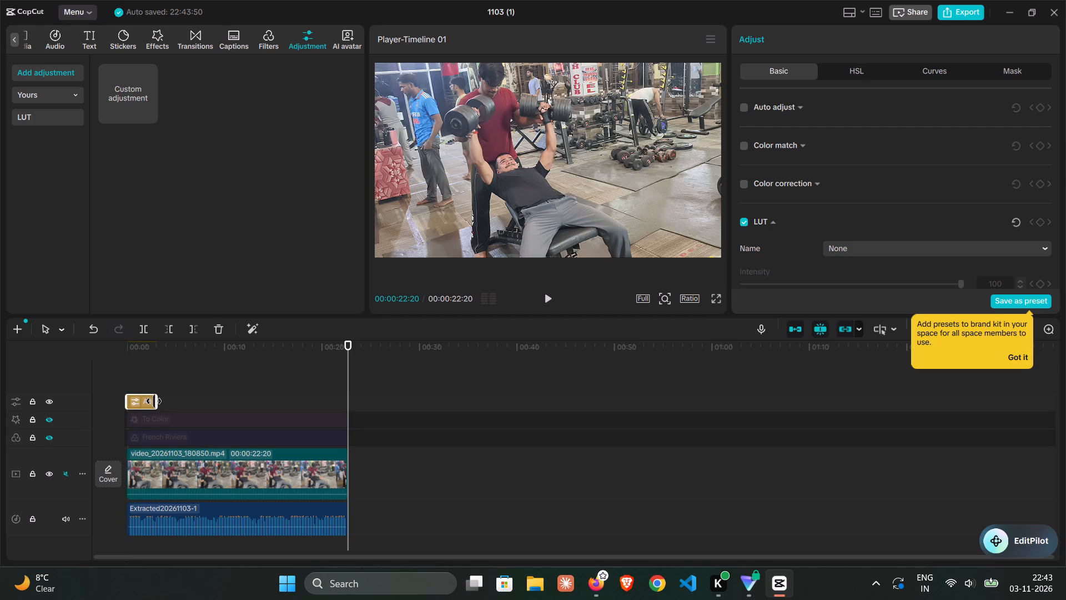
drag(154, 401, 345, 433)
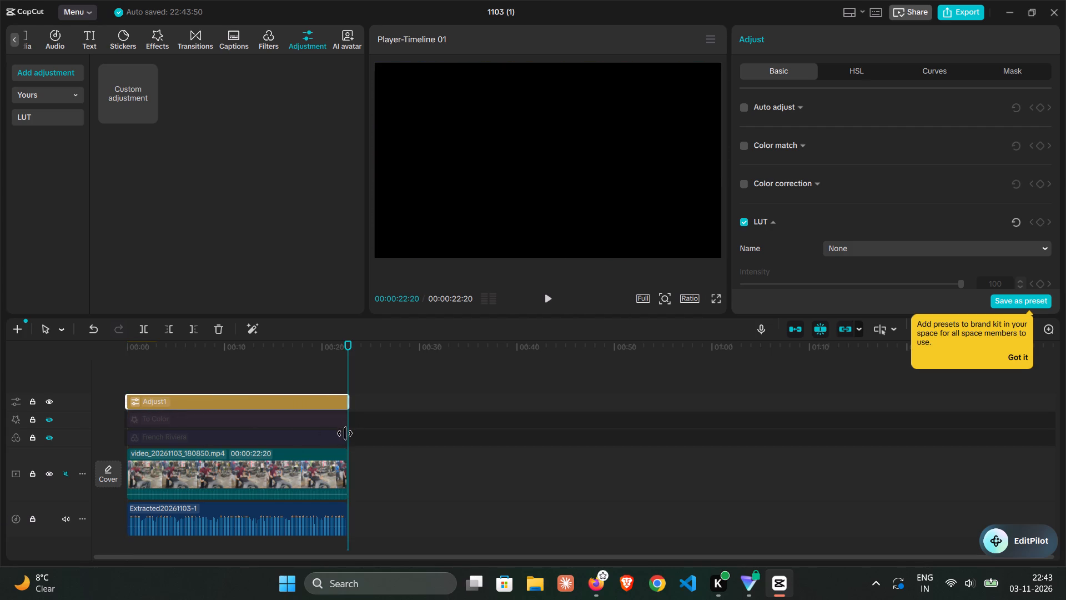
drag(345, 433, 344, 433)
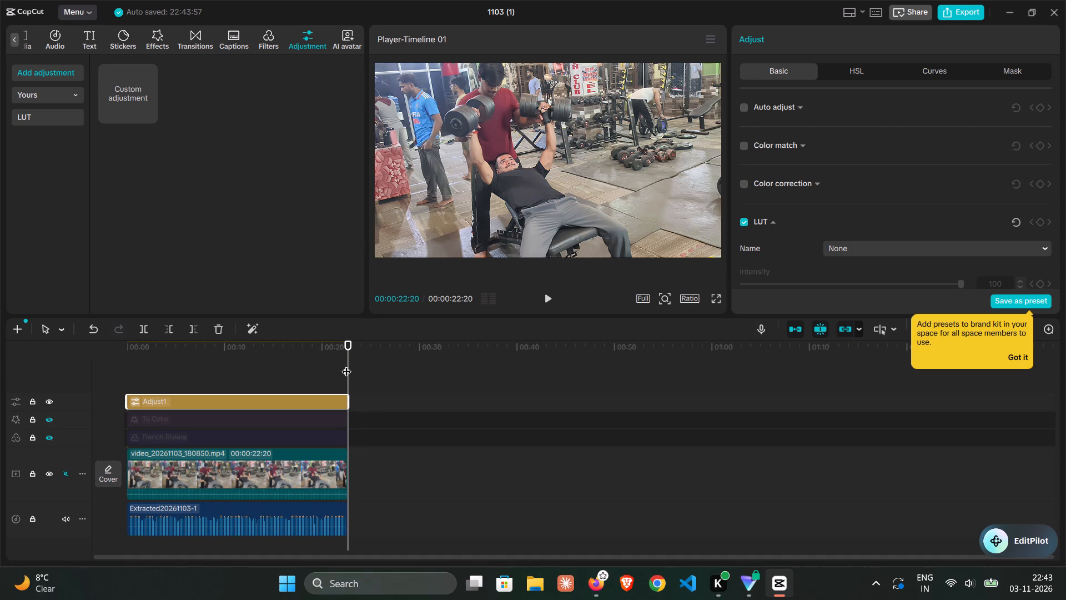
Place the playhead at about 11 seconds and enable Auto adjust on the adjustment layer.
drag(346, 364, 240, 371)
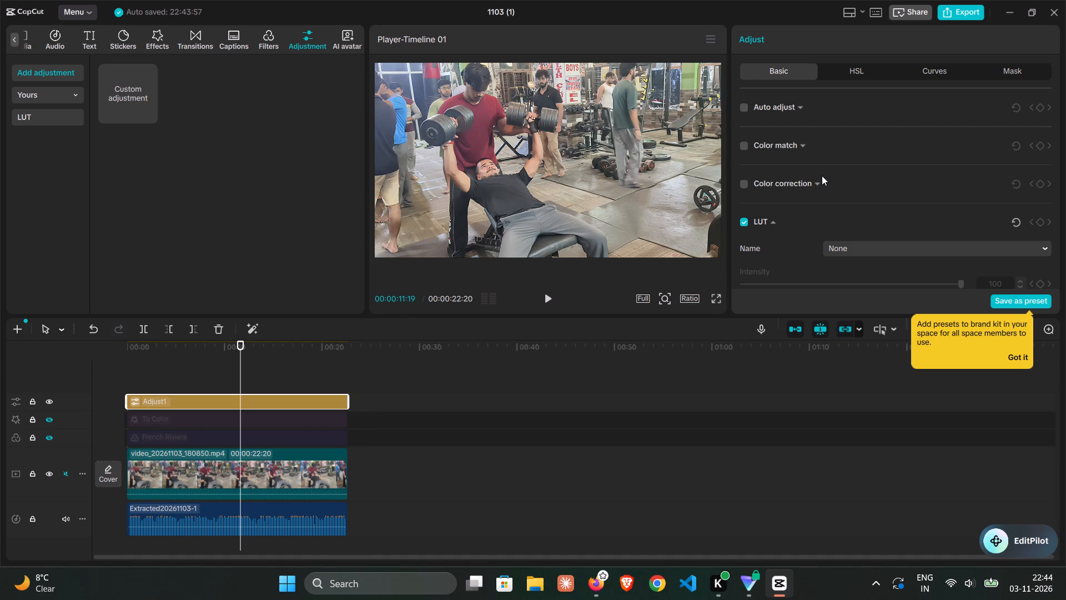
click(741, 103)
click(742, 106)
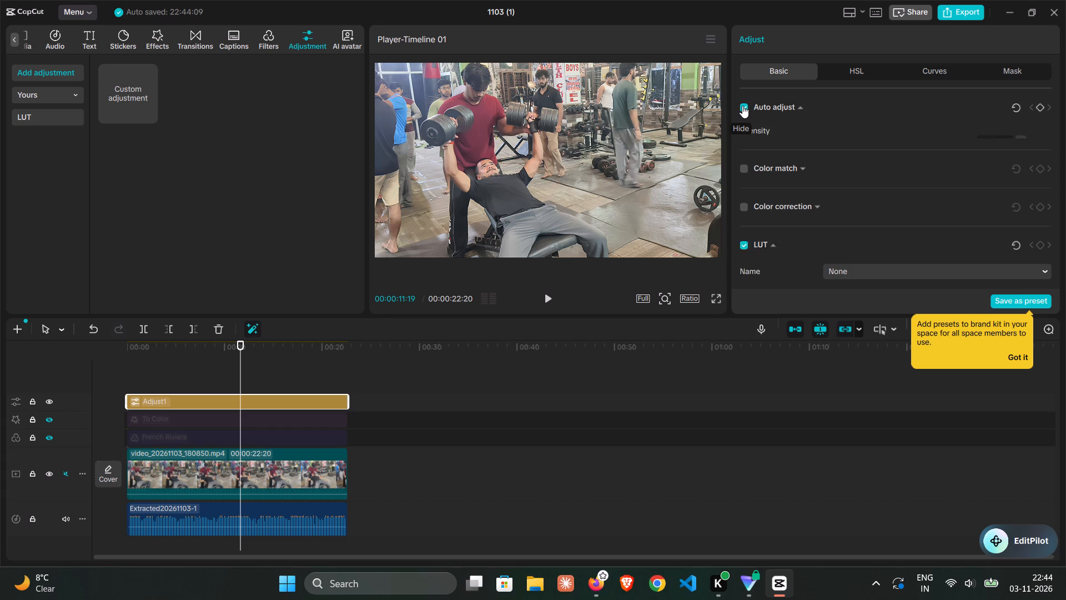
scroll(794, 182, down, 1)
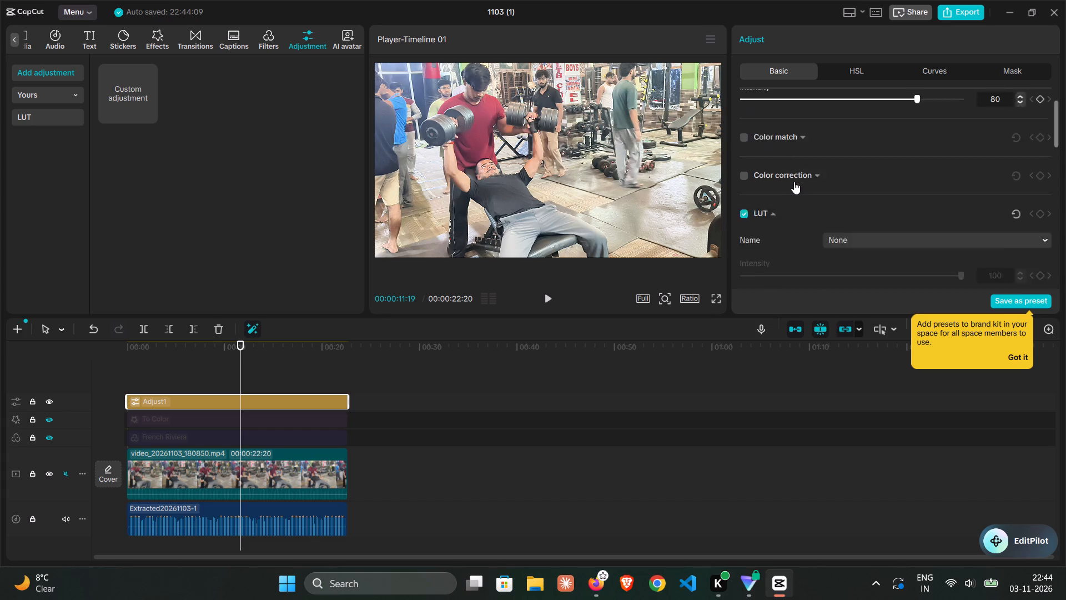
Reduce the adjustment layer's saturation to -37 and set its tint to 4.
scroll(794, 182, down, 2)
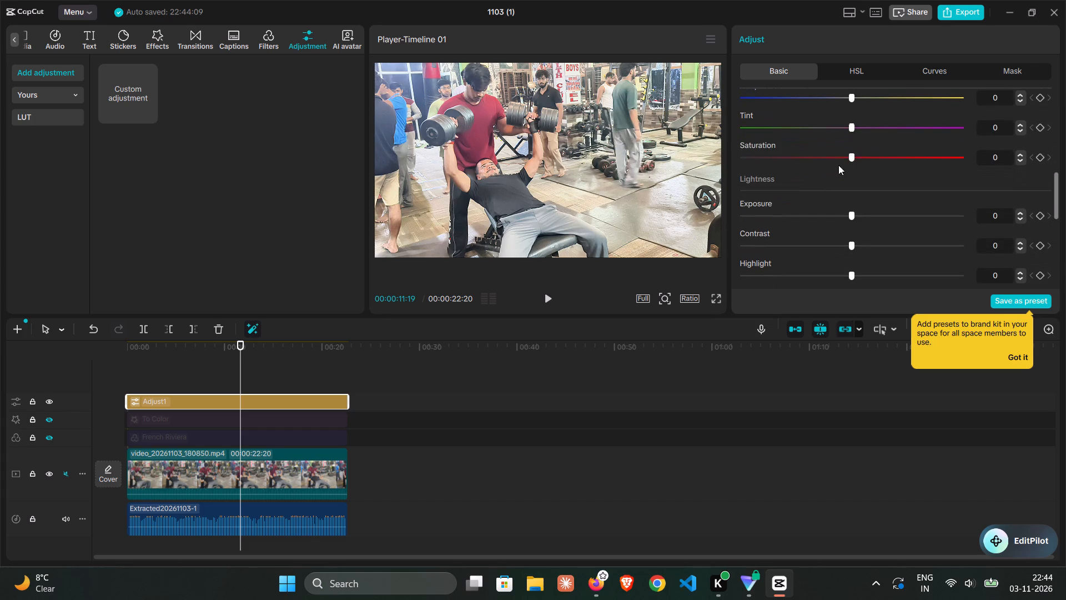
drag(851, 157, 796, 173)
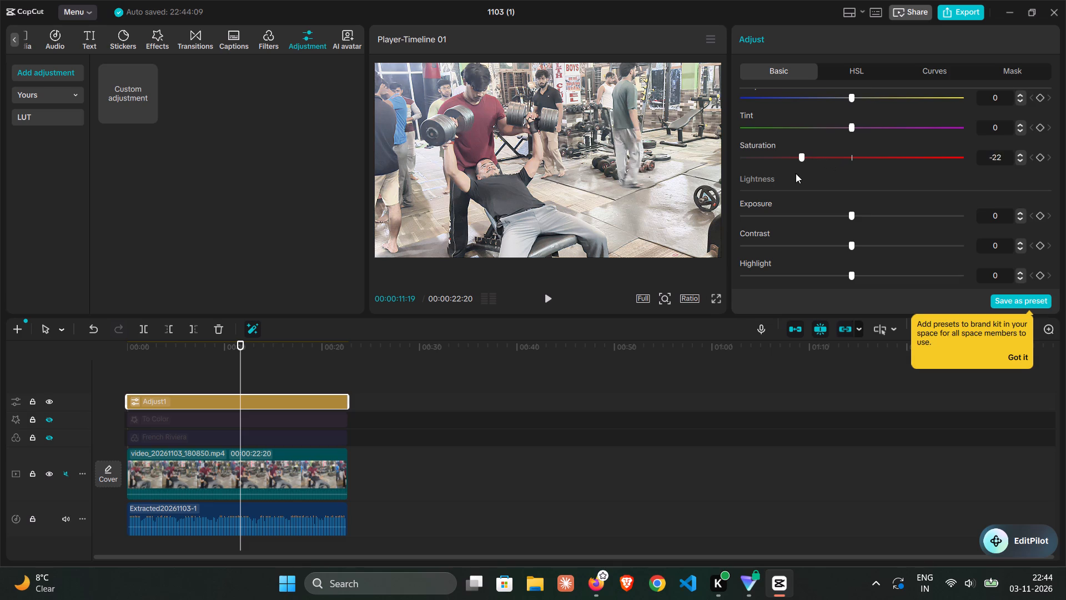
drag(796, 173, 767, 183)
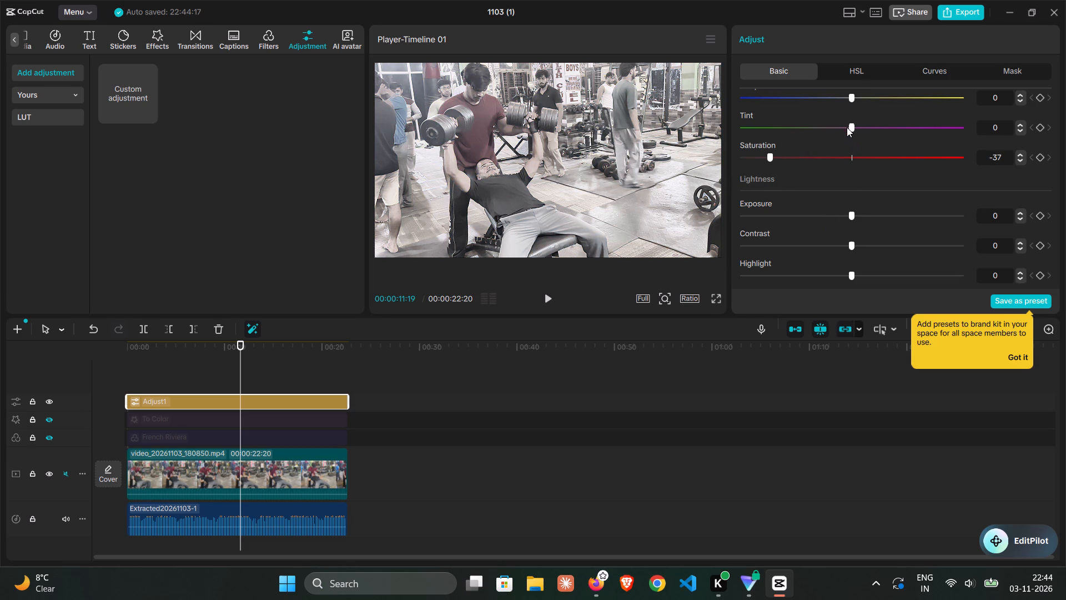
drag(847, 127, 806, 157)
drag(806, 157, 856, 151)
drag(856, 151, 858, 151)
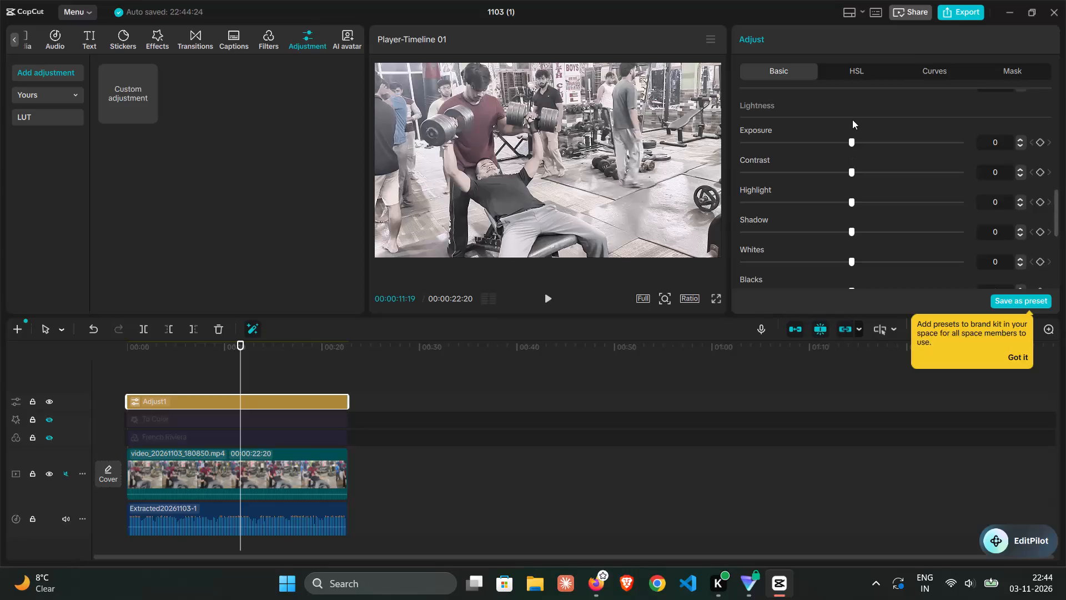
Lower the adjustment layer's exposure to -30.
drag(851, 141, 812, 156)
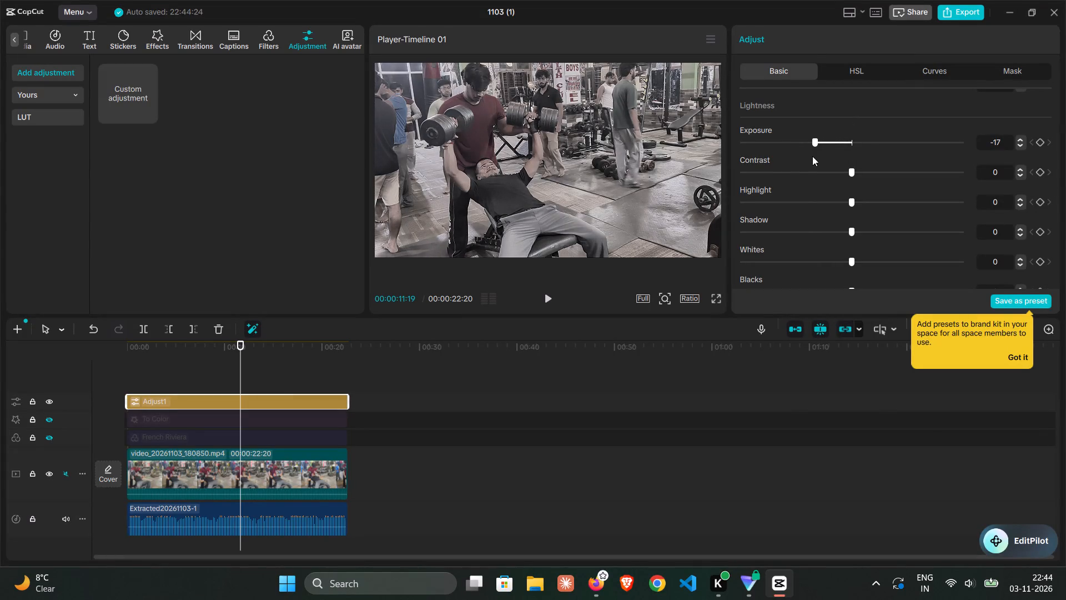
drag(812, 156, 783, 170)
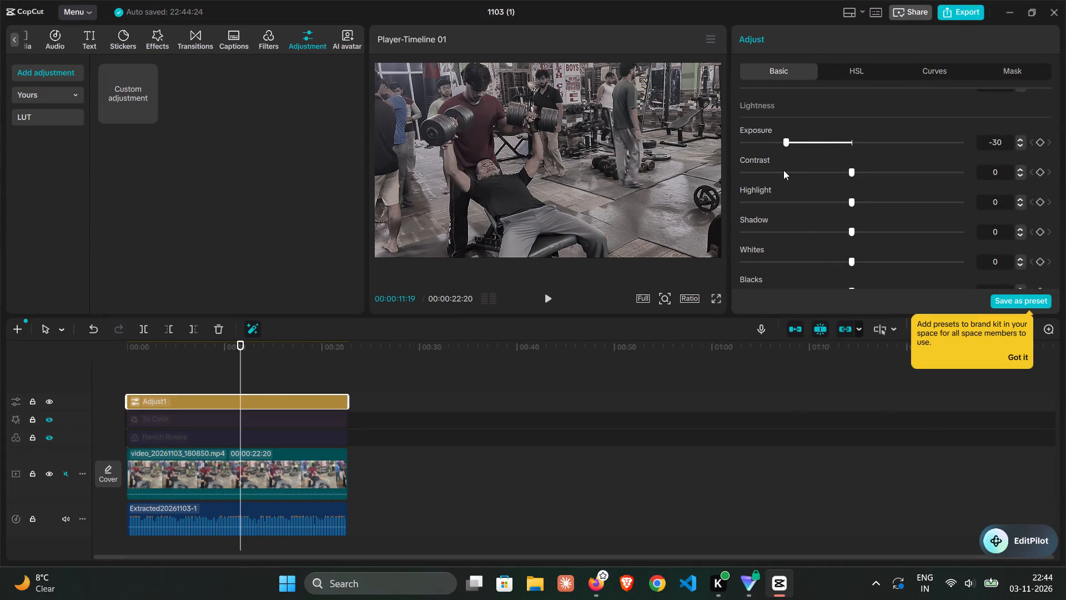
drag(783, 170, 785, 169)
Turn off Auto adjust on the adjustment layer.
scroll(785, 169, up, 5)
click(744, 107)
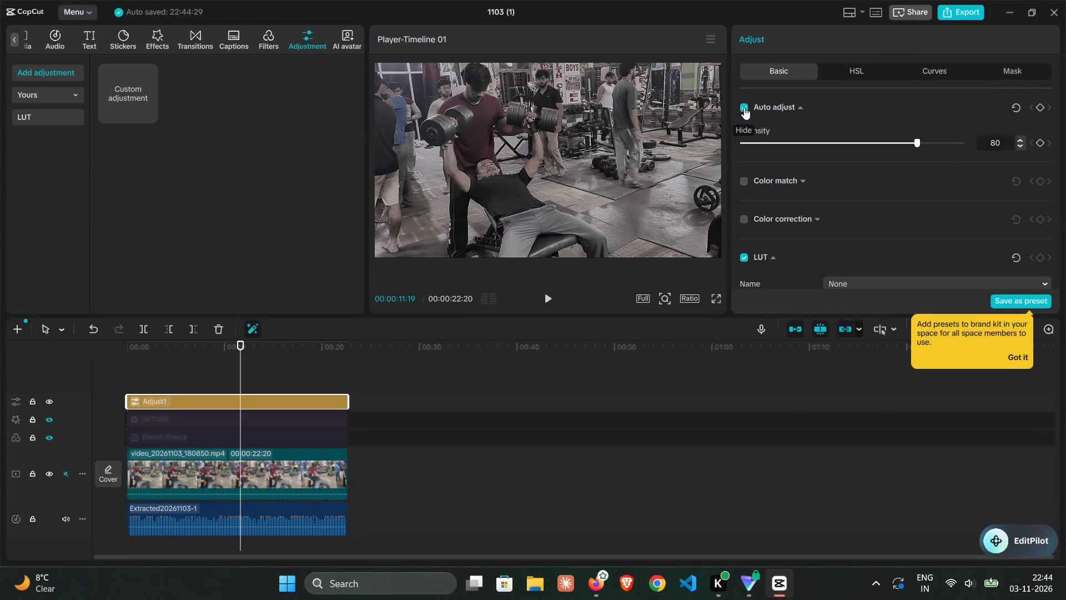
Set the adjustment layer's exposure to -15 and its contrast to 4.
scroll(854, 209, down, 1)
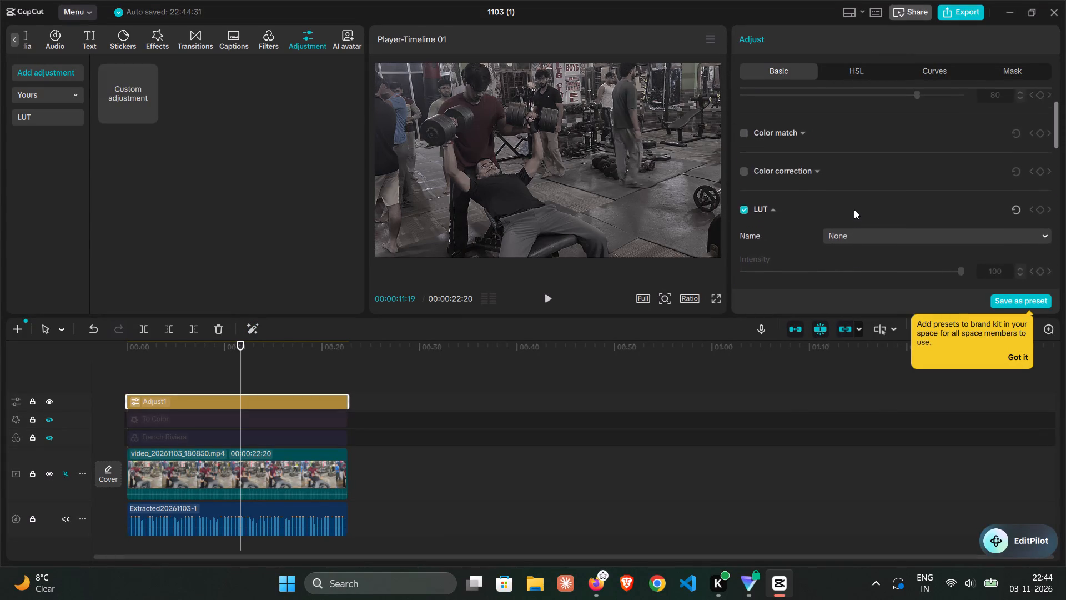
scroll(854, 209, down, 1)
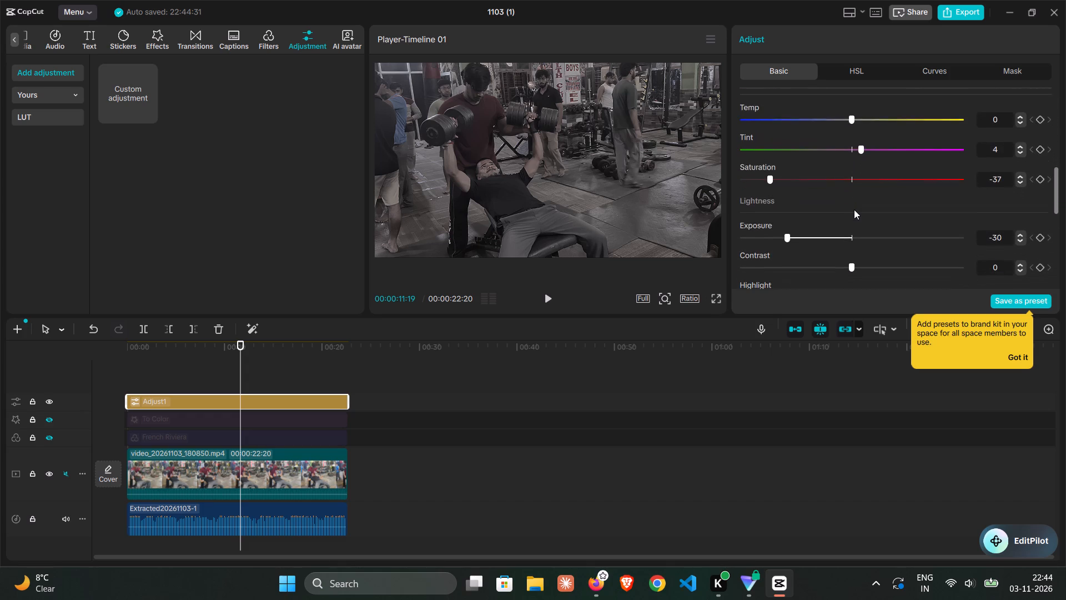
scroll(854, 209, down, 2)
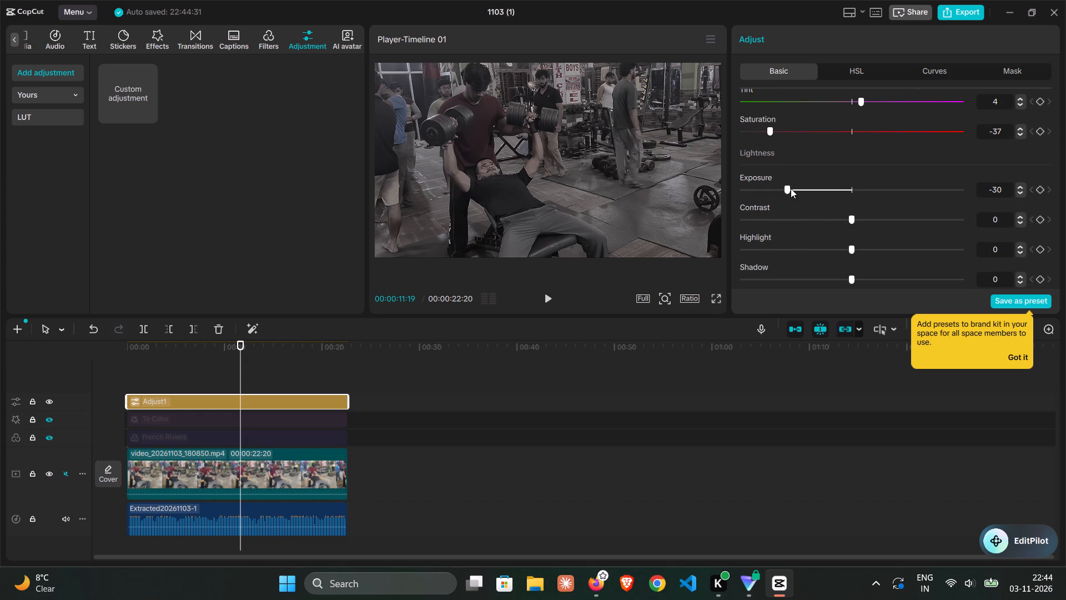
drag(787, 188, 814, 188)
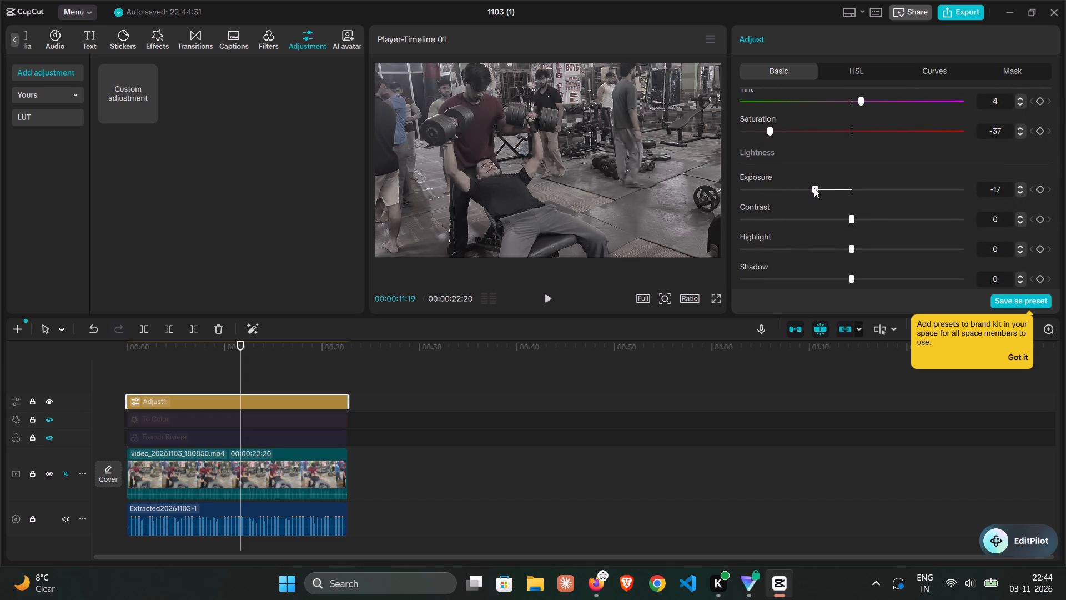
drag(814, 188, 816, 187)
drag(853, 224, 832, 234)
drag(832, 234, 857, 234)
Set the adjustment layer's Highlight to 9 and Shadow to -9.
scroll(857, 234, down, 1)
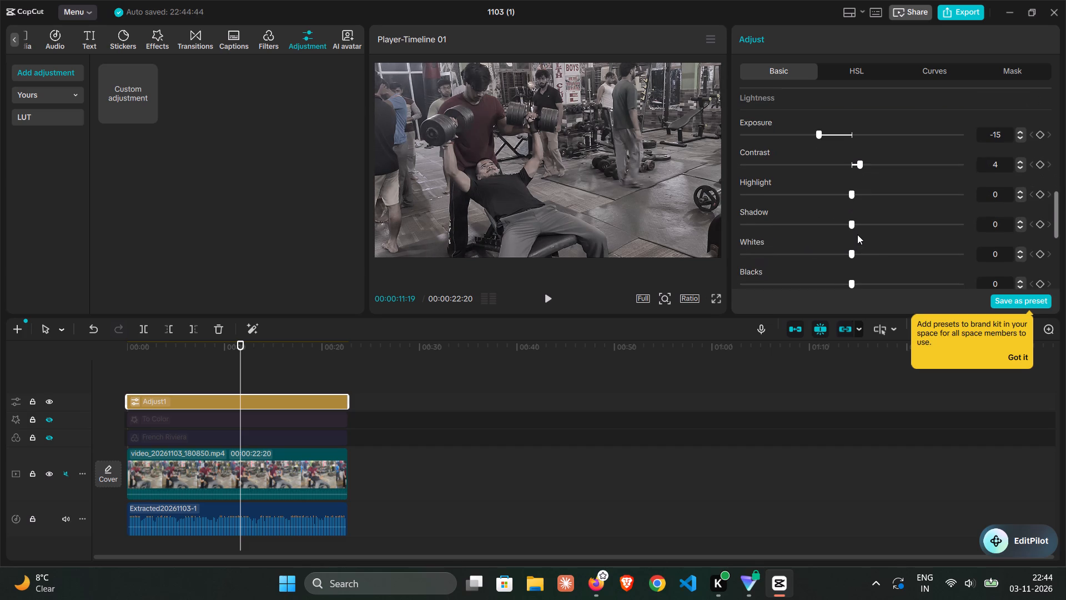
scroll(857, 234, down, 1)
drag(847, 192, 855, 192)
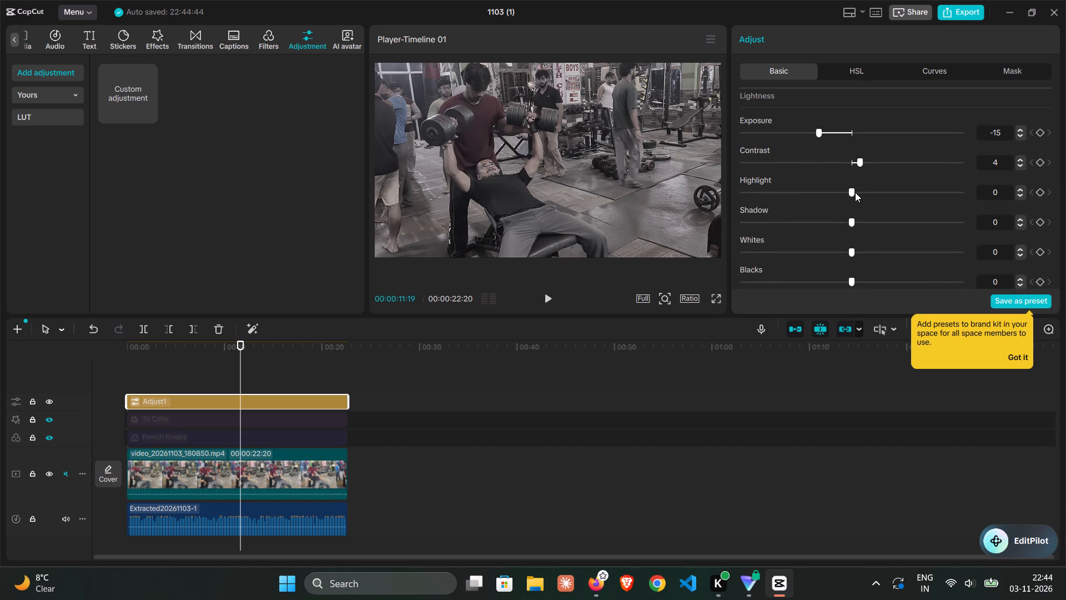
drag(855, 192, 854, 192)
drag(854, 192, 868, 206)
scroll(868, 206, down, 1)
drag(848, 186, 881, 187)
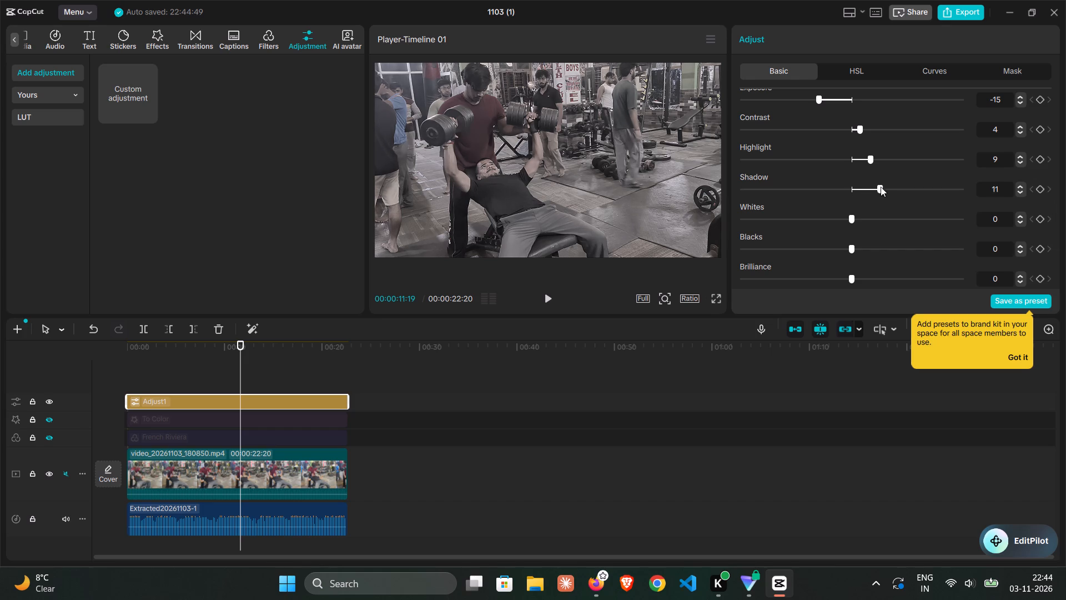
drag(881, 187, 829, 203)
Set the adjustment layer's Whites to 6 and lower its Blacks slightly below zero.
scroll(829, 203, down, 1)
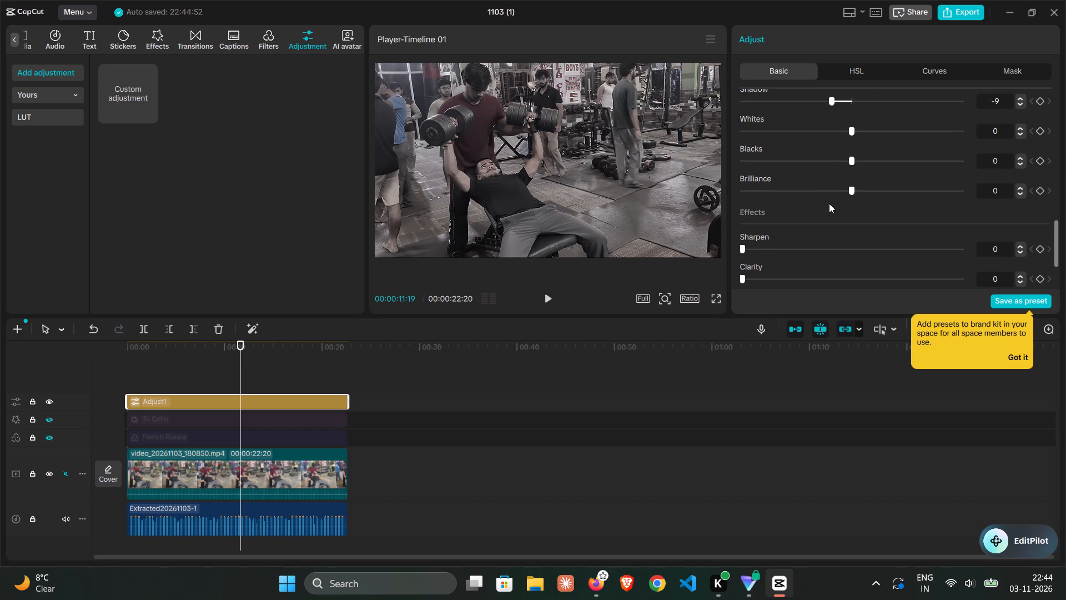
drag(851, 131, 887, 124)
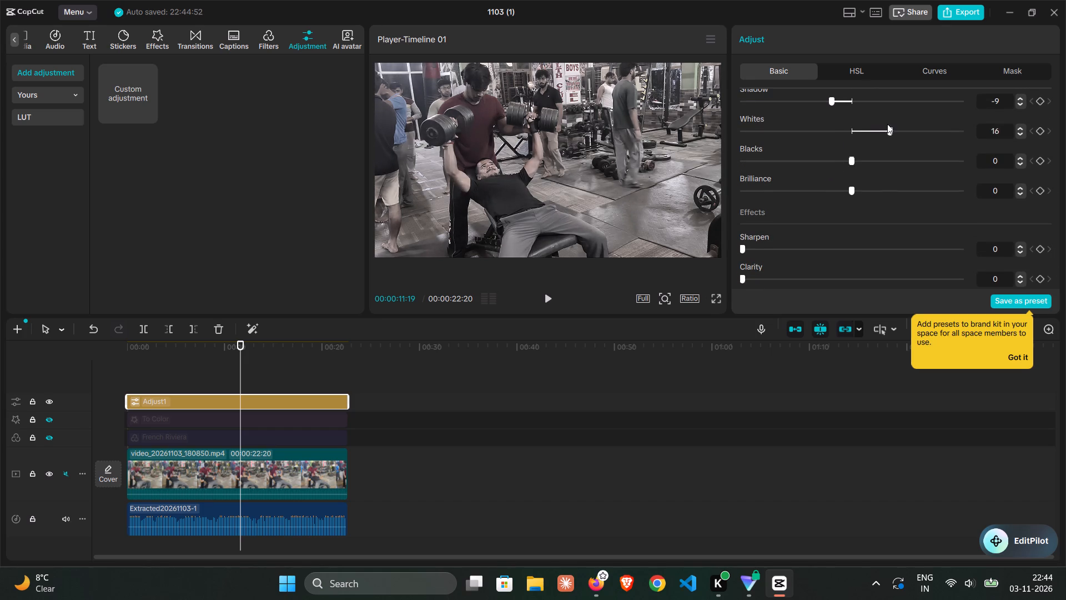
drag(887, 124, 862, 146)
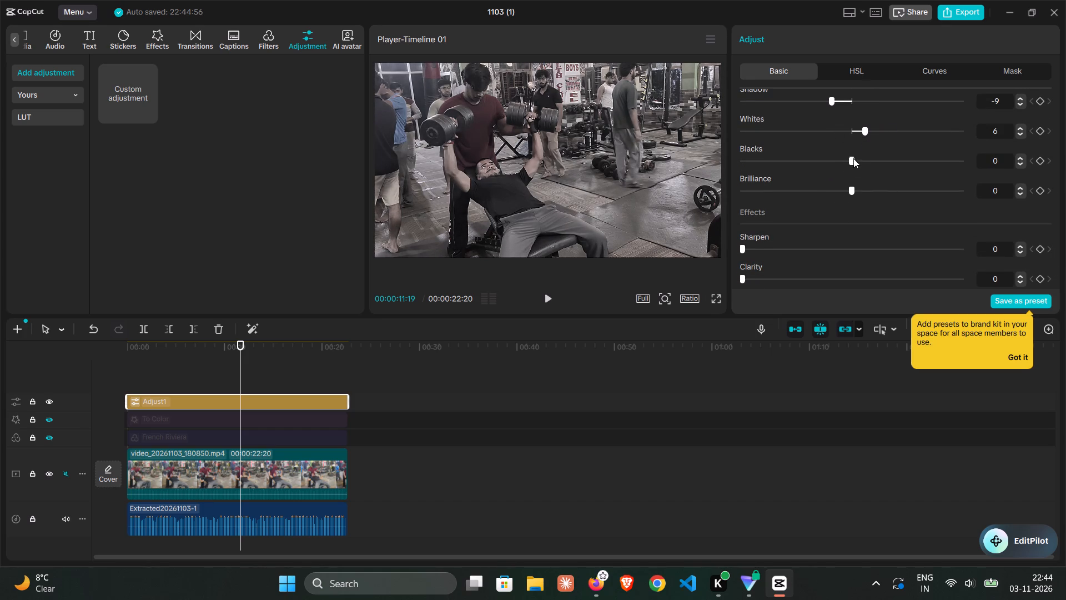
drag(854, 158, 883, 148)
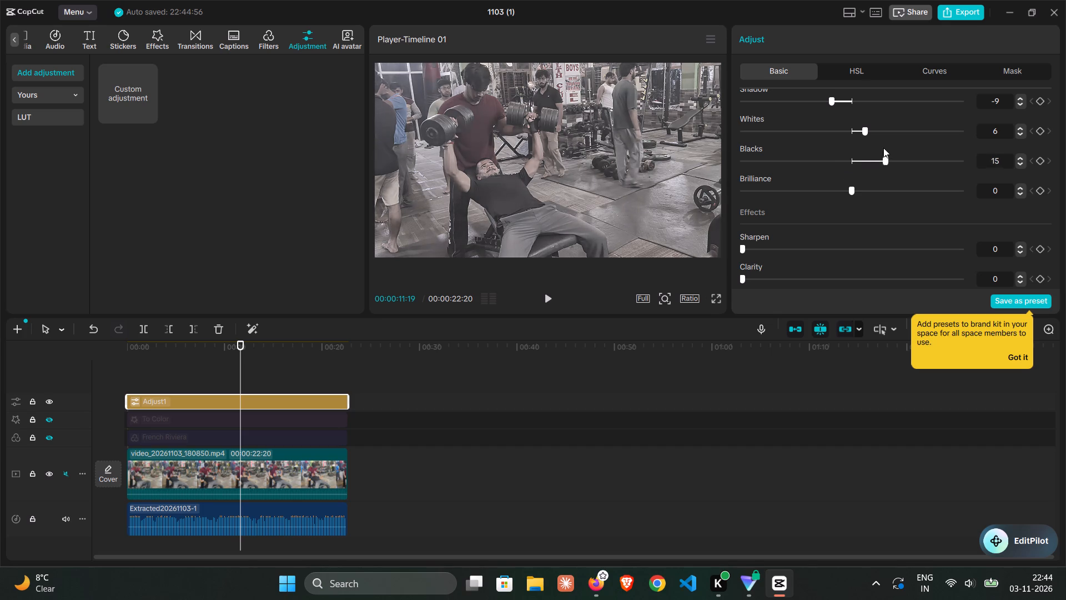
drag(883, 148, 846, 168)
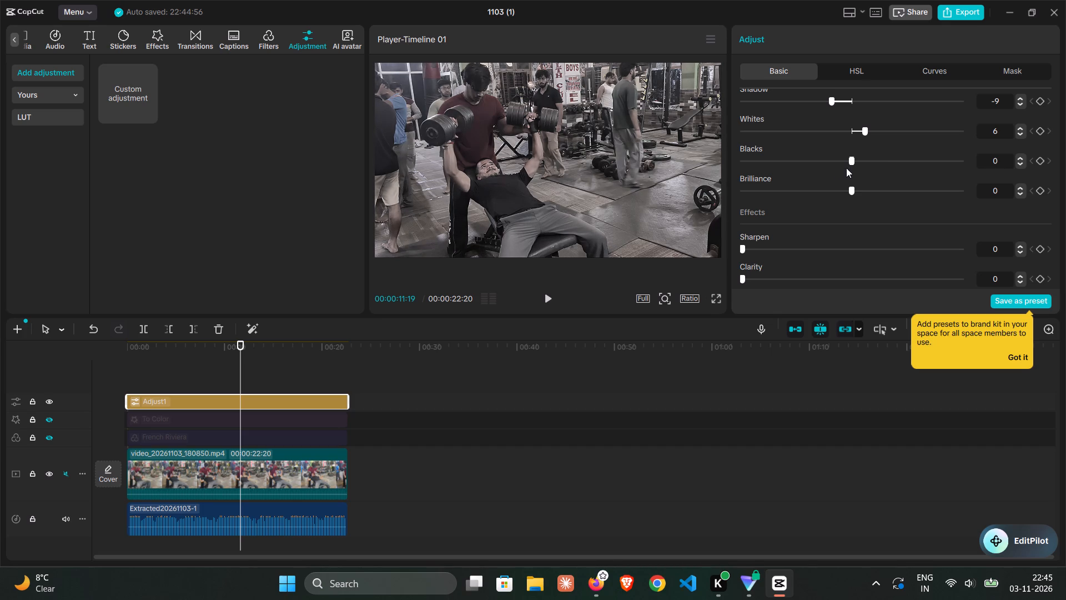
drag(846, 168, 841, 178)
drag(841, 178, 831, 196)
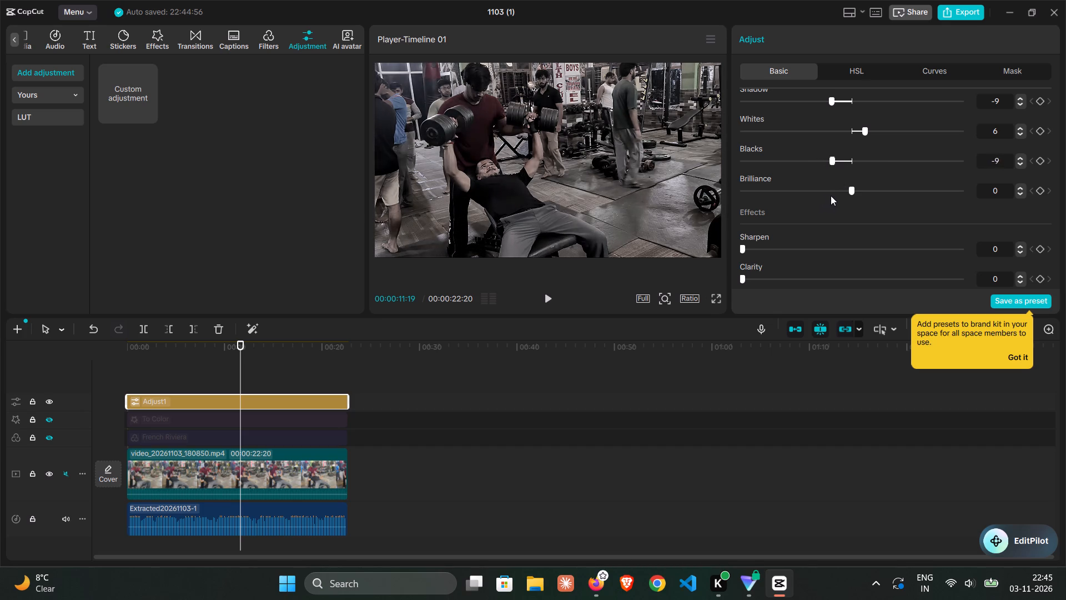
drag(831, 196, 843, 193)
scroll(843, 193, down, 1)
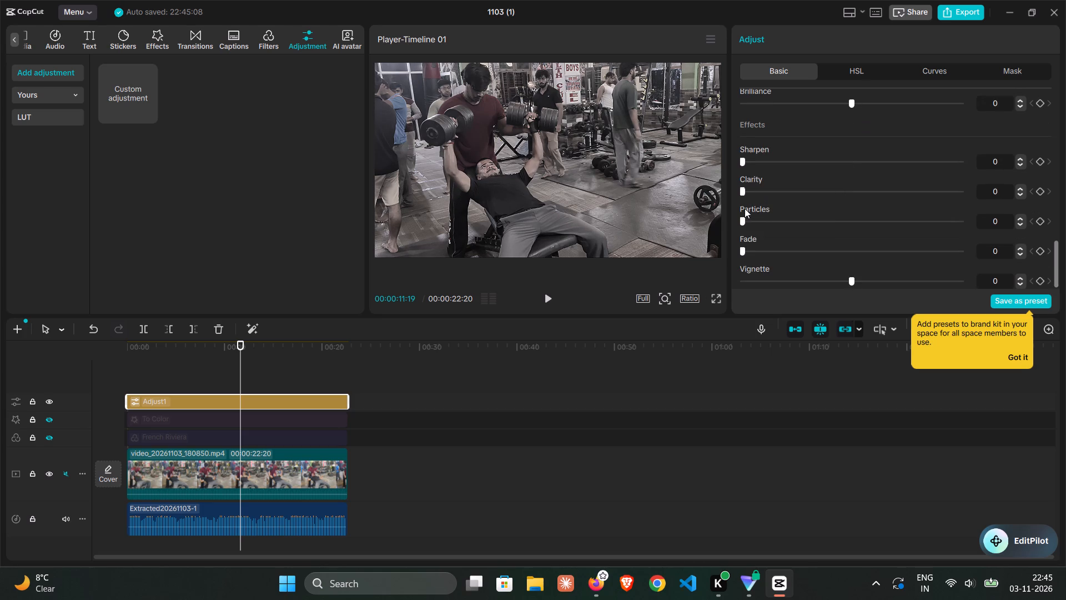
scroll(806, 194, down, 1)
Preview the Purple Web filter from the Early 2000s filter category on the video.
click(258, 32)
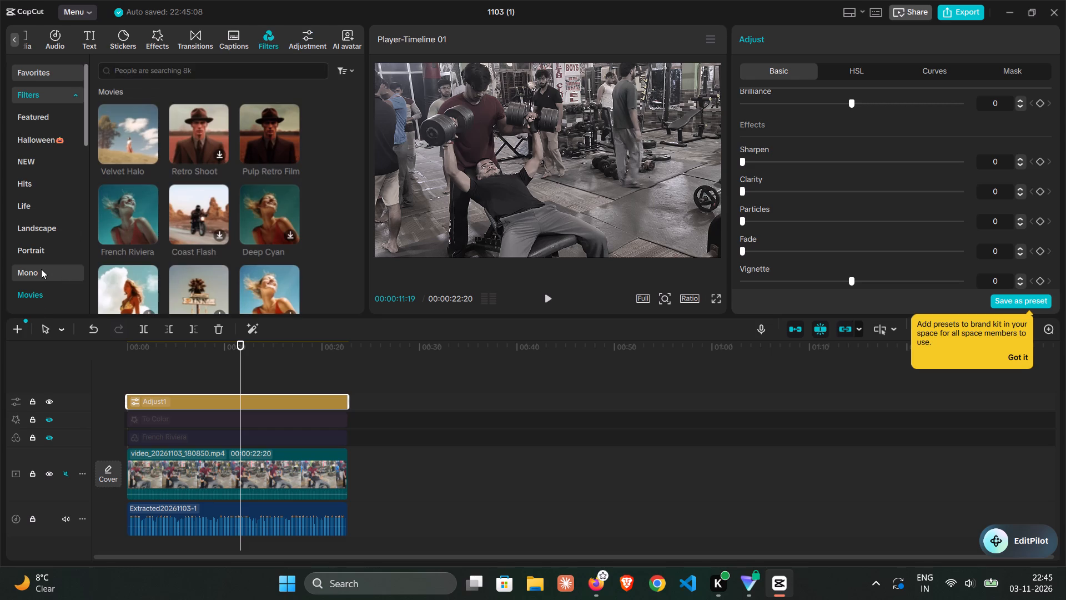
scroll(41, 269, down, 2)
click(45, 249)
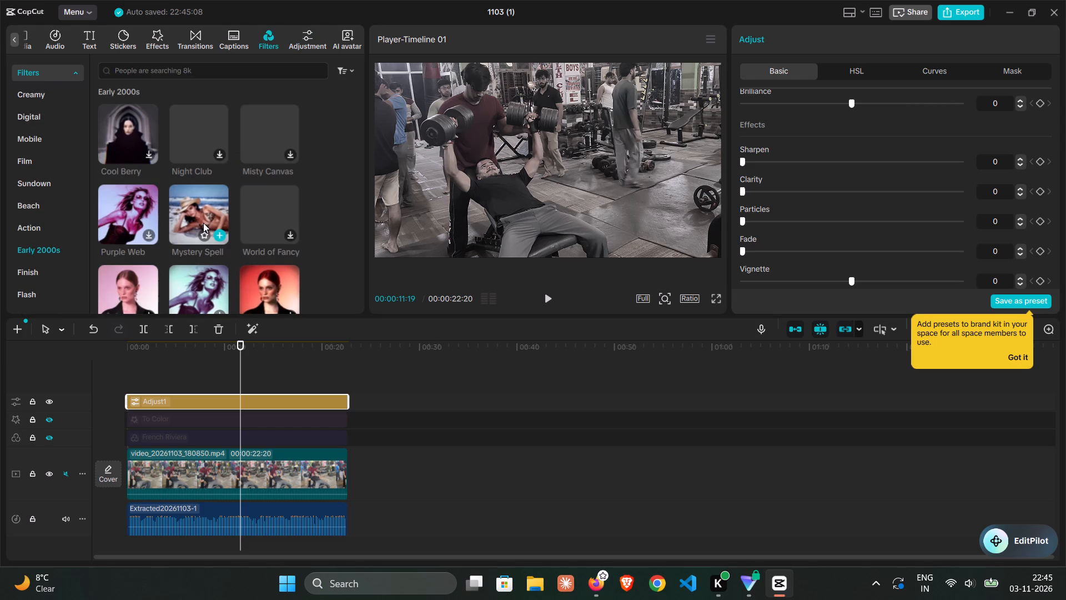
double_click(134, 210)
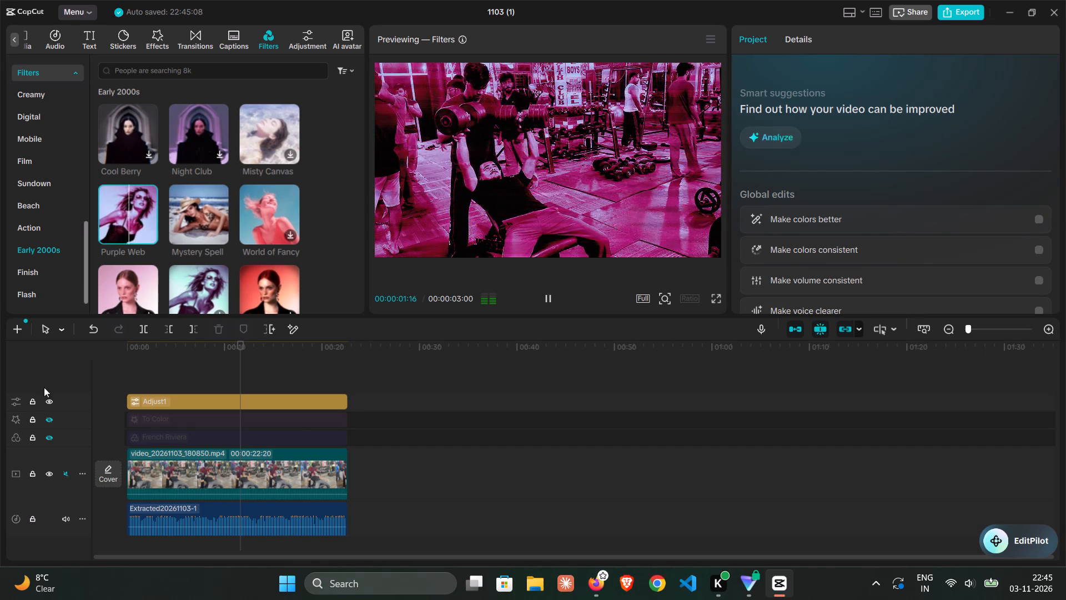
Compare the Purple Web filter preview with the adjustment layer's track hidden and shown, leaving the track shown.
click(46, 401)
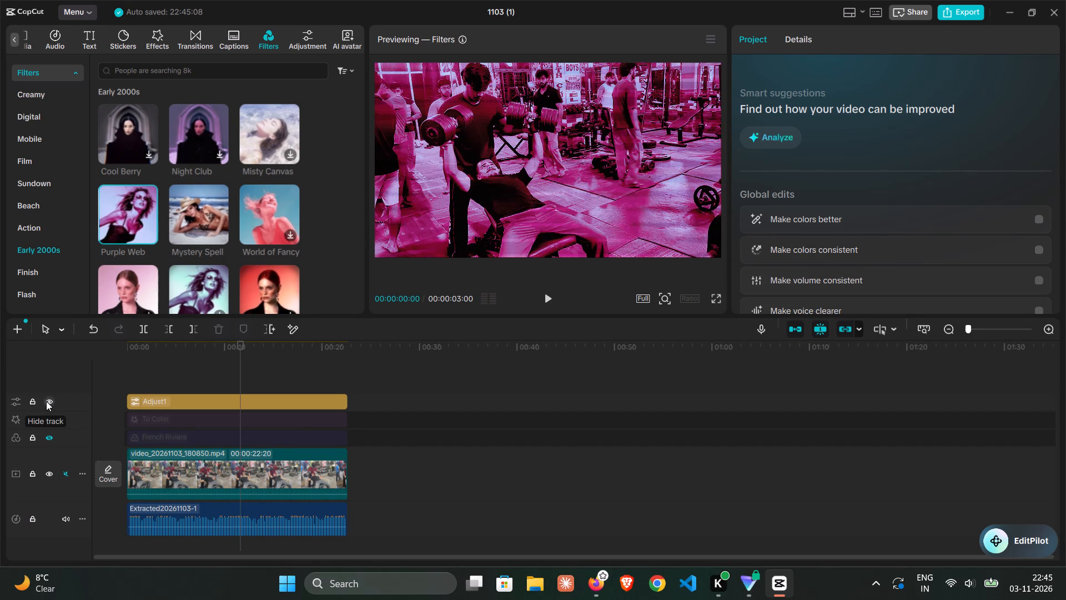
click(46, 401)
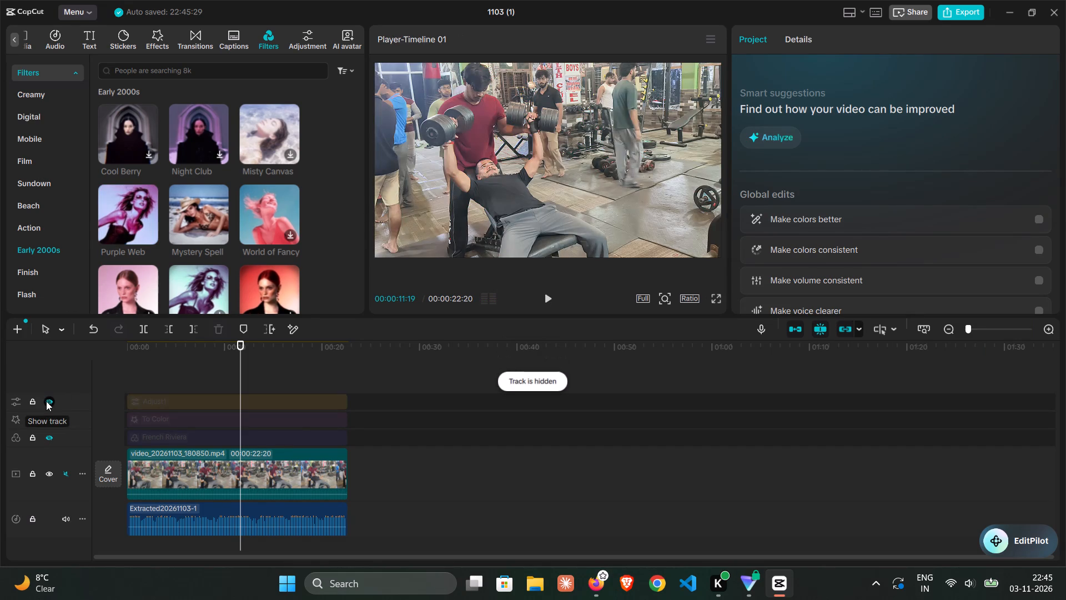
click(46, 401)
double_click(124, 221)
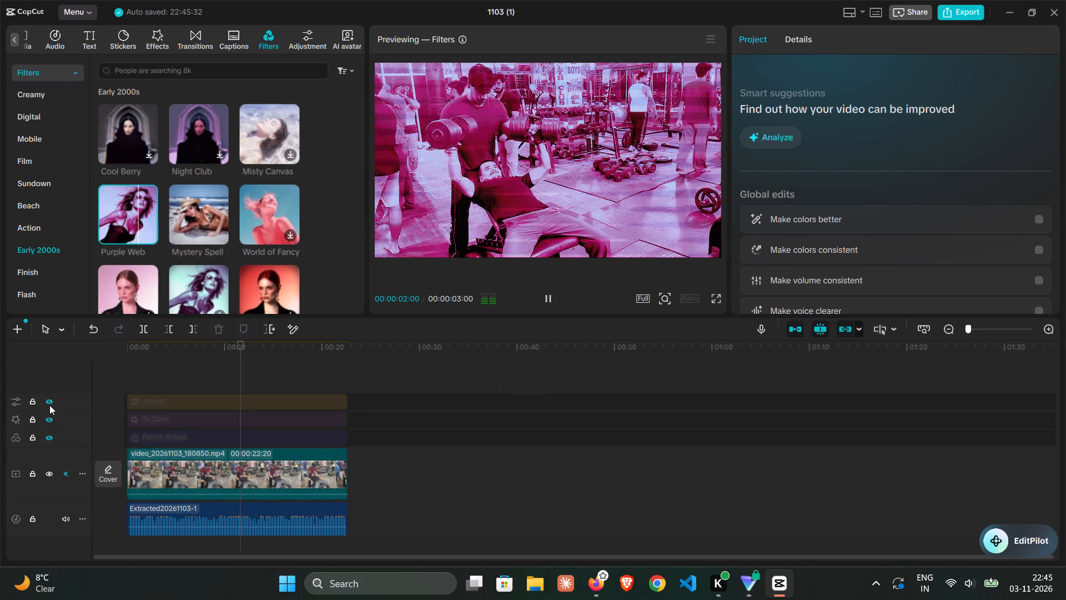
click(49, 402)
double_click(121, 226)
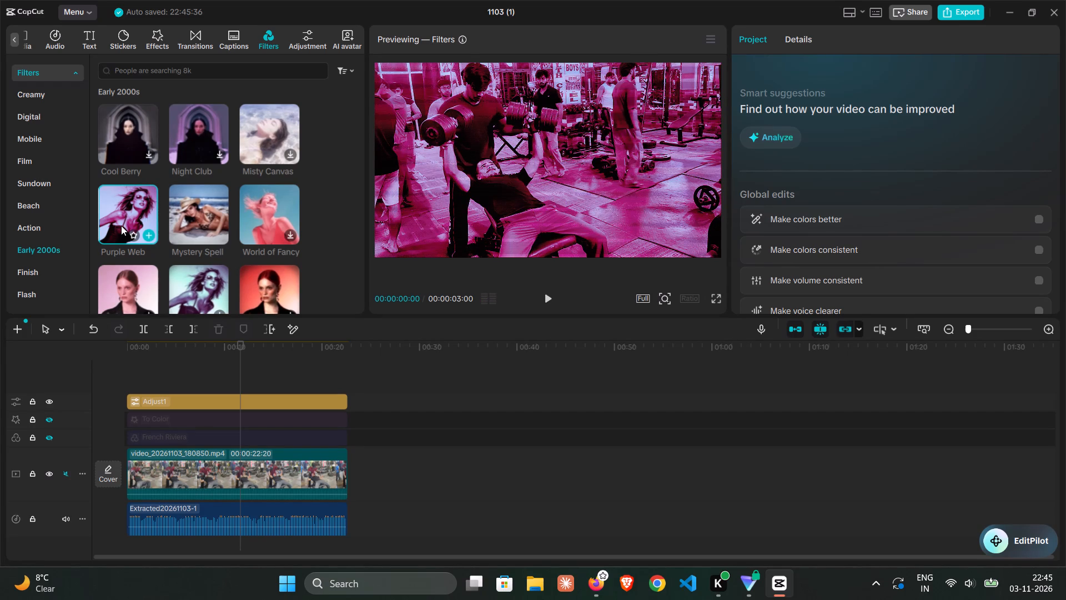
Preview the Mystery Spell, Dark Crimson and Cyber Glitch filters from the Early 2000s category.
double_click(185, 204)
scroll(279, 215, down, 1)
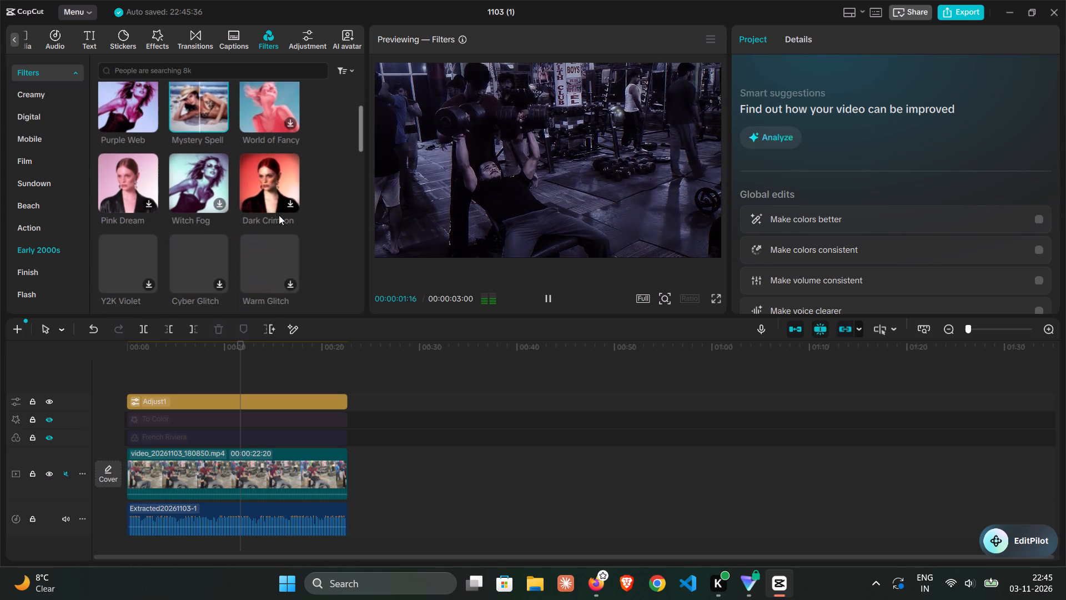
double_click(259, 180)
double_click(190, 247)
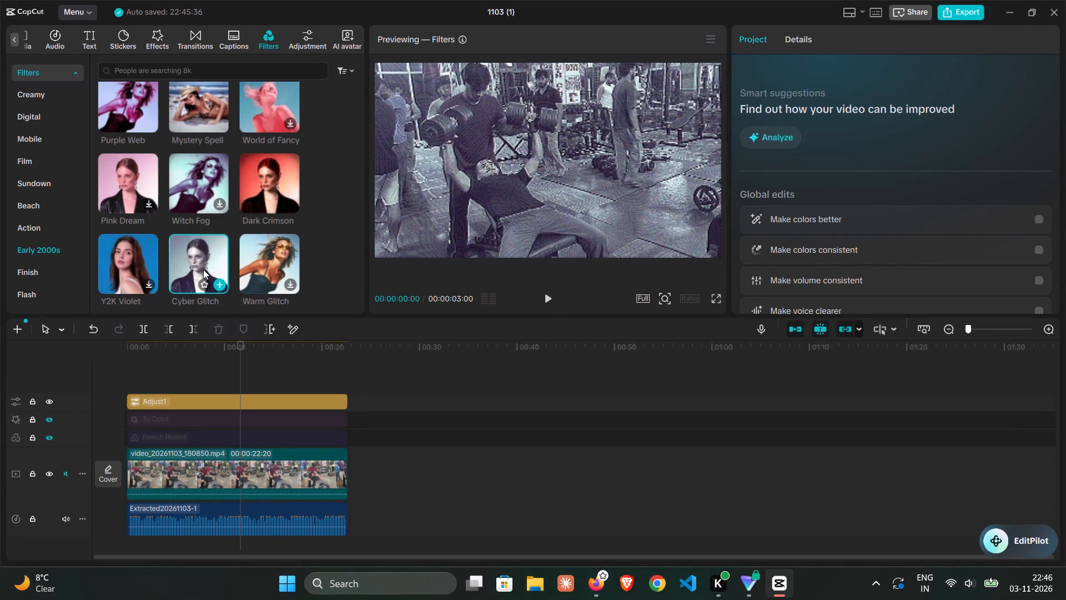
Preview the Mystery Night, Purple Scream, Flash Spectre and Down Blue filters from the Early 2000s category, returning to Flash Spectre for comparison.
scroll(214, 256, down, 1)
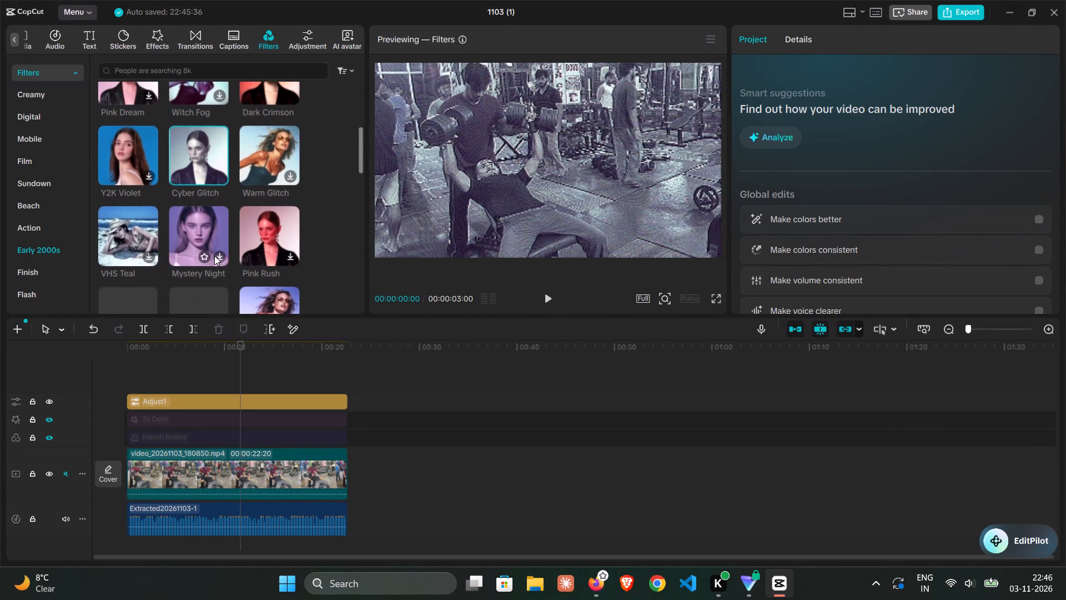
double_click(186, 218)
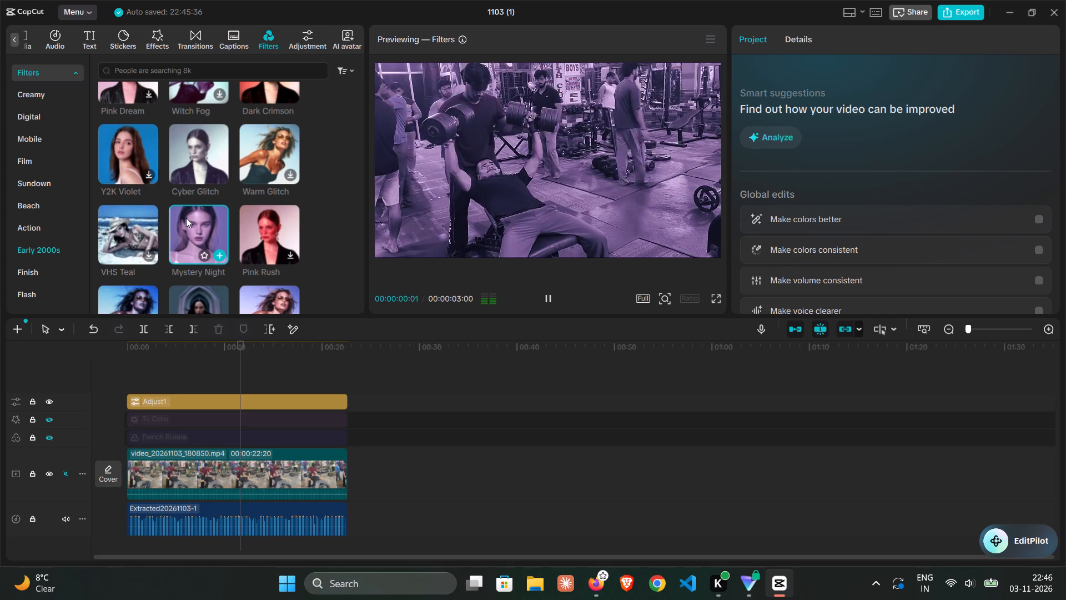
scroll(260, 204, down, 1)
double_click(260, 204)
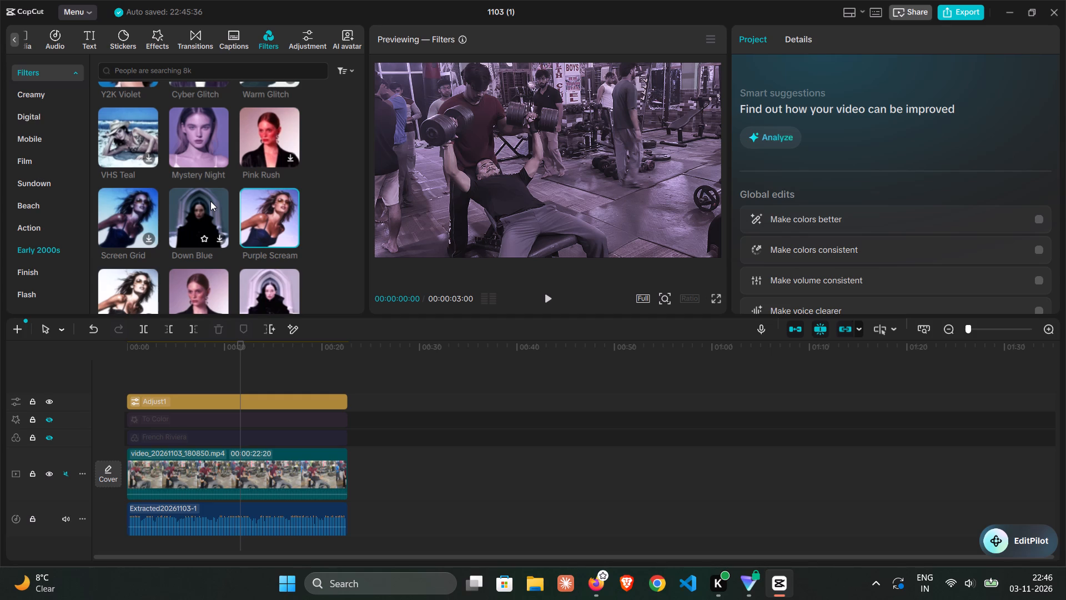
double_click(124, 283)
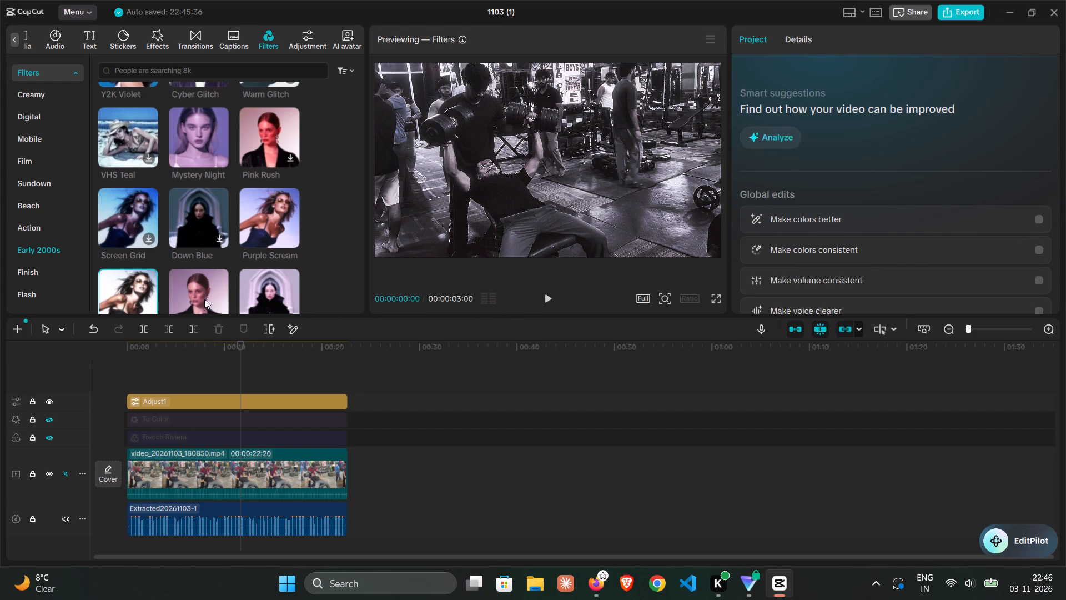
double_click(187, 208)
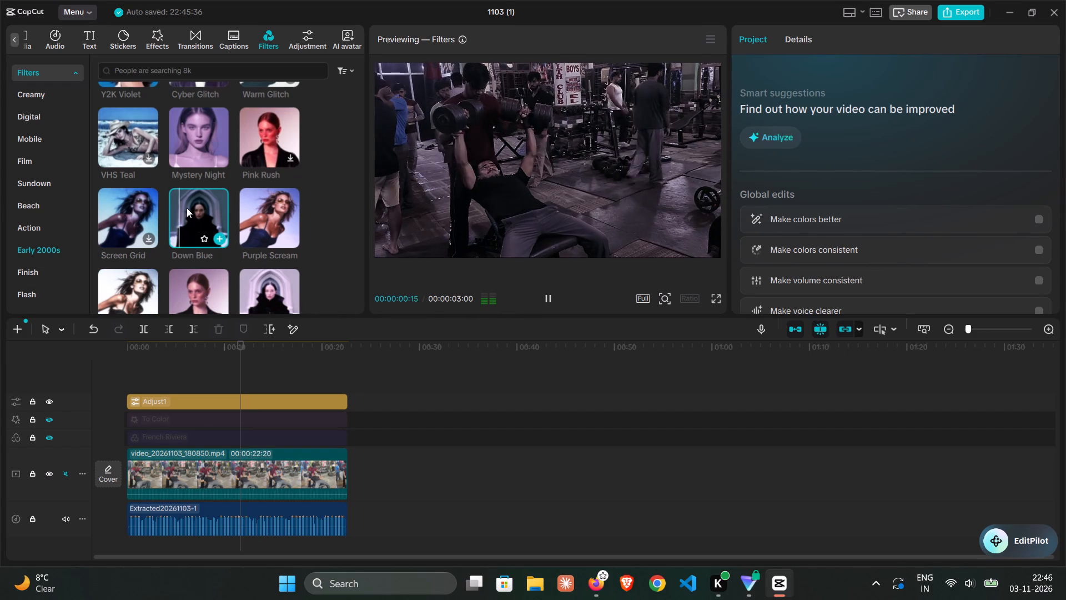
scroll(187, 208, down, 1)
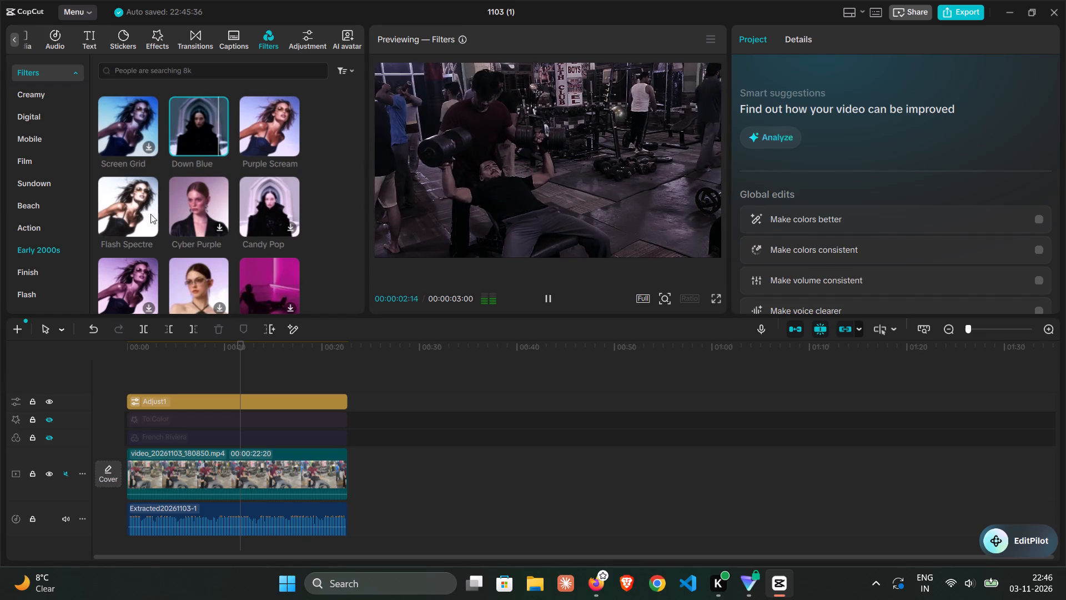
double_click(117, 207)
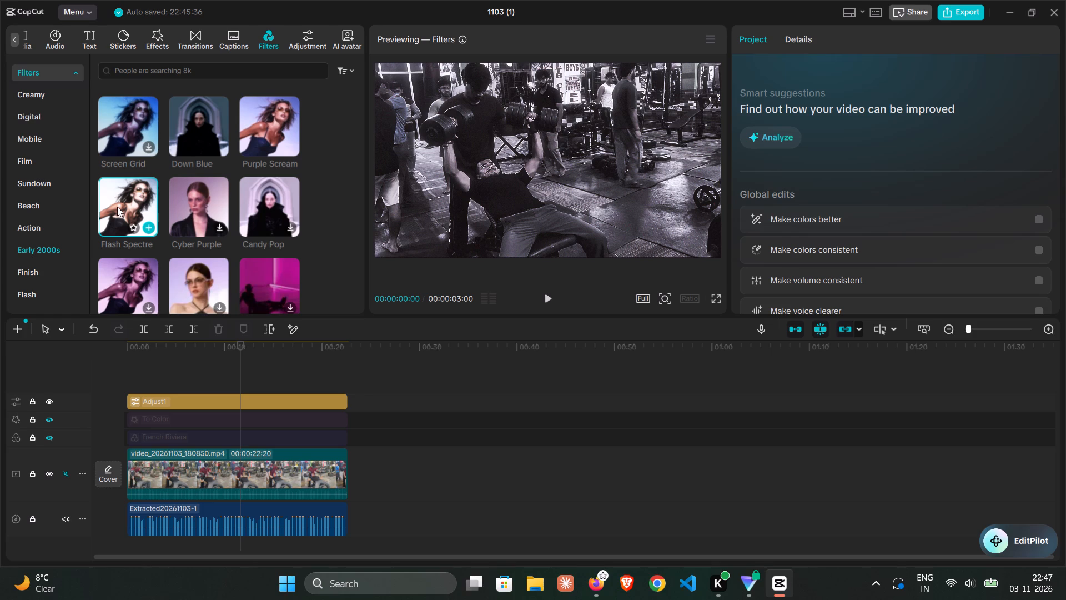
Preview the Burgundy, Plum, Streamer Metal, Shade...stone and Dope filters from the Early 2000s category on the video.
double_click(254, 289)
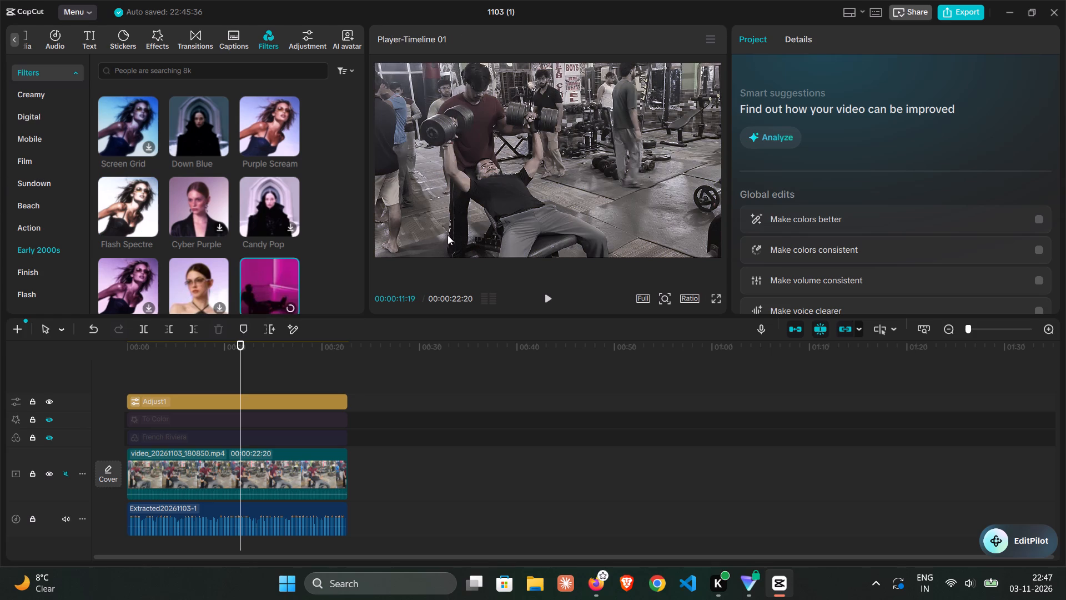
scroll(281, 192, down, 1)
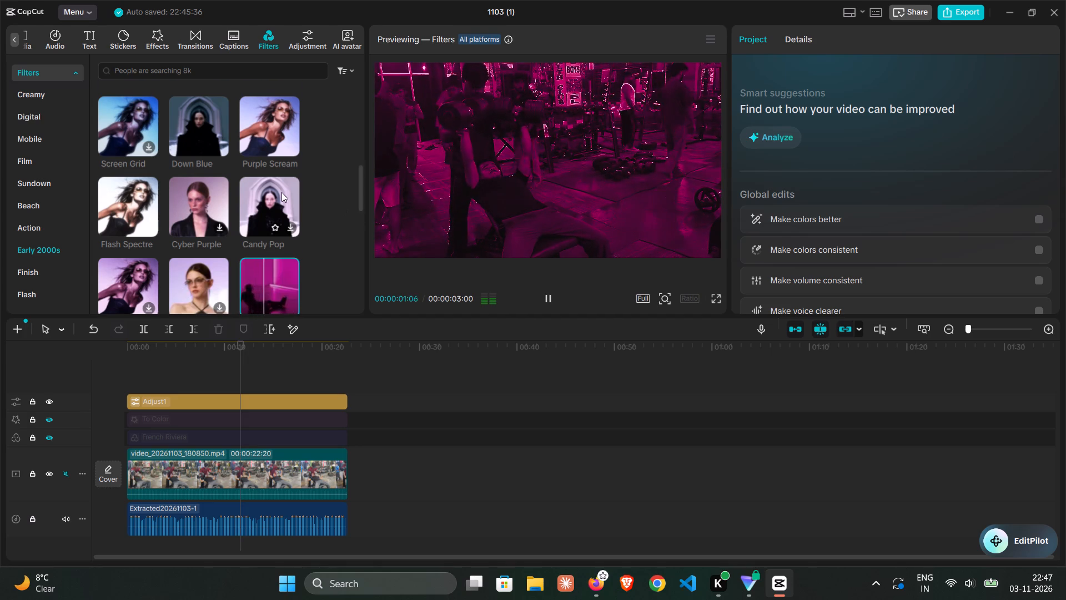
scroll(281, 192, down, 1)
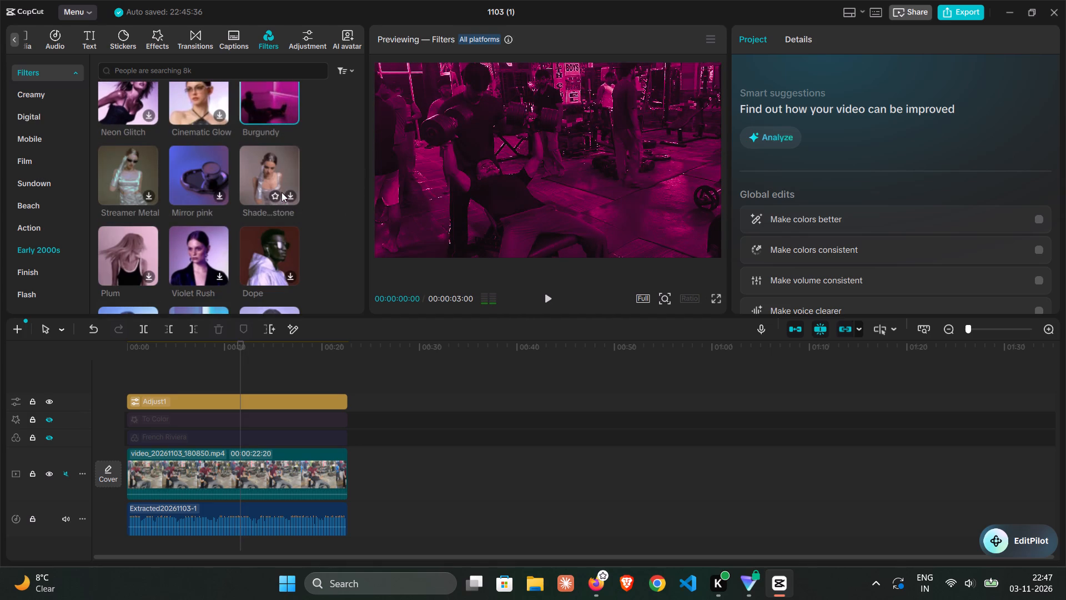
double_click(131, 251)
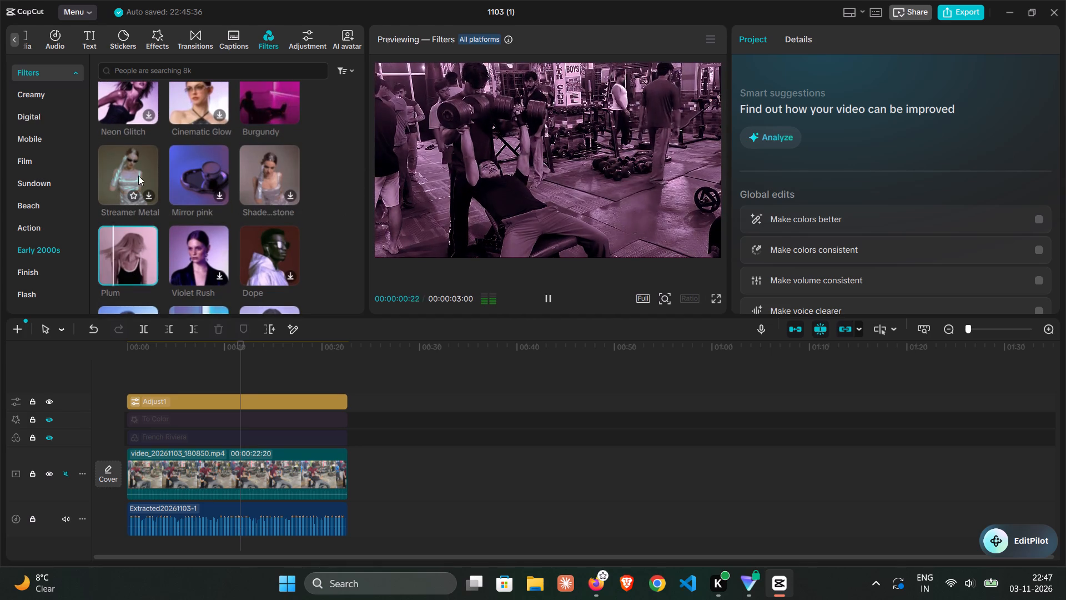
double_click(140, 162)
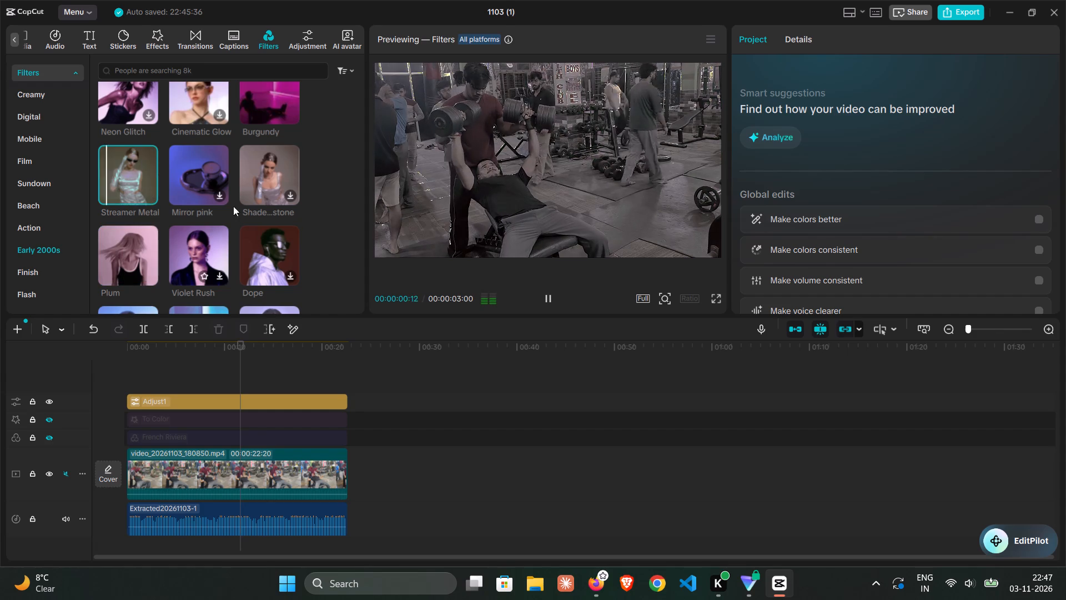
double_click(250, 179)
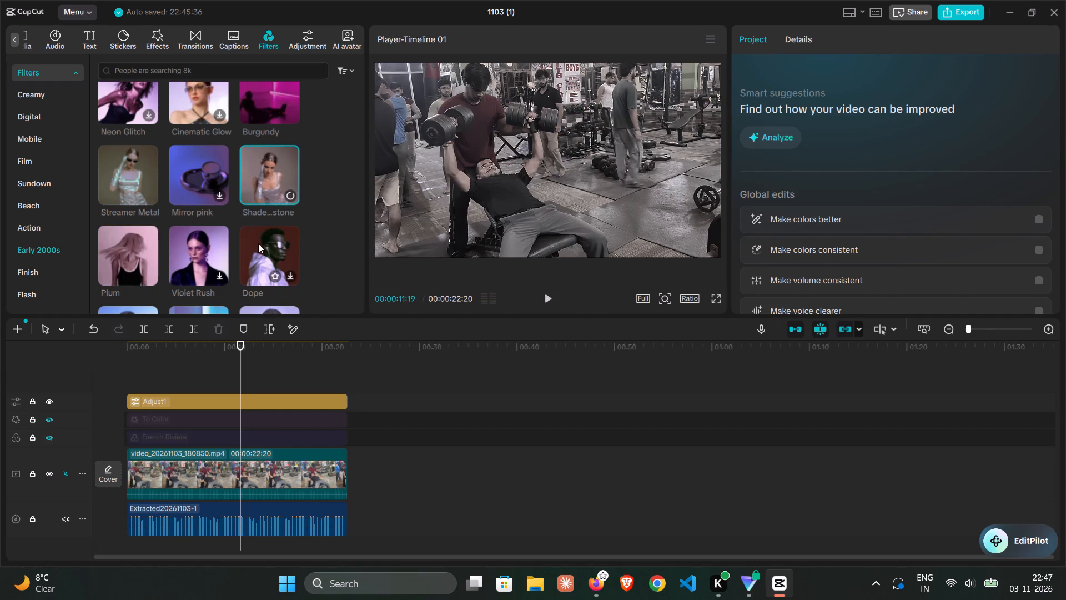
double_click(258, 243)
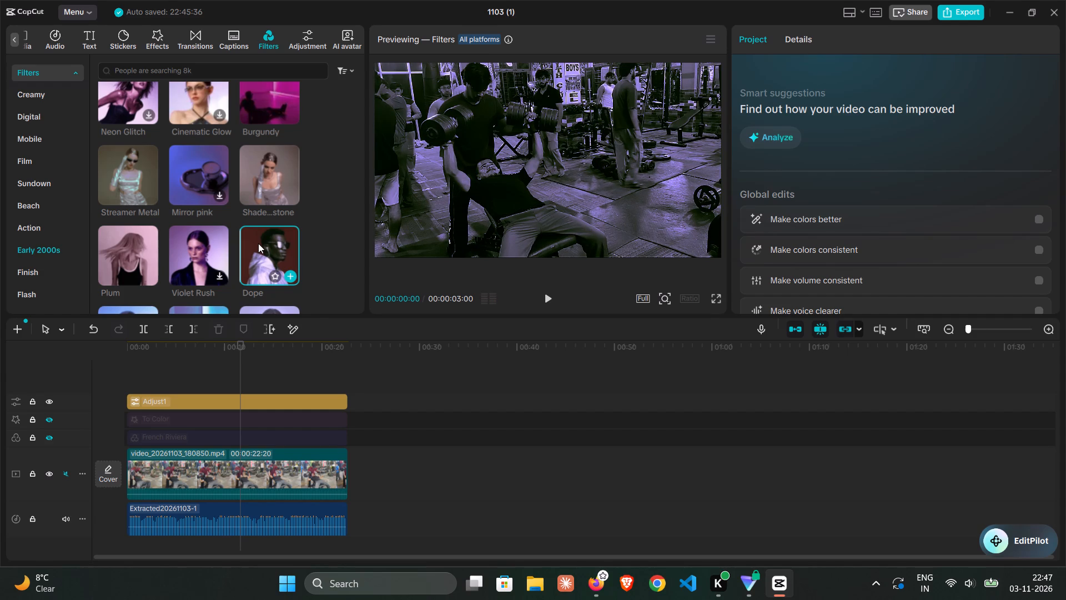
Preview the Mystic Violet, Hazy Film and Dreamy Rose filters from the Early 2000s category, returning to Hazy Film.
scroll(168, 227, down, 1)
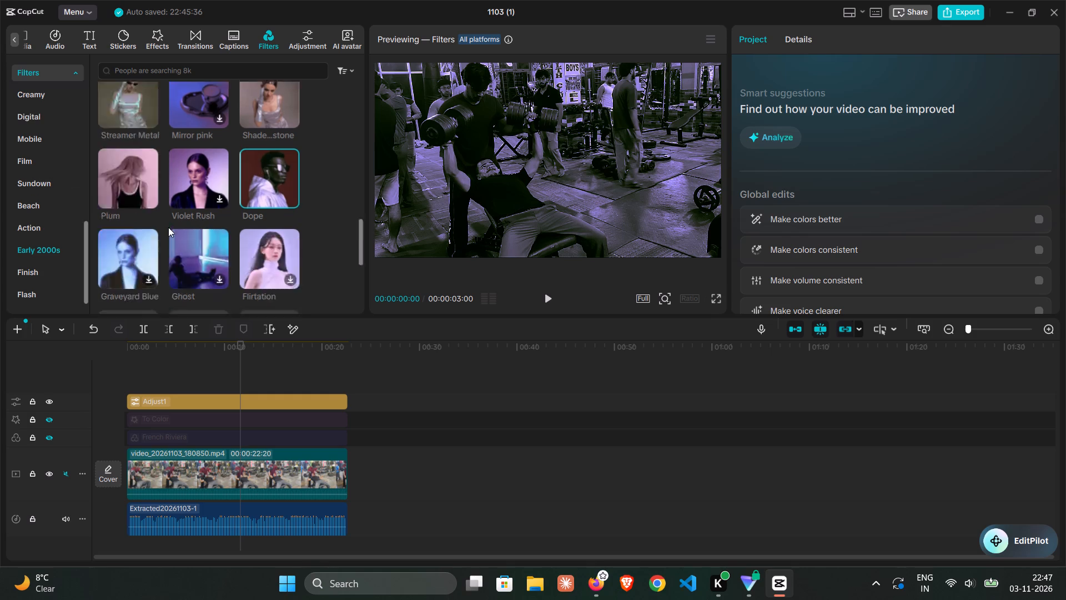
scroll(168, 227, down, 1)
double_click(248, 164)
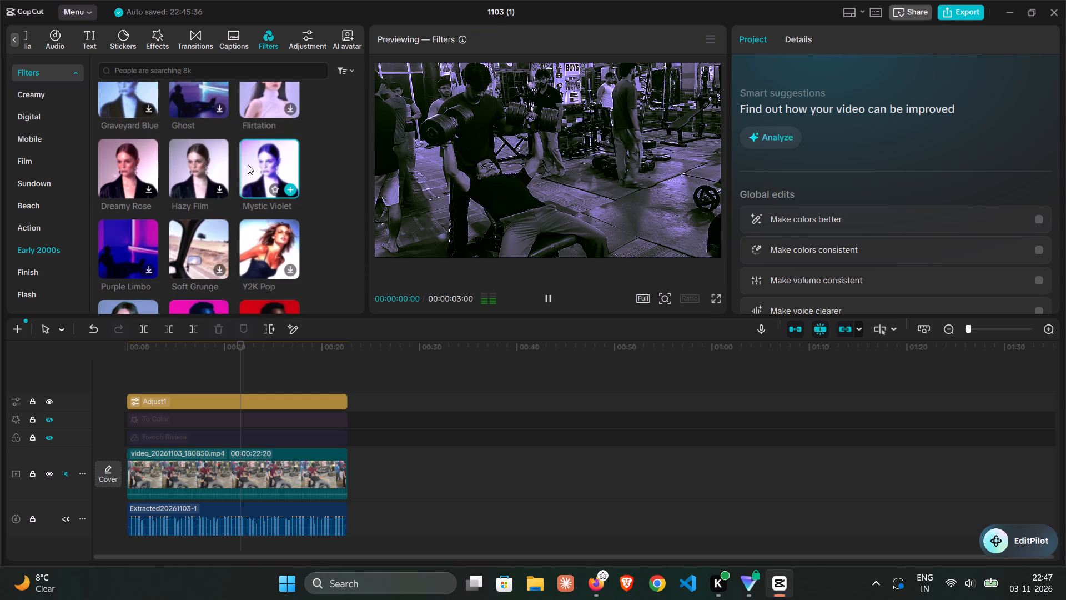
double_click(197, 161)
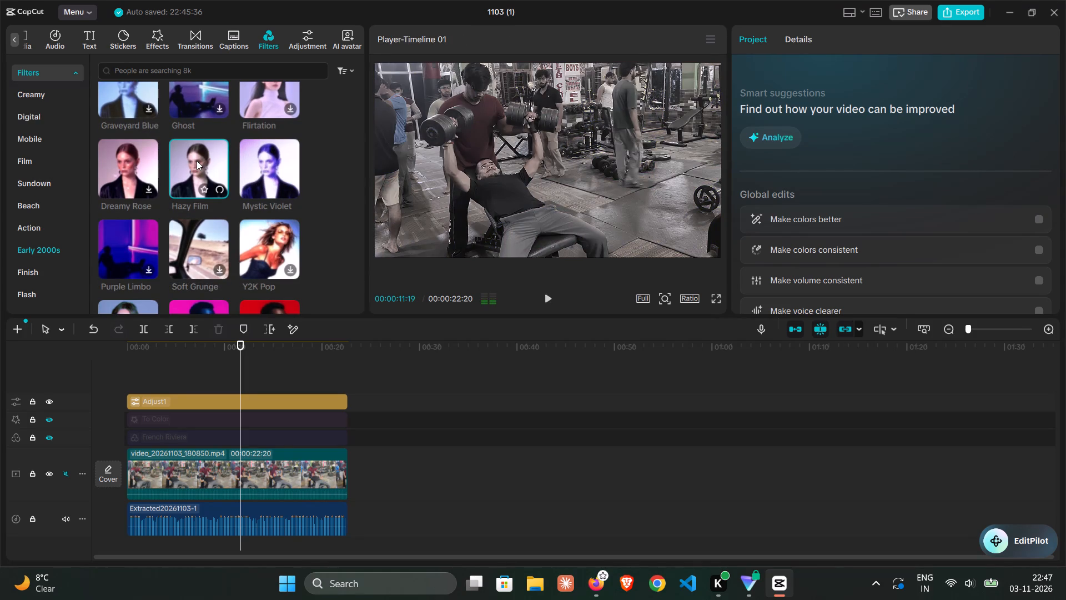
double_click(135, 147)
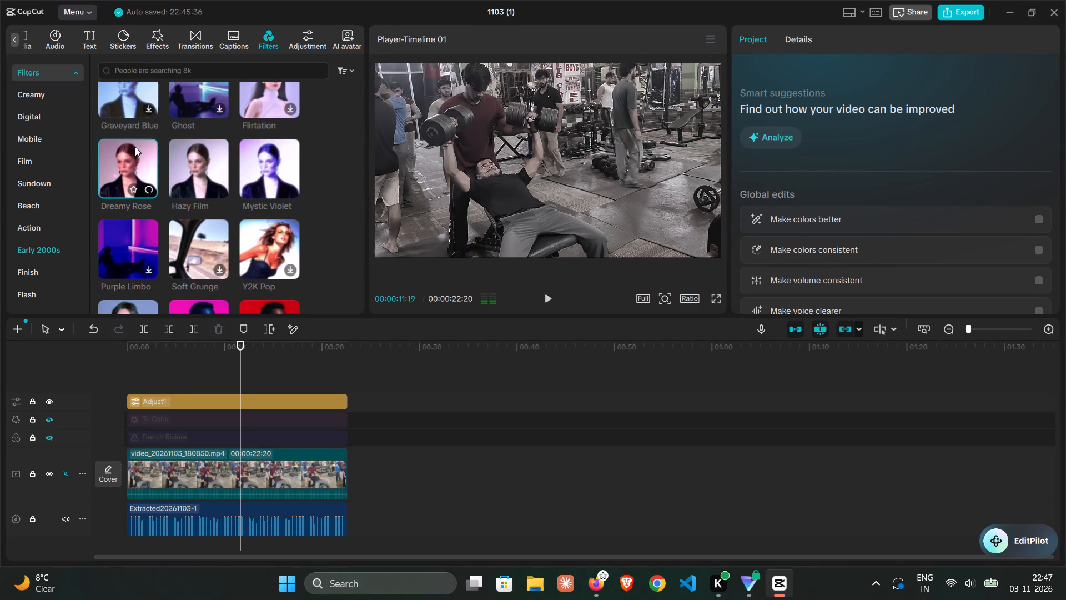
double_click(187, 141)
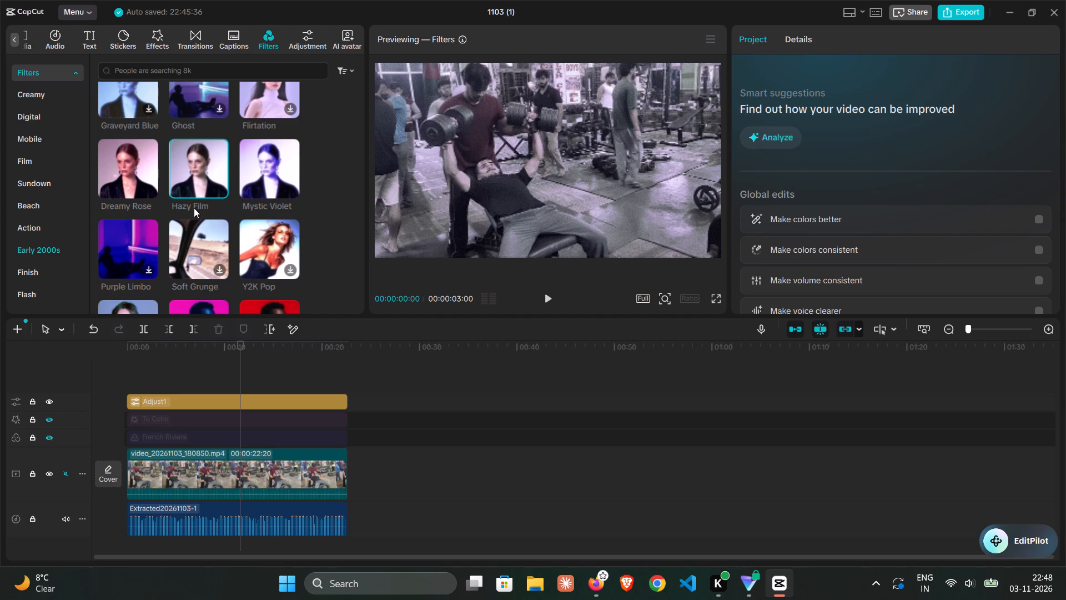
Preview the Purple Limbo, Cyber light and Pearly Violet filters near the end of the Early 2000s category.
scroll(227, 217, down, 1)
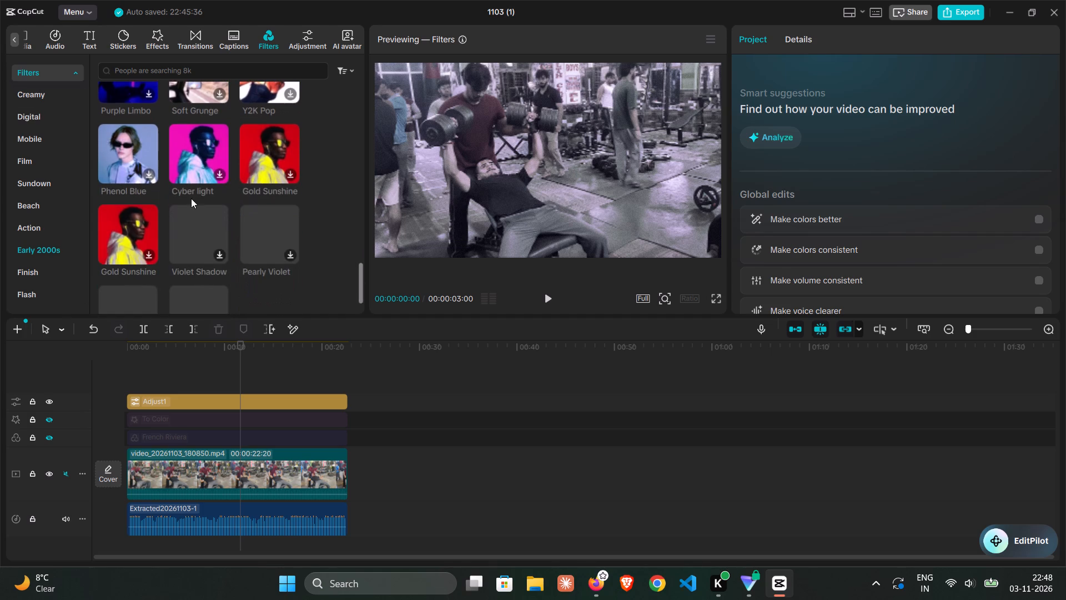
scroll(195, 192, up, 1)
double_click(138, 172)
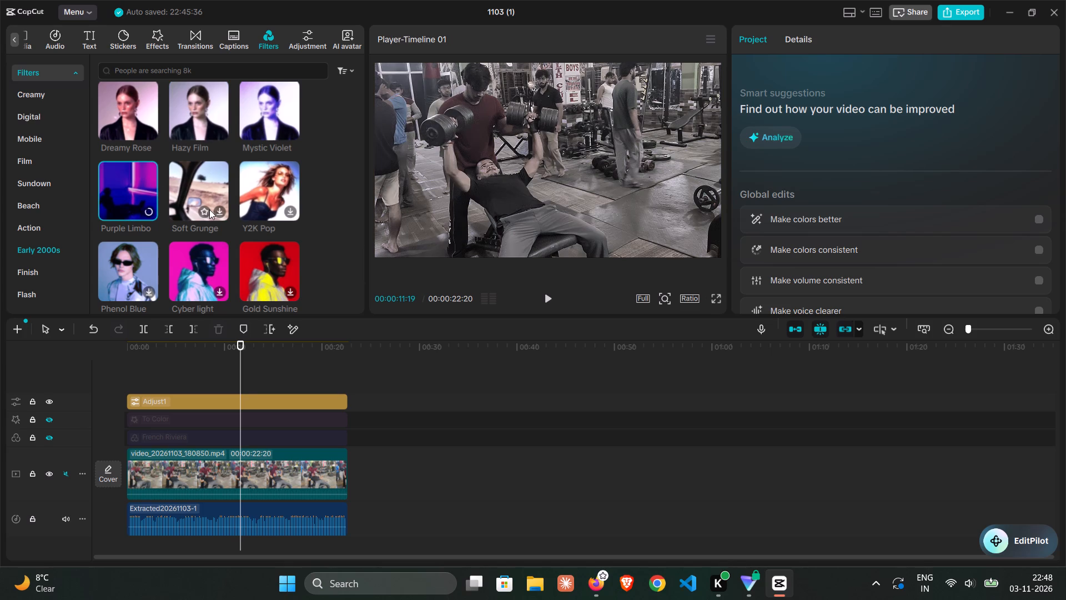
scroll(209, 209, down, 1)
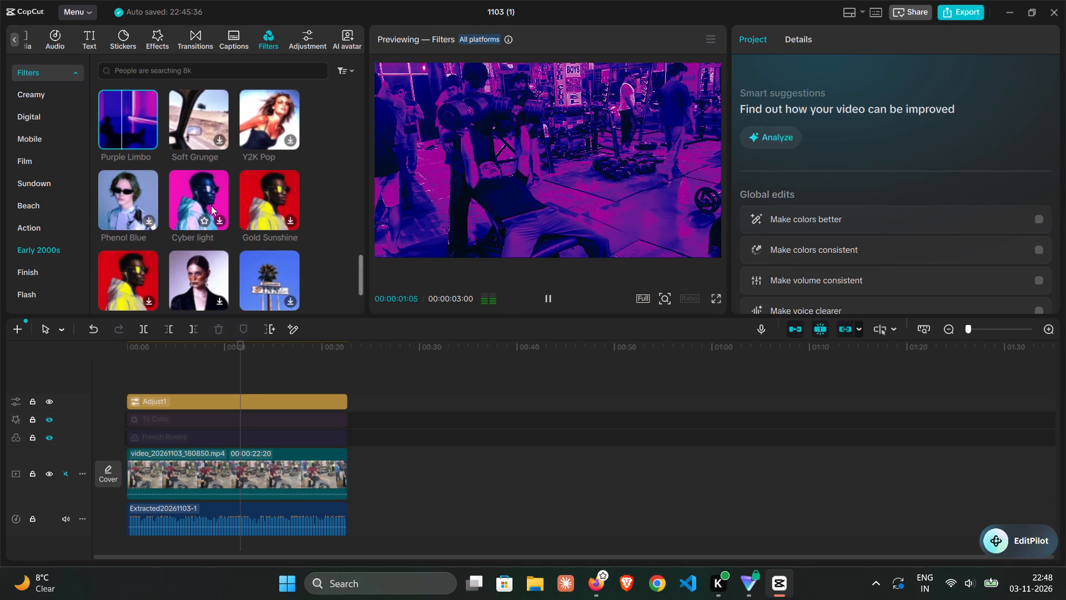
double_click(205, 190)
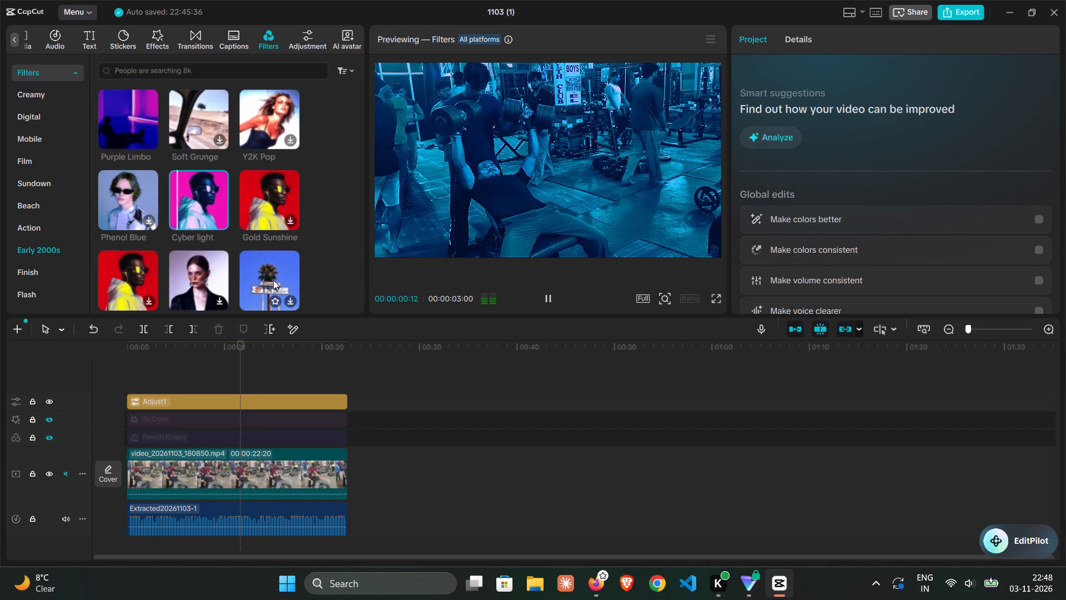
double_click(273, 280)
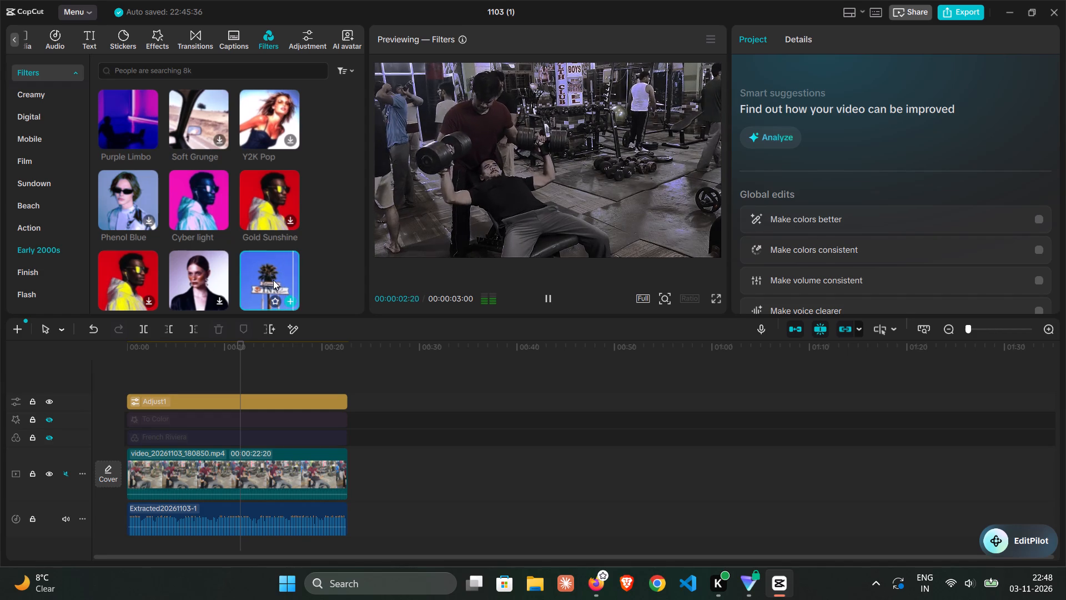
Preview the Ethereal Glow, Warm Glow, Retro Shift and Darkroom Vibe filters from the Finish category on the video.
scroll(273, 280, down, 1)
double_click(205, 241)
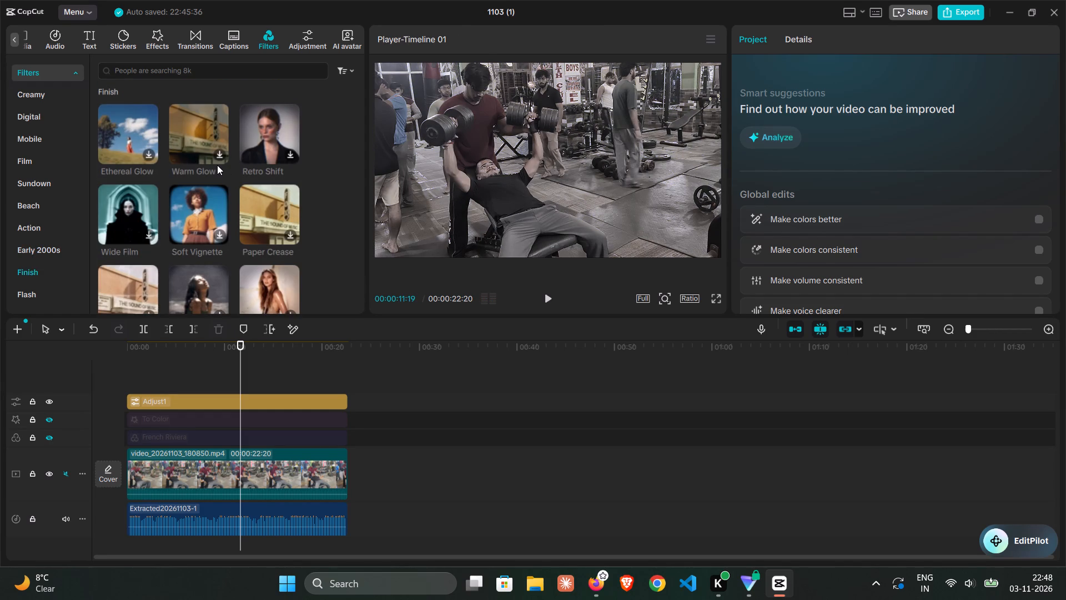
double_click(128, 125)
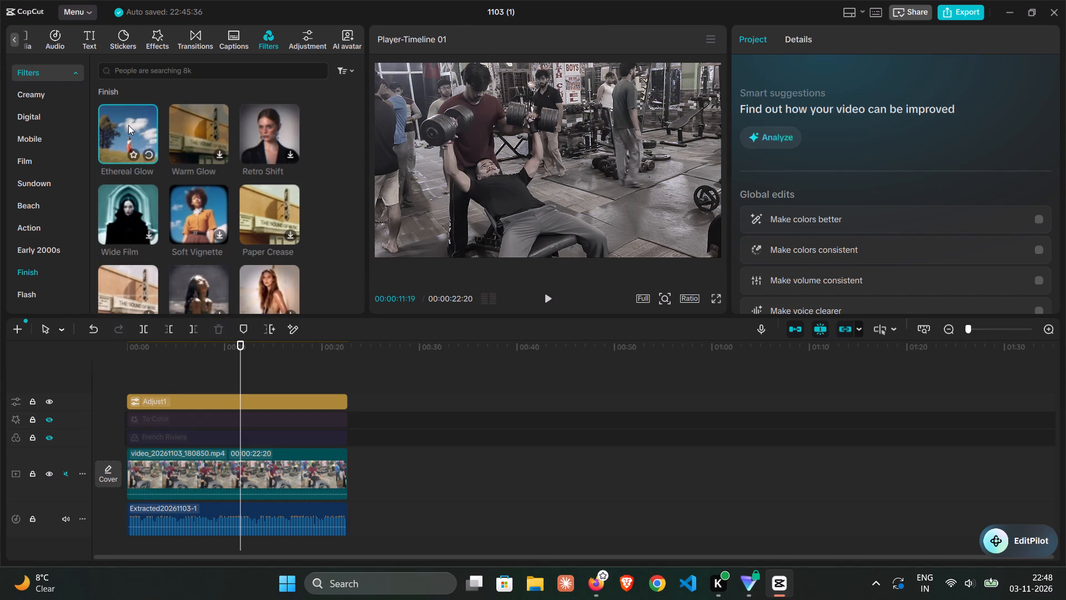
double_click(215, 122)
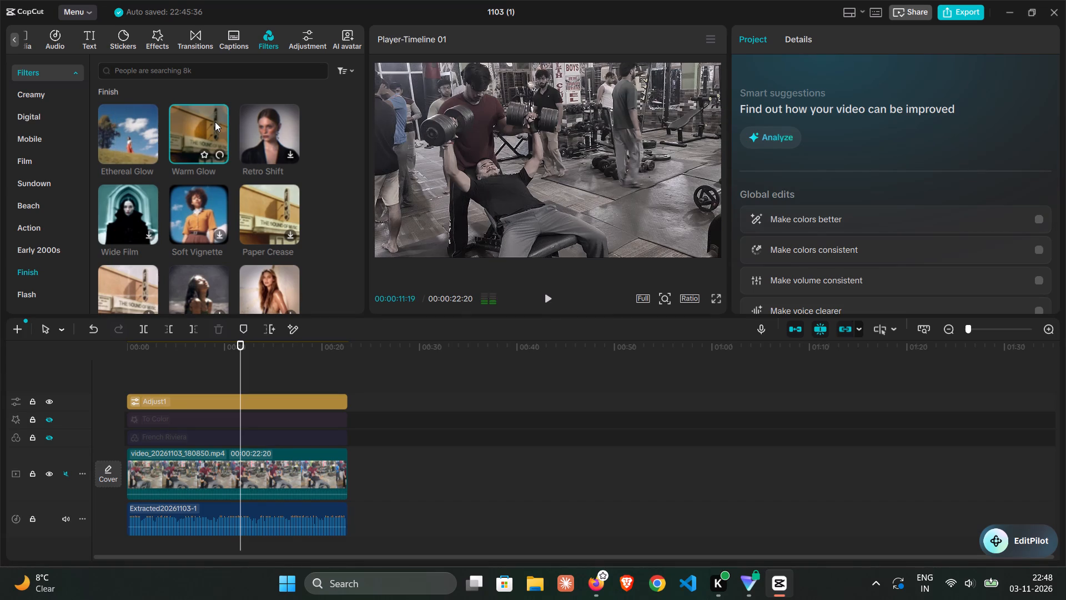
double_click(265, 116)
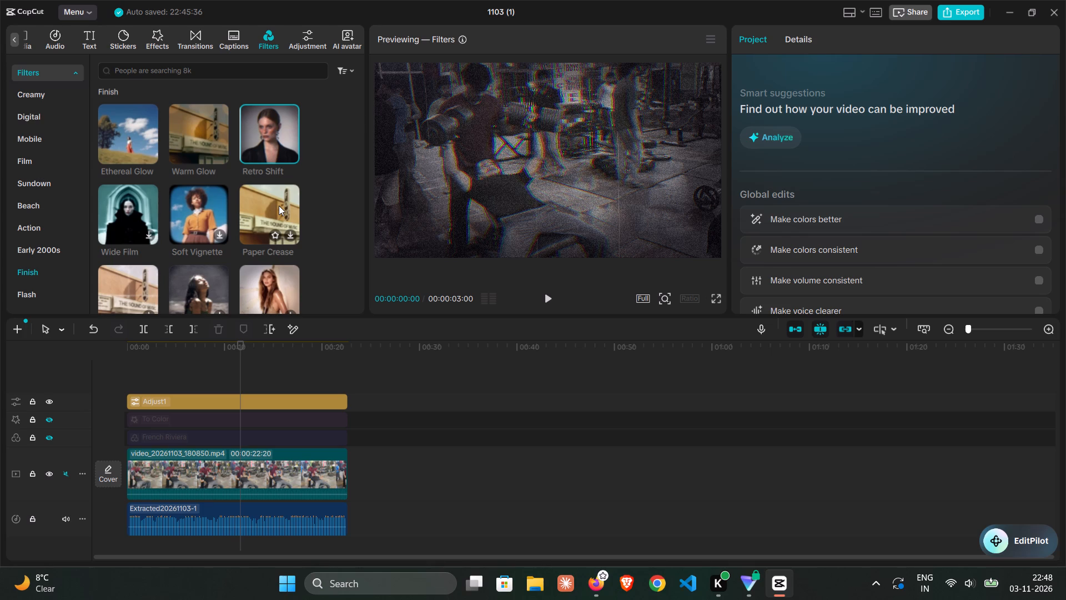
double_click(184, 305)
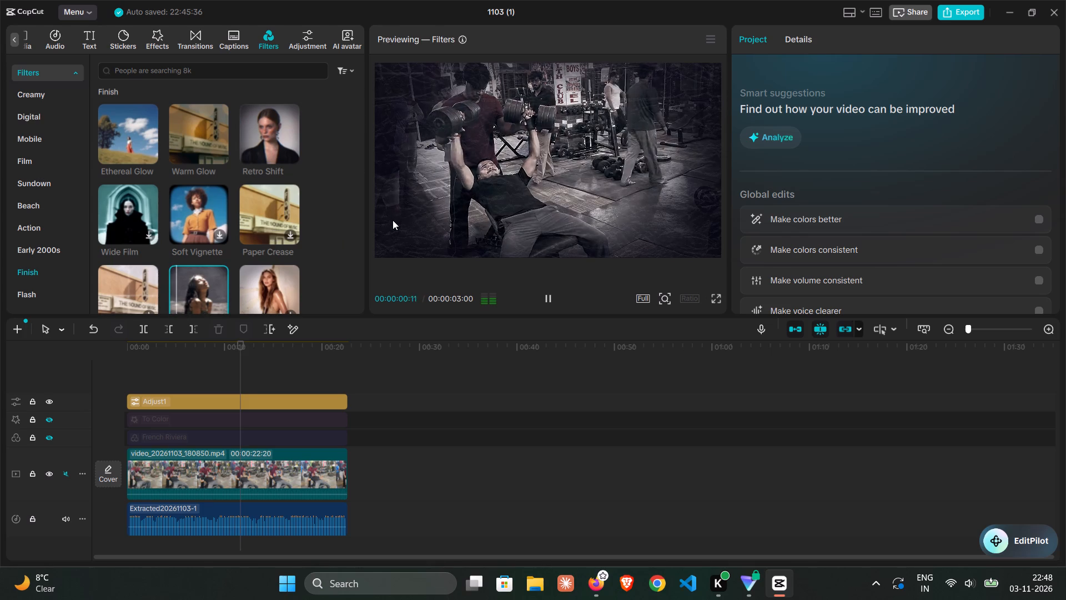
Preview the Wine Grain and Flash Blur filters from the Finish category, replaying the Flash Blur preview.
scroll(205, 184, down, 1)
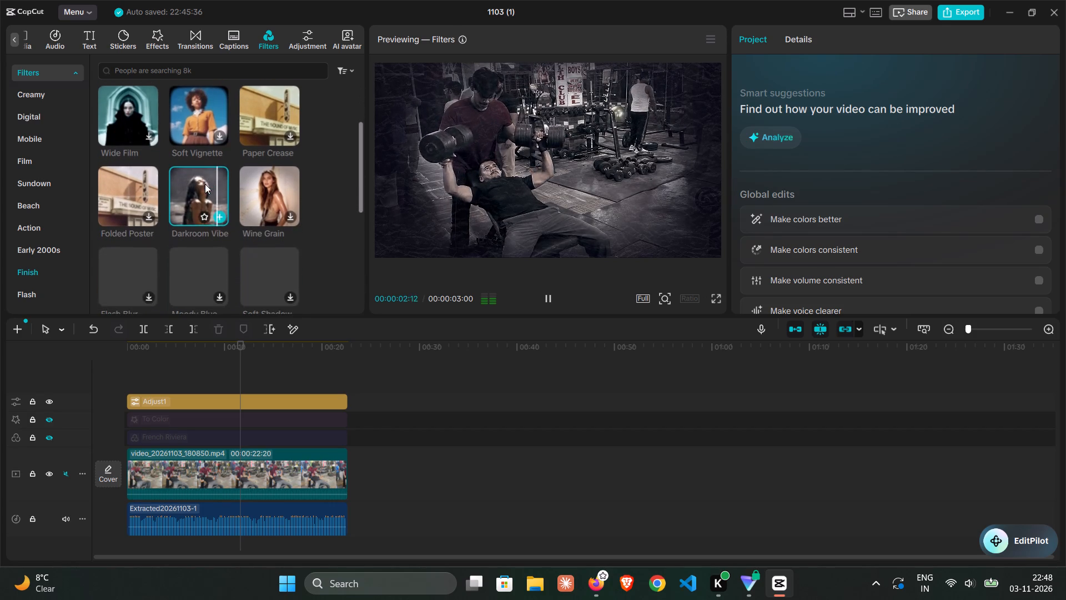
scroll(205, 184, down, 1)
click(255, 174)
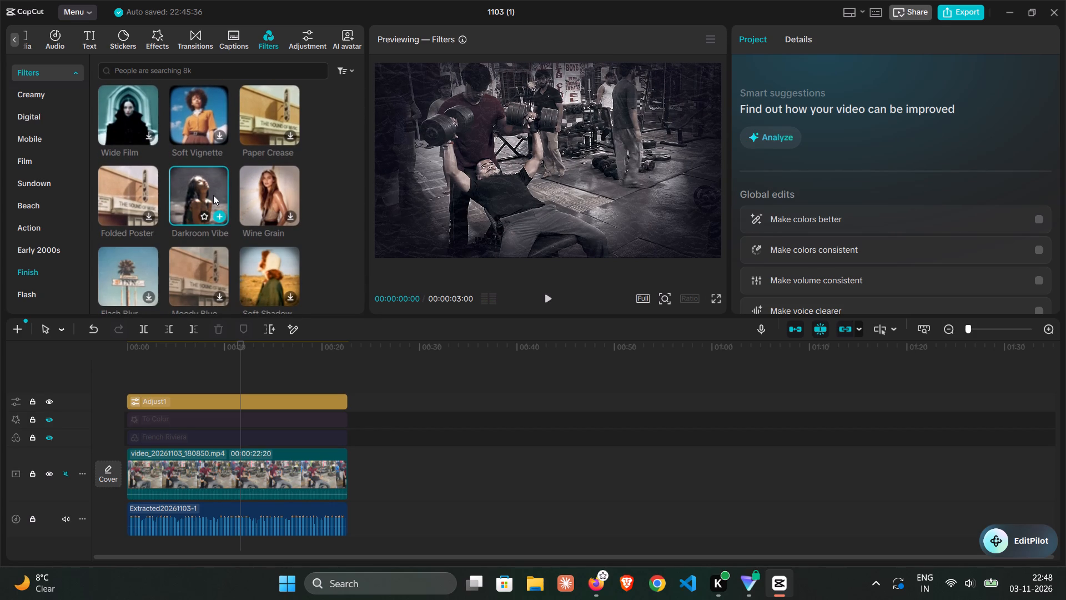
click(264, 178)
double_click(259, 193)
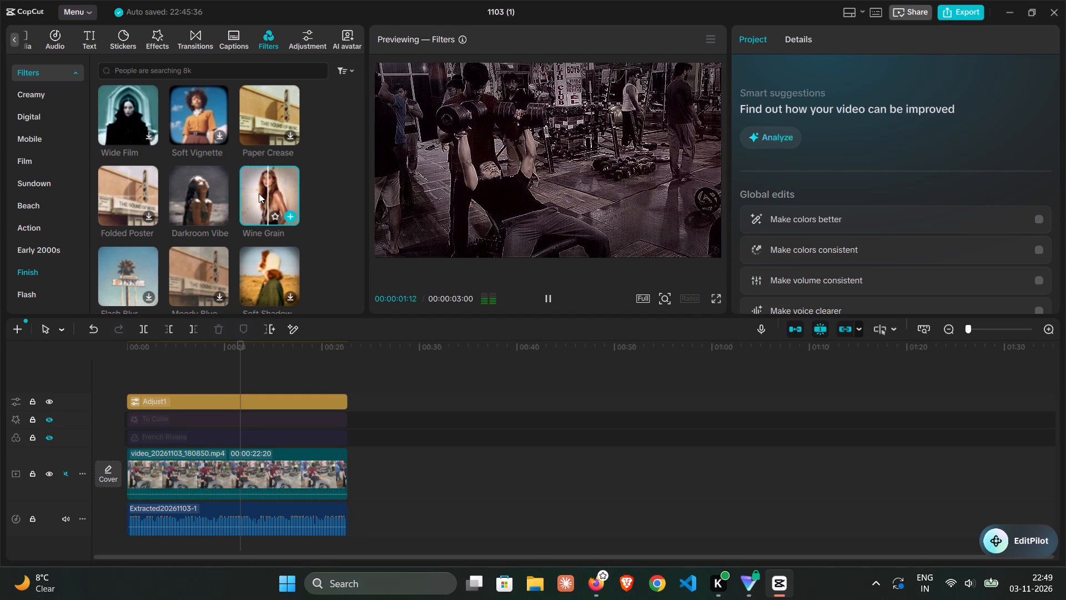
double_click(134, 257)
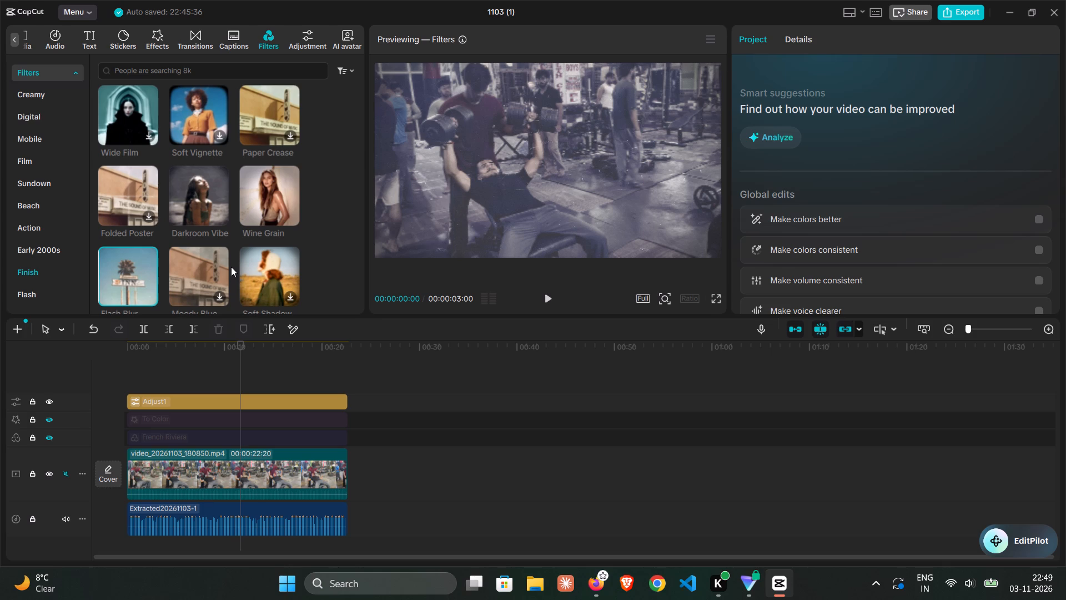
click(546, 293)
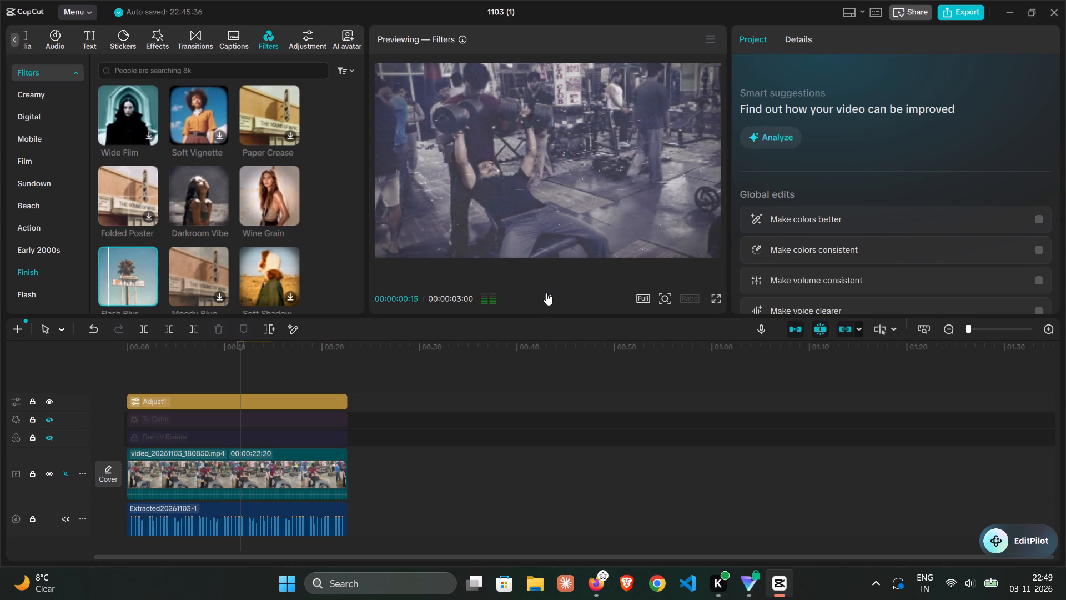
Preview the Analog Horror, Newsprint, Gritty Texture and Photobooth filters from the Finish category on the video.
scroll(310, 224, down, 1)
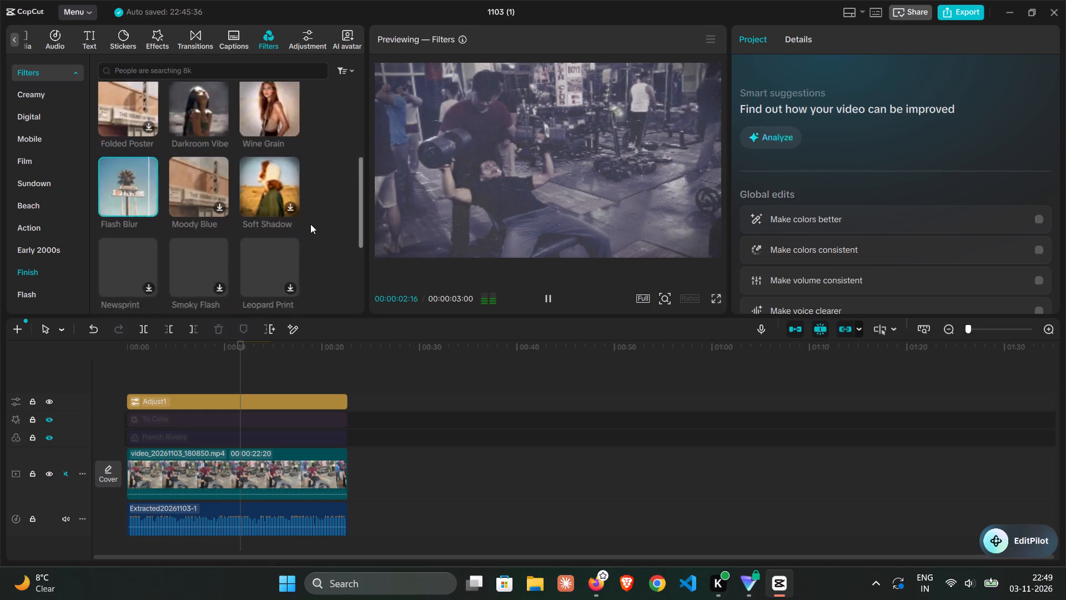
scroll(310, 224, down, 1)
double_click(279, 259)
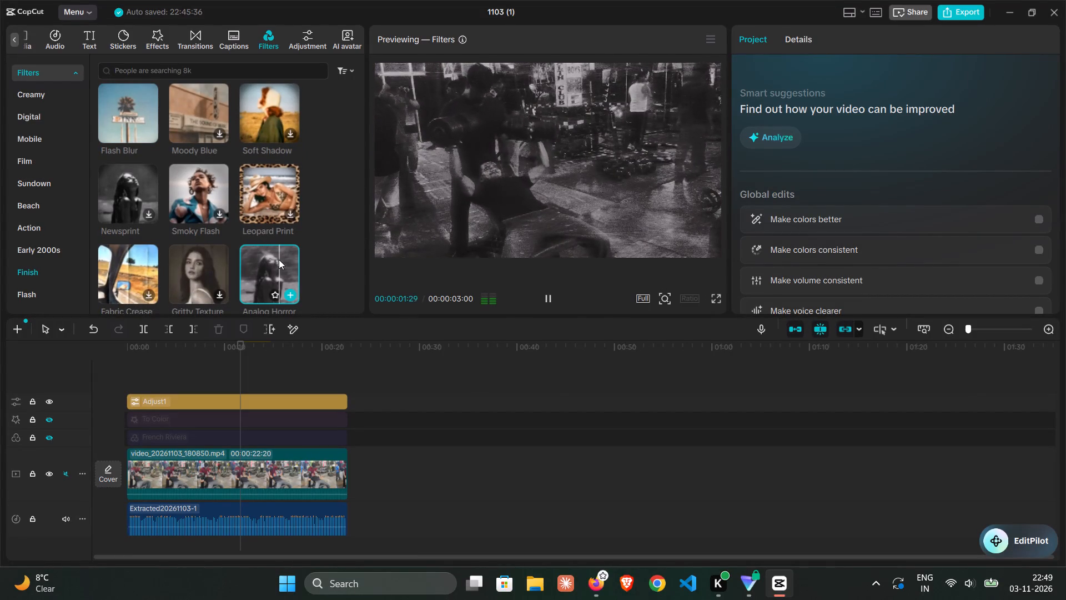
double_click(119, 177)
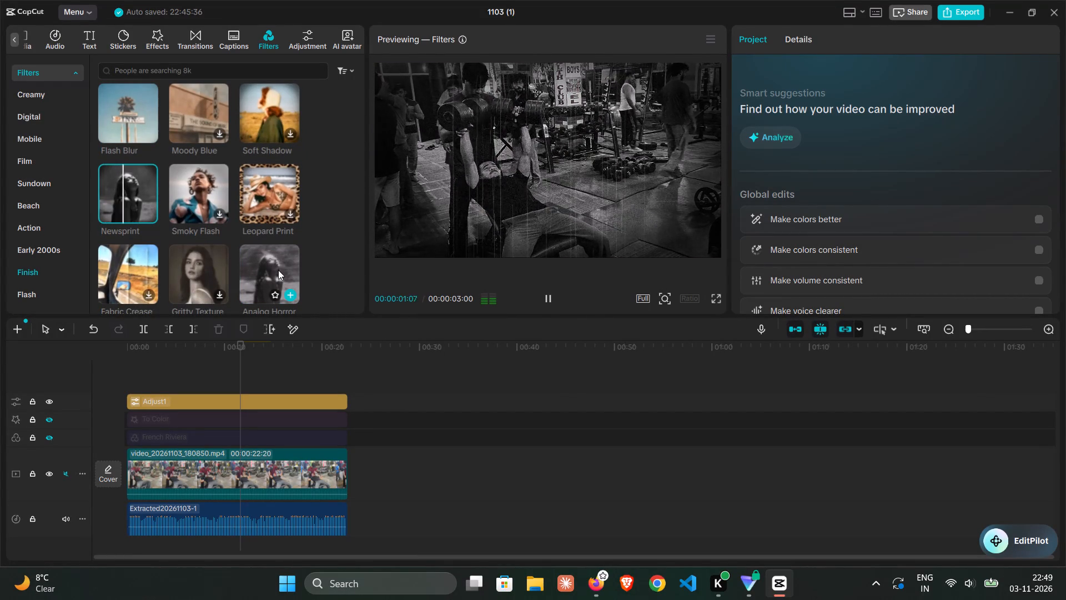
scroll(278, 270, down, 1)
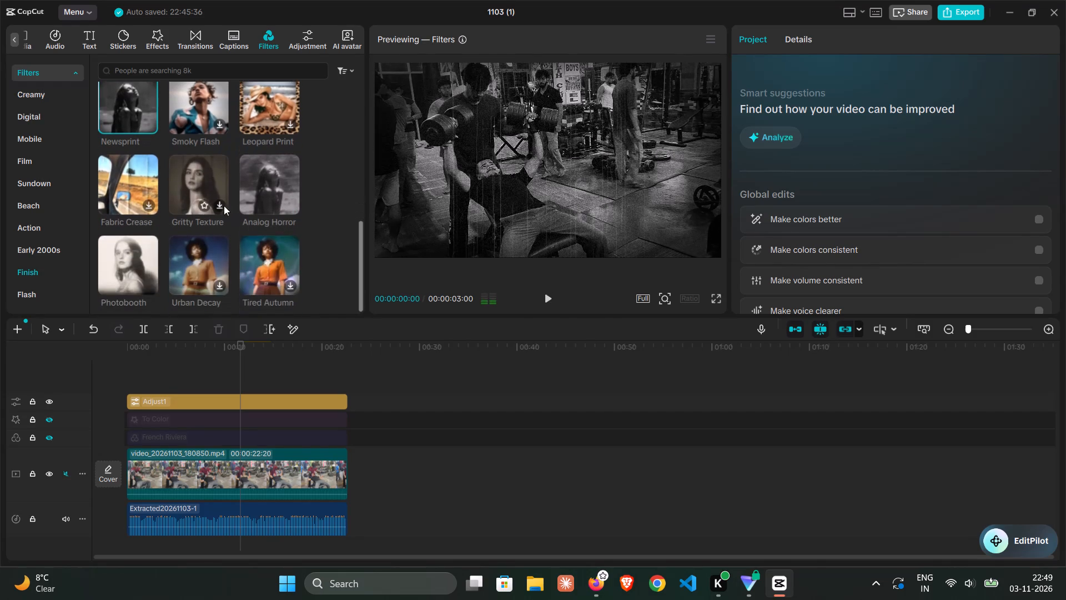
double_click(195, 182)
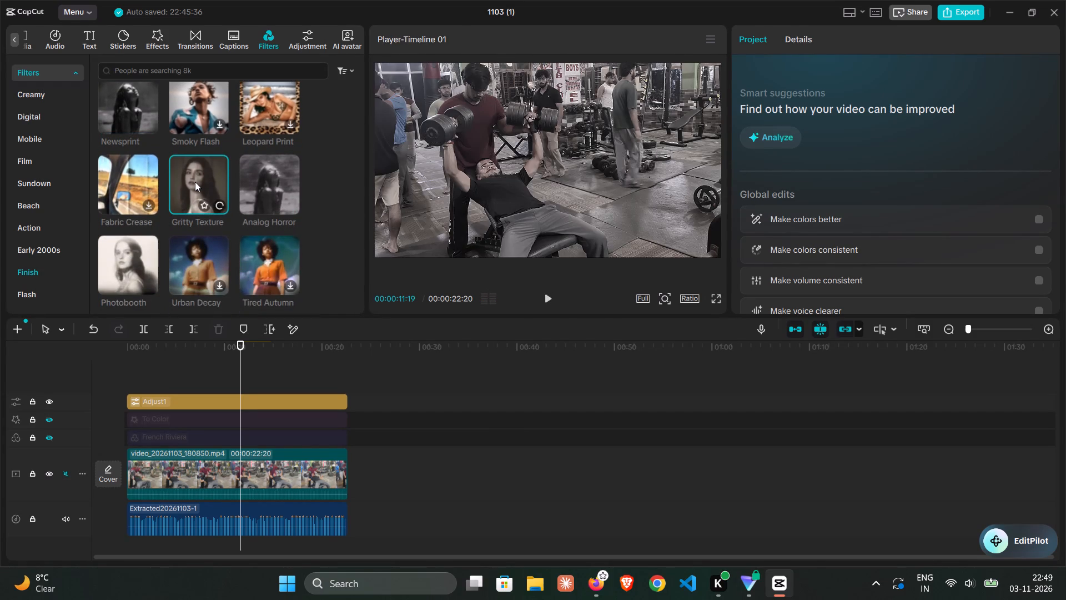
double_click(125, 262)
Preview the Cozy CCD, Dual Tone, Bronze Kiss and Low-res Flash filters from the Flash category.
scroll(232, 256, down, 1)
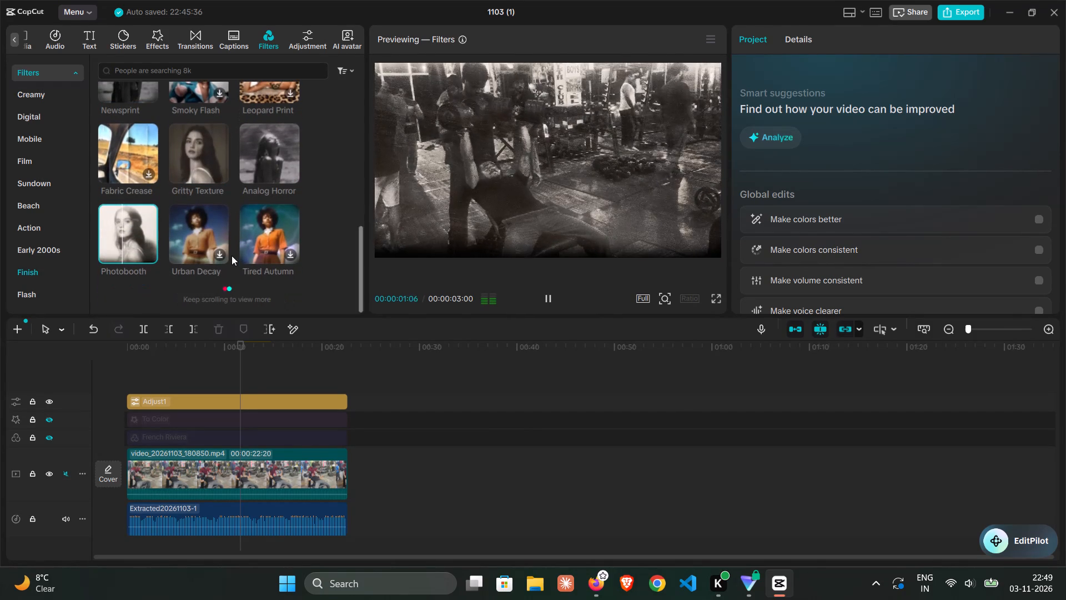
scroll(232, 256, down, 1)
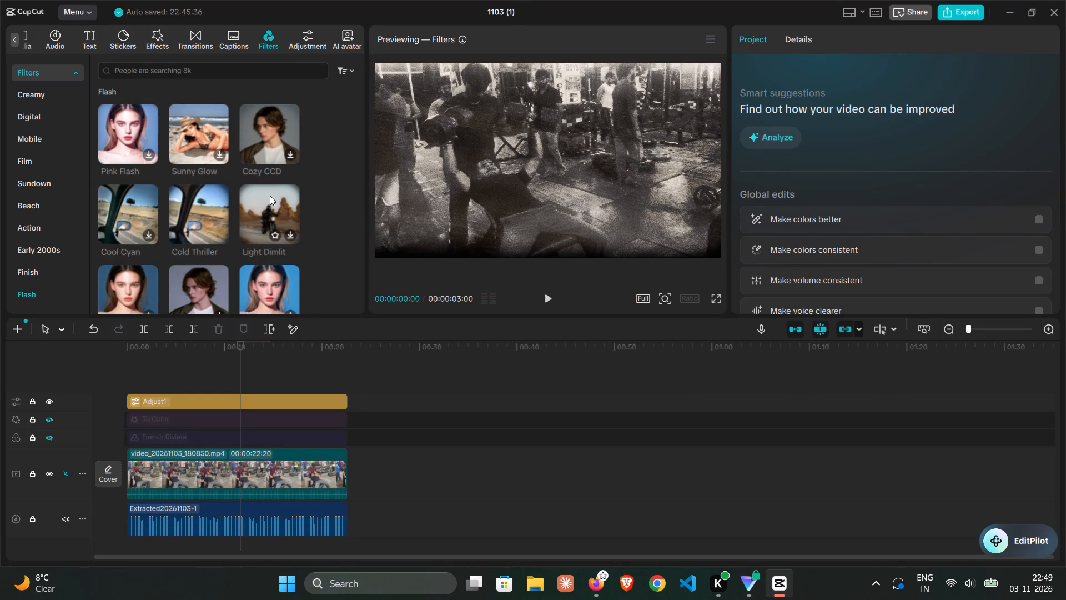
double_click(252, 118)
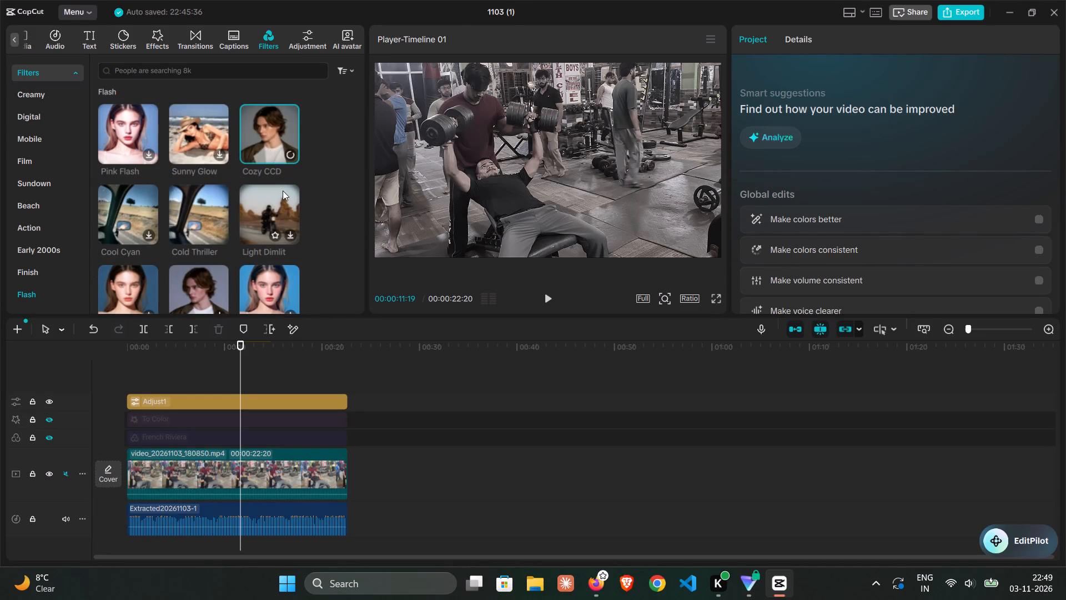
scroll(283, 191, down, 1)
double_click(199, 141)
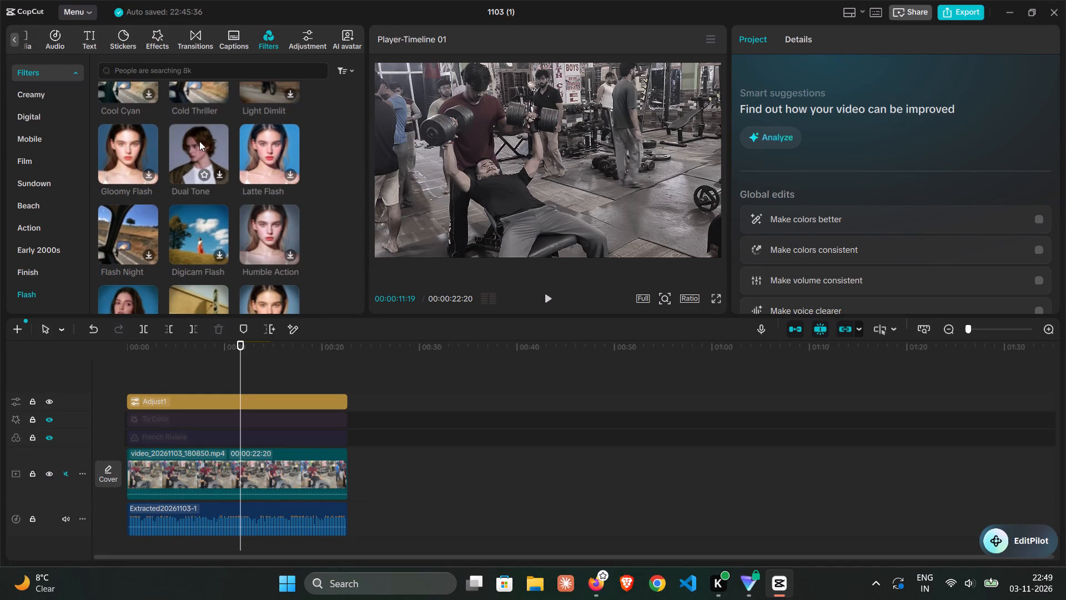
scroll(265, 255, down, 1)
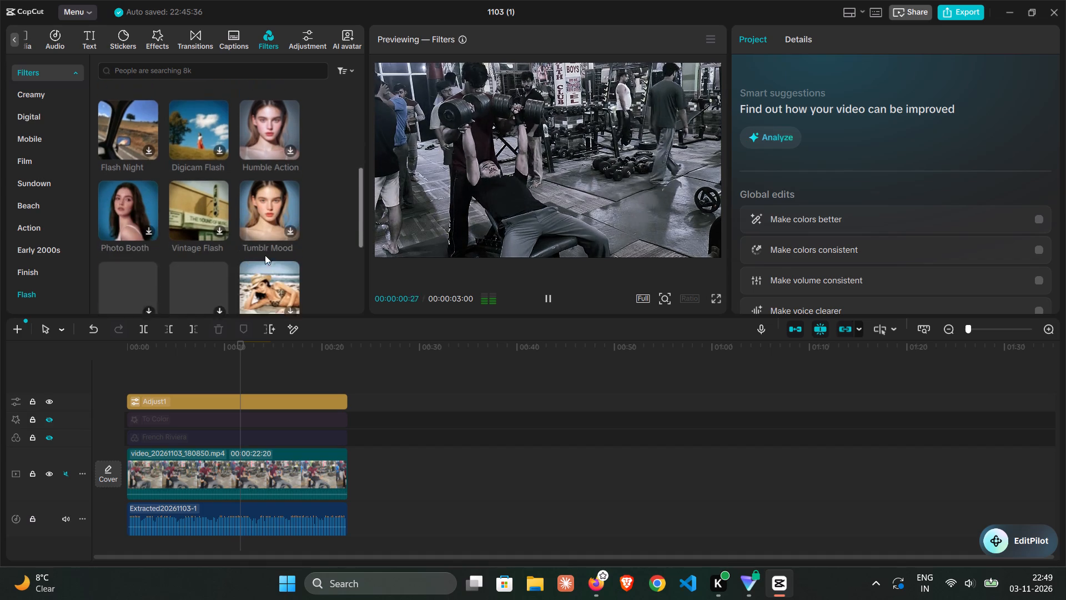
scroll(265, 255, down, 1)
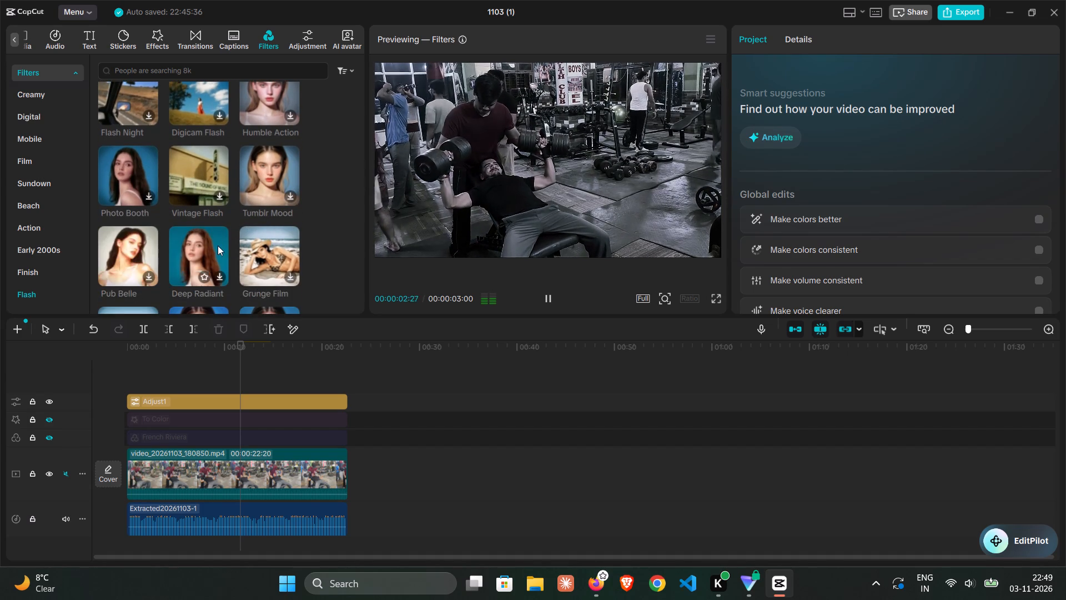
scroll(218, 246, down, 1)
double_click(115, 170)
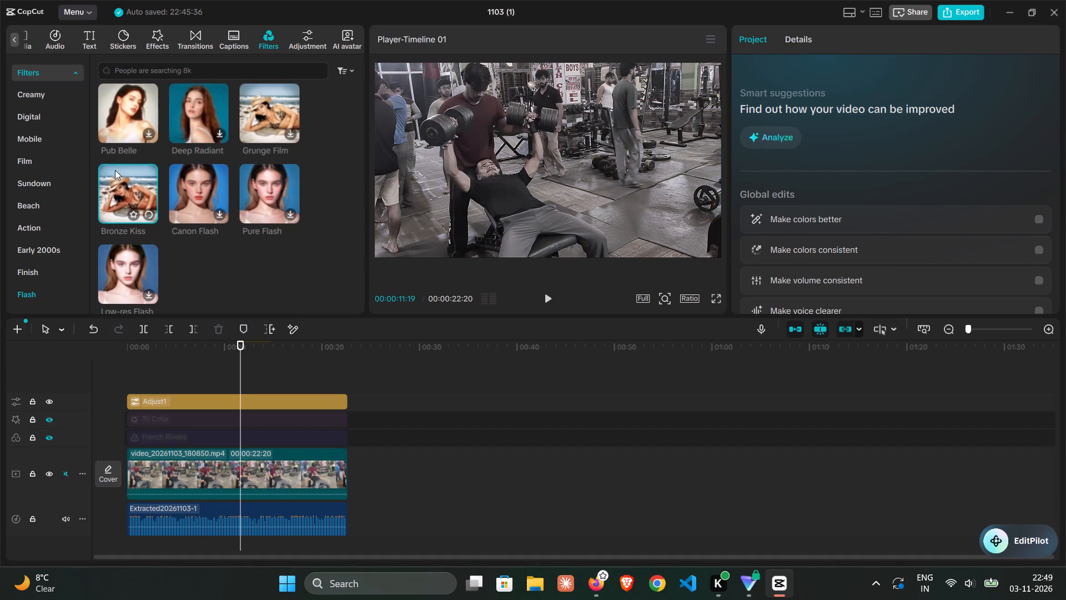
scroll(227, 225, down, 1)
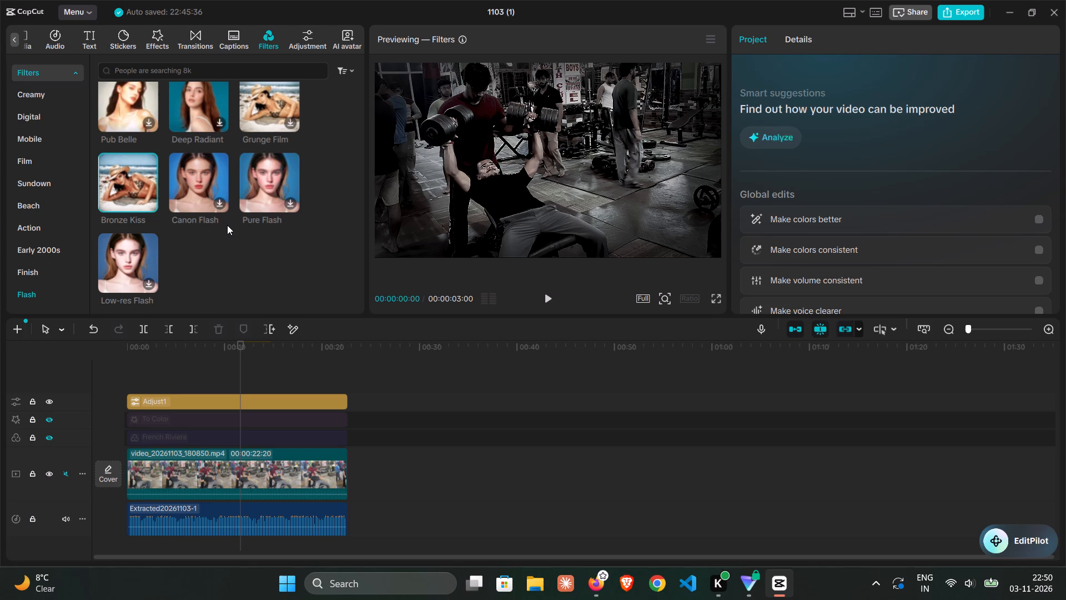
double_click(117, 244)
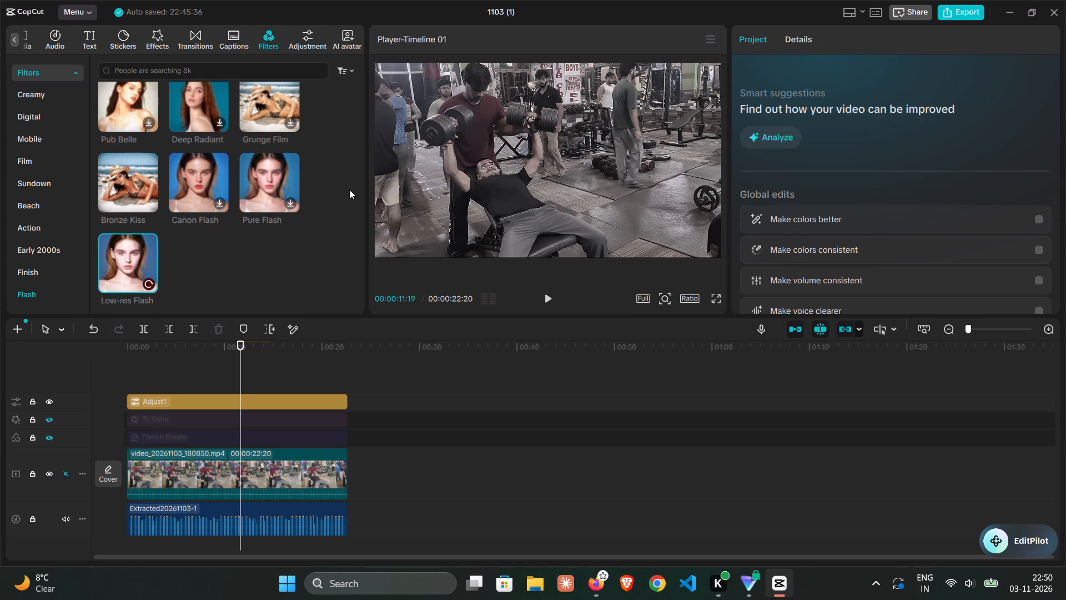
scroll(43, 271, down, 1)
Preview the Cold Snap, Coastal Blue and Golden Days filters from the Featured category.
scroll(43, 271, up, 2)
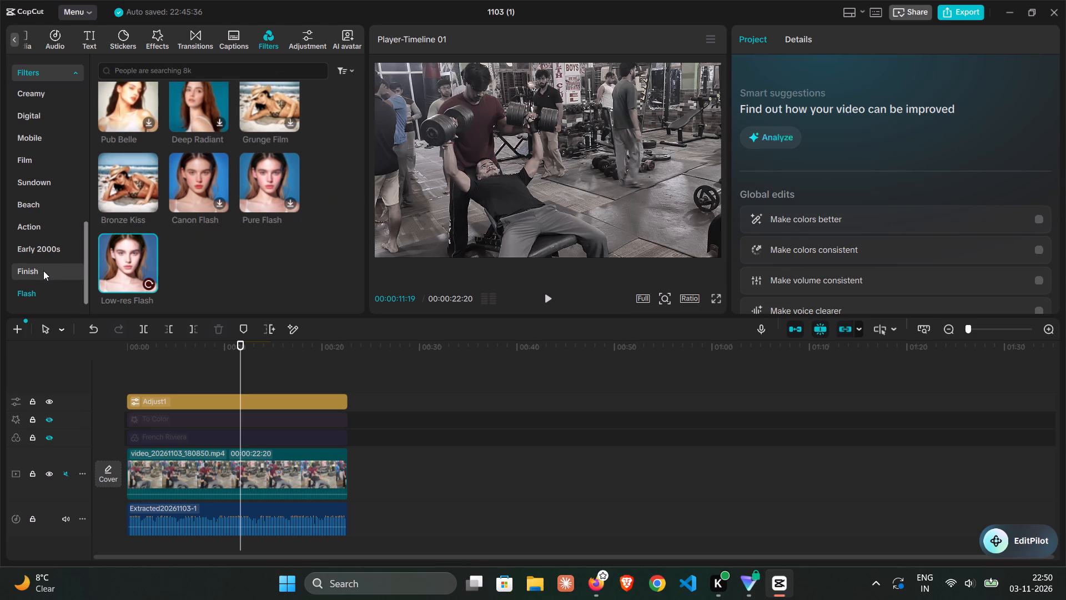
scroll(43, 271, up, 1)
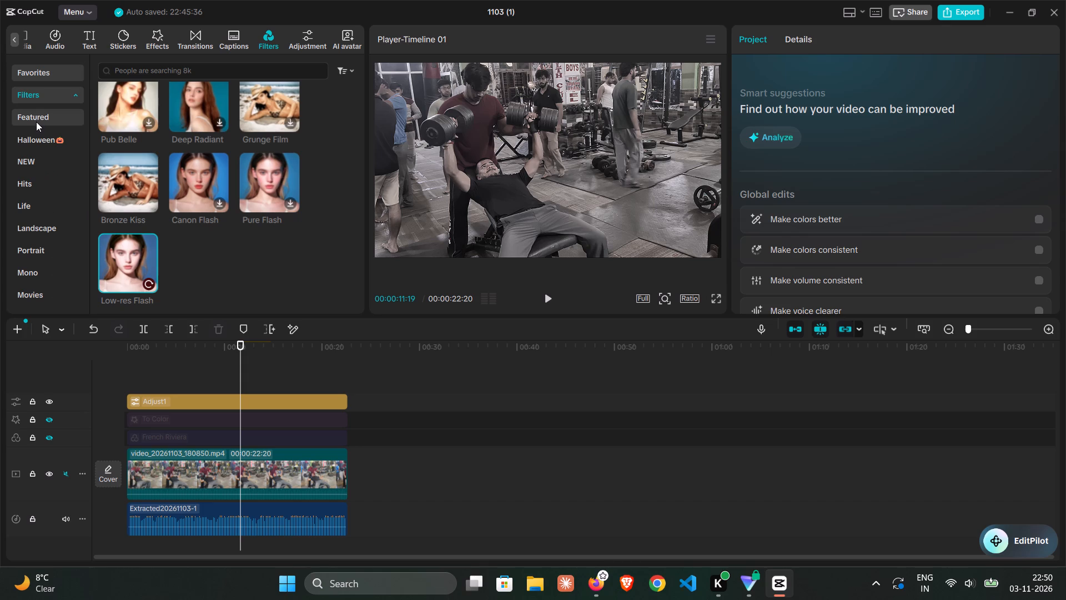
click(36, 122)
double_click(127, 122)
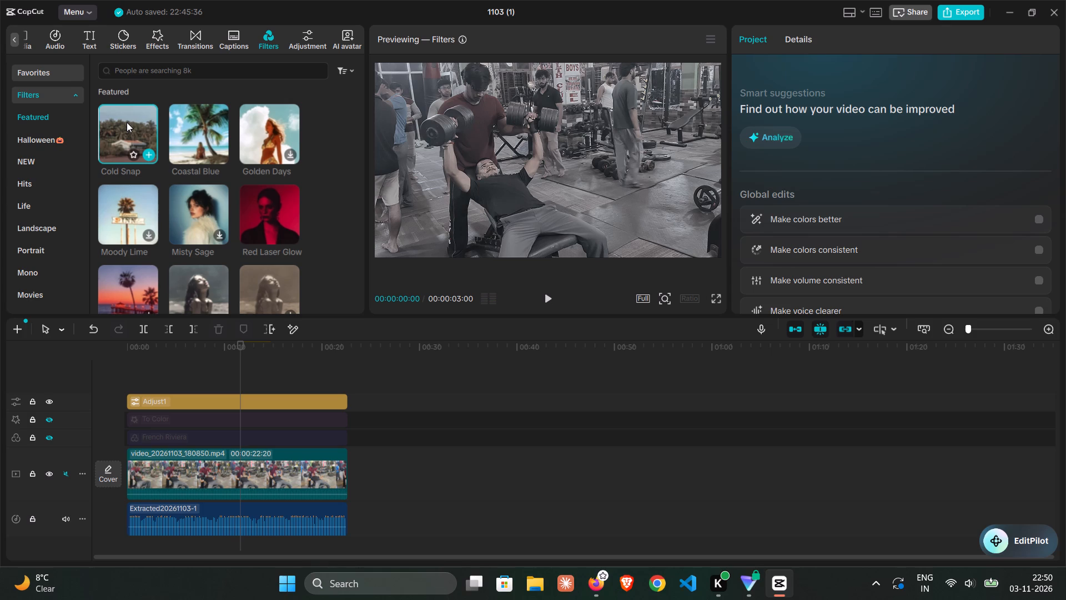
double_click(188, 128)
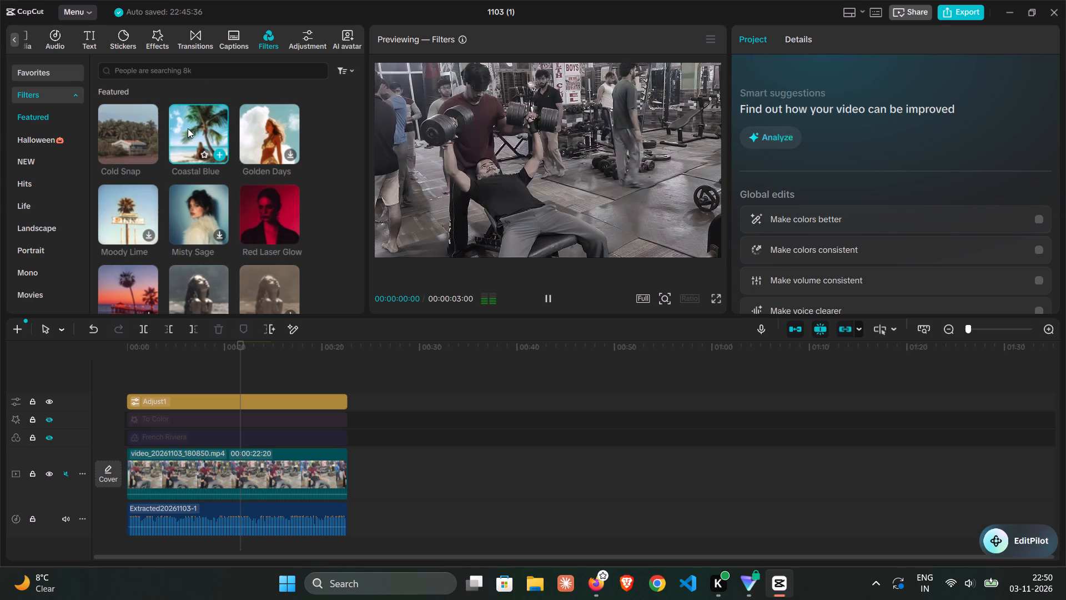
double_click(281, 116)
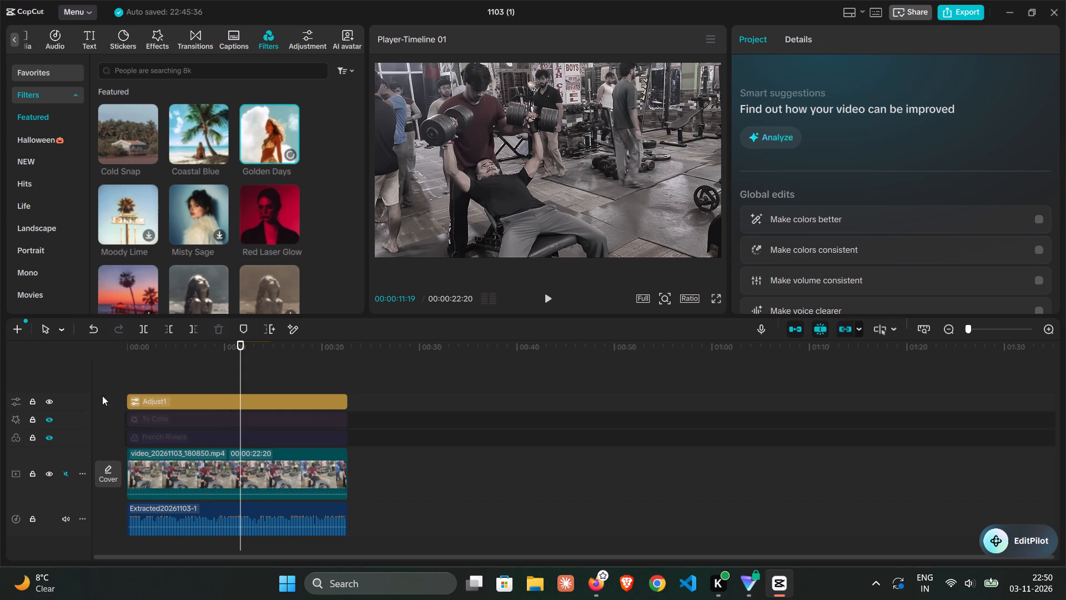
Select the Adjust1 layer on the timeline to view its basic adjustment settings.
click(149, 396)
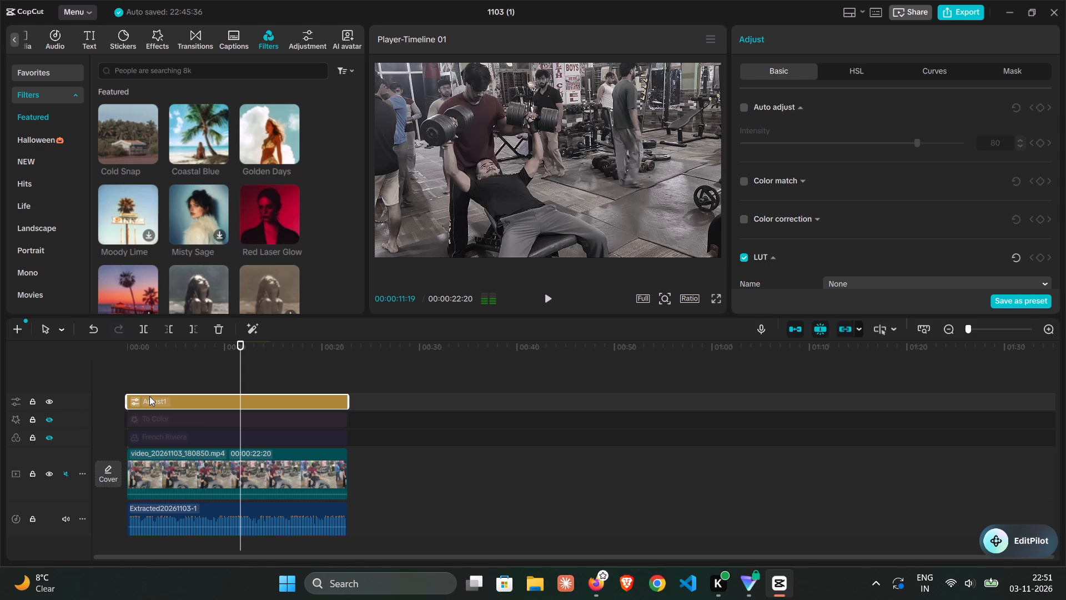
Preview the Featured filters Retro ...sprint, Forest Green, Retro Coast and Bold City on the video.
double_click(262, 284)
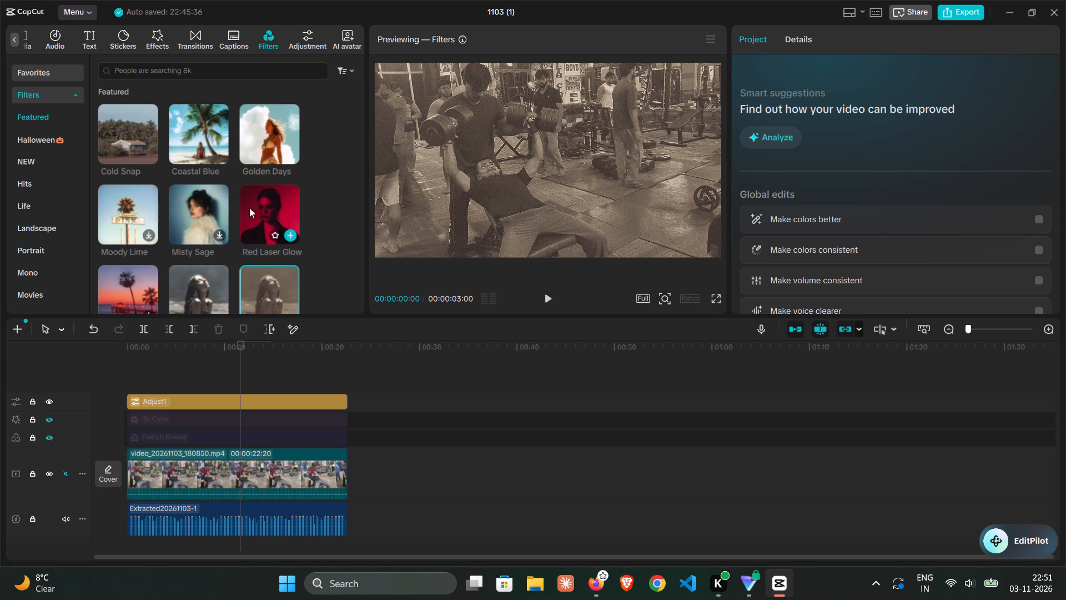
scroll(207, 208, down, 1)
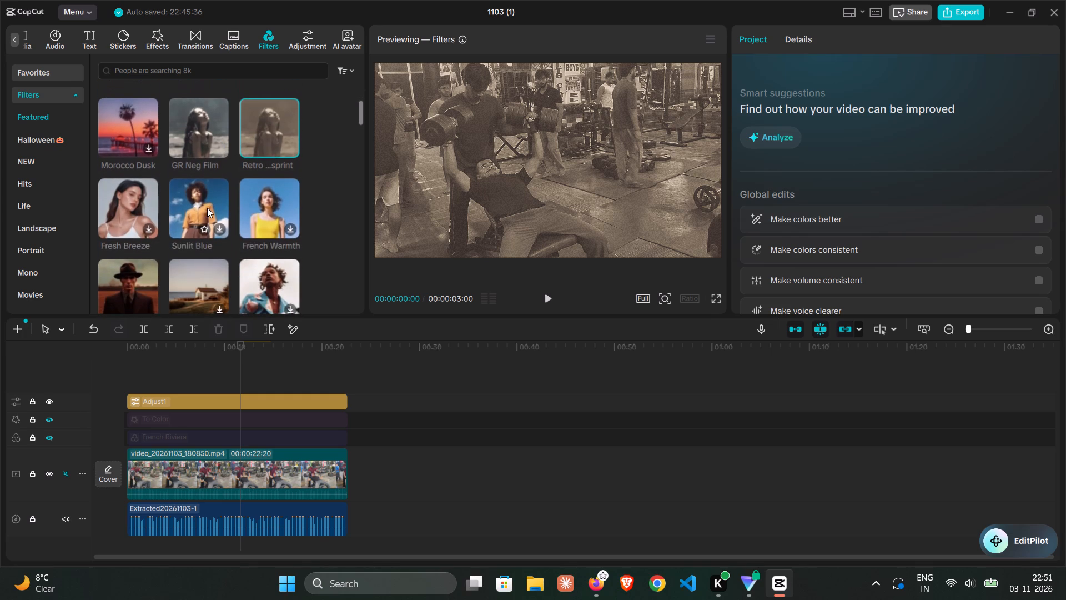
scroll(207, 208, down, 1)
double_click(263, 201)
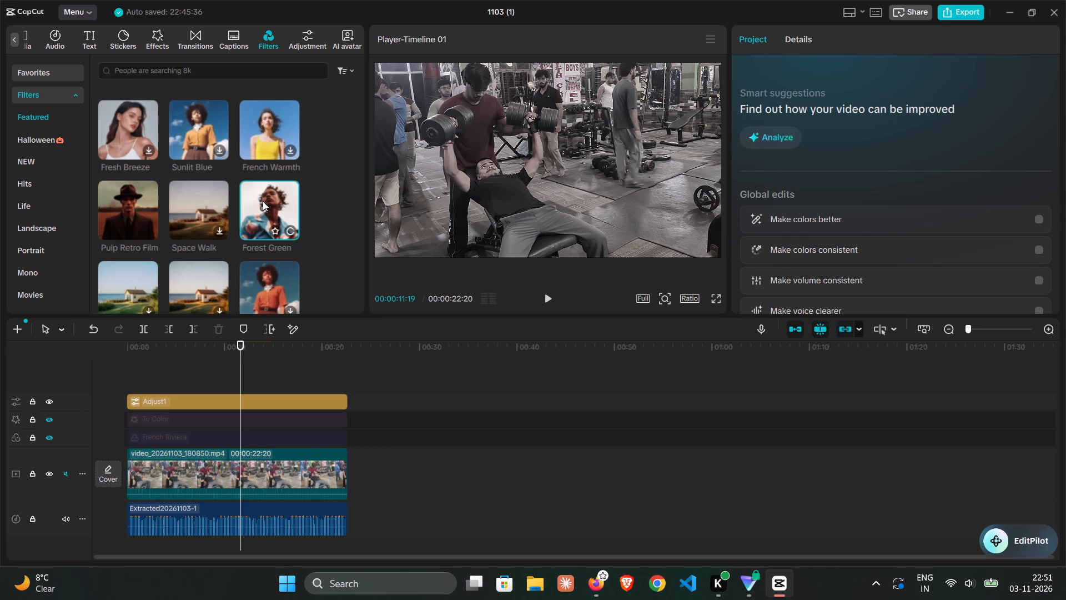
scroll(263, 201, down, 1)
double_click(252, 216)
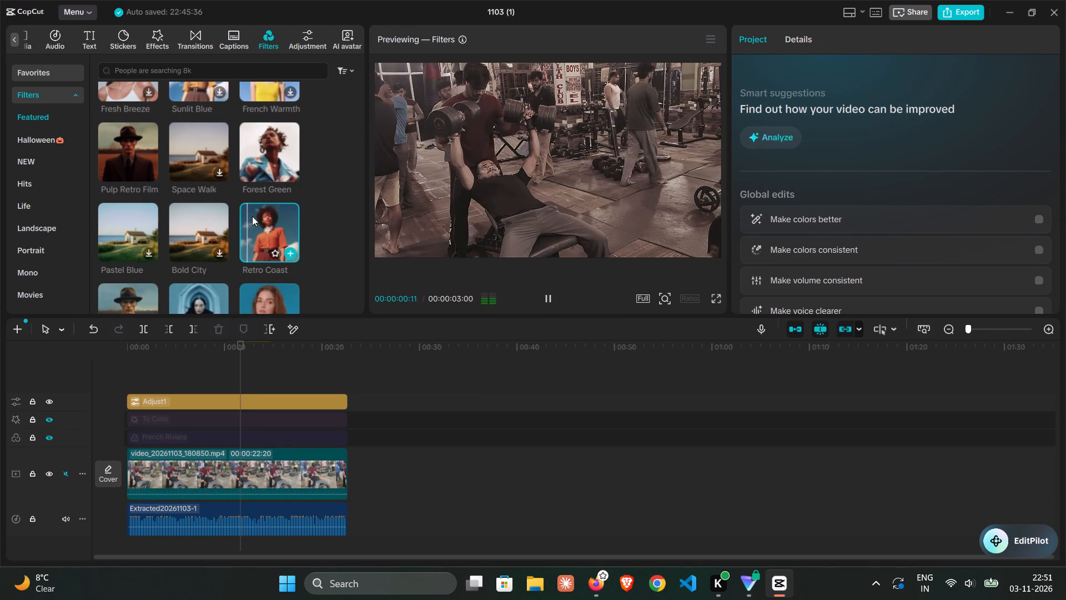
double_click(208, 219)
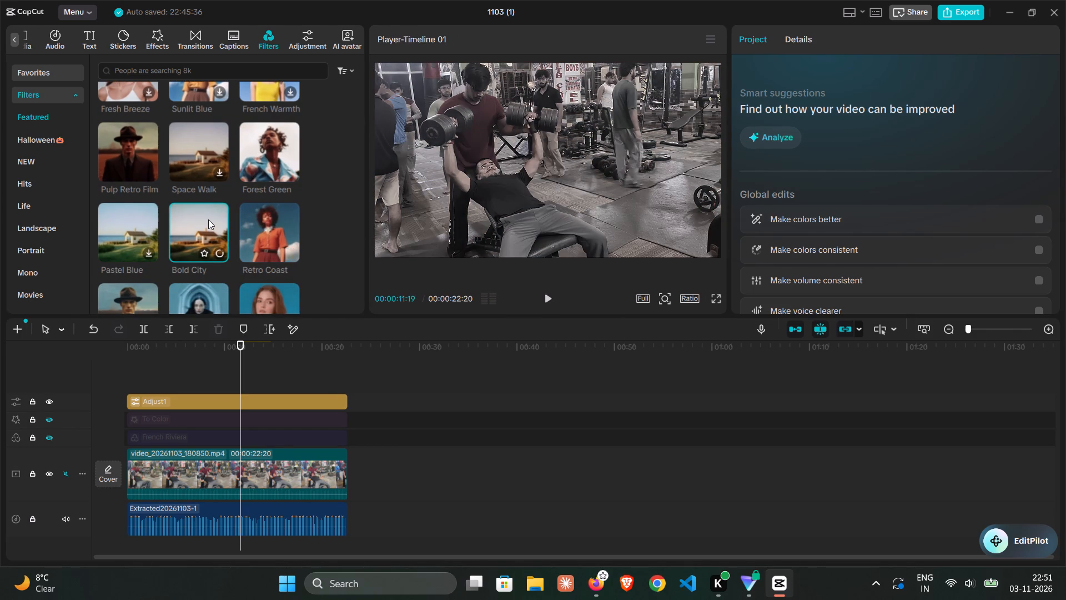
Preview the Bold W...m Peel, Soft Mocha, Warm Autumn and Santorini Sky filters further down the Featured category.
scroll(246, 220, down, 1)
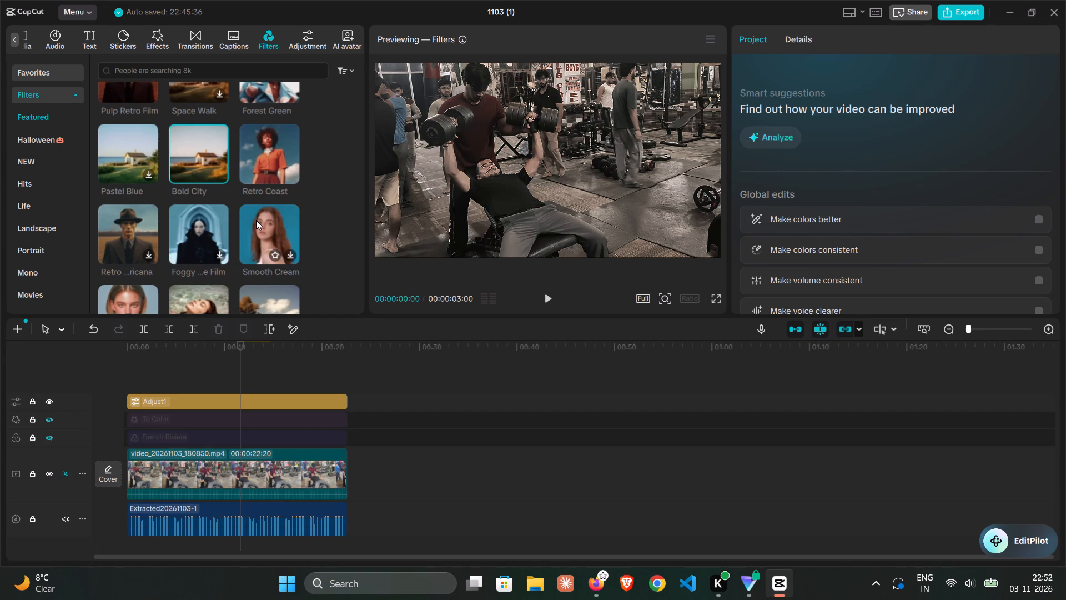
scroll(219, 186, down, 1)
double_click(198, 138)
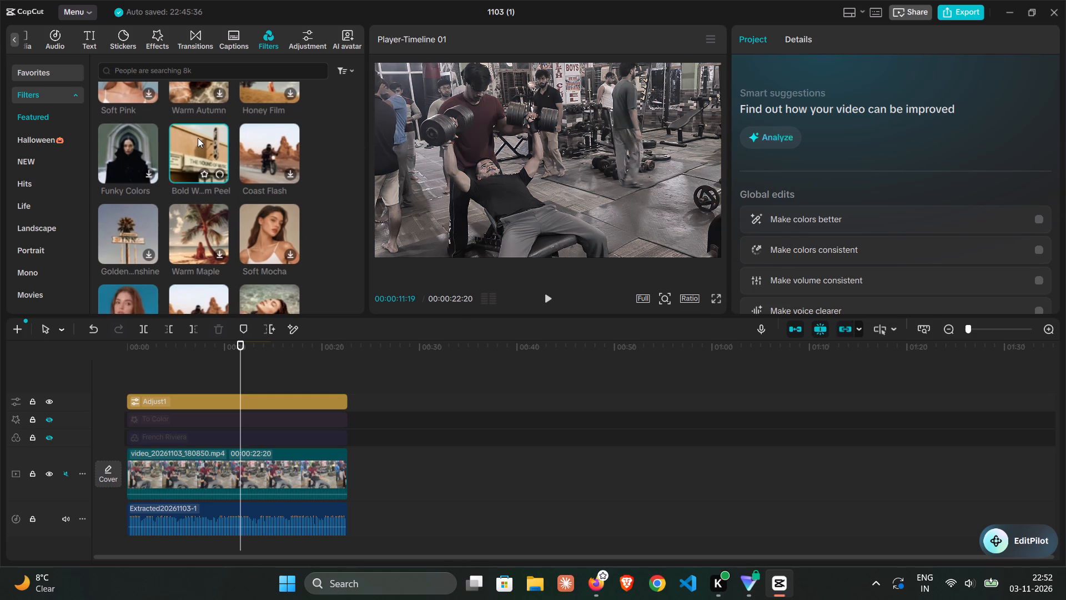
double_click(258, 224)
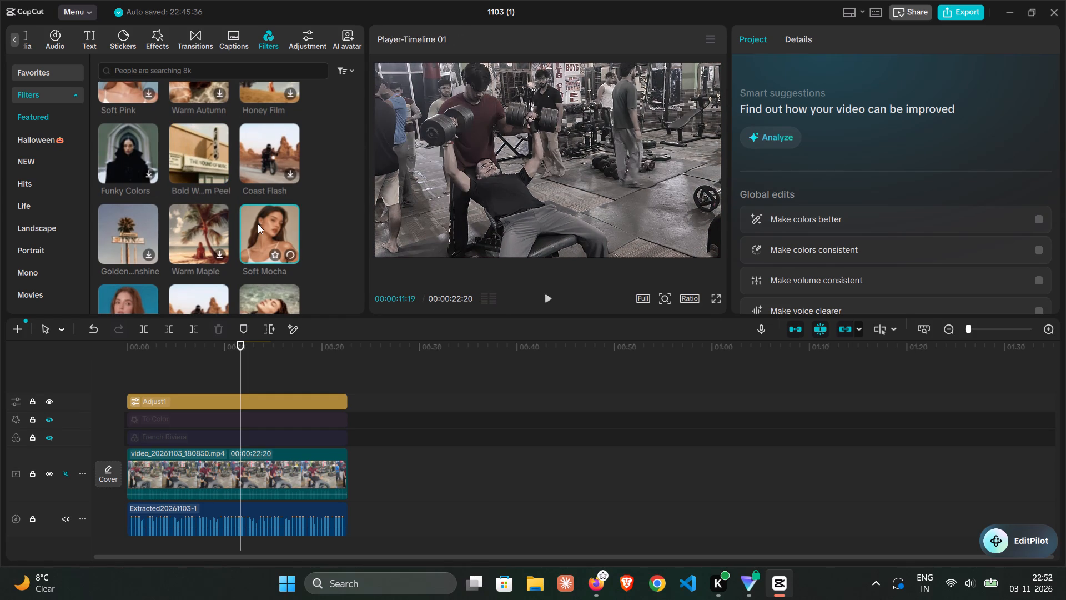
scroll(258, 224, down, 1)
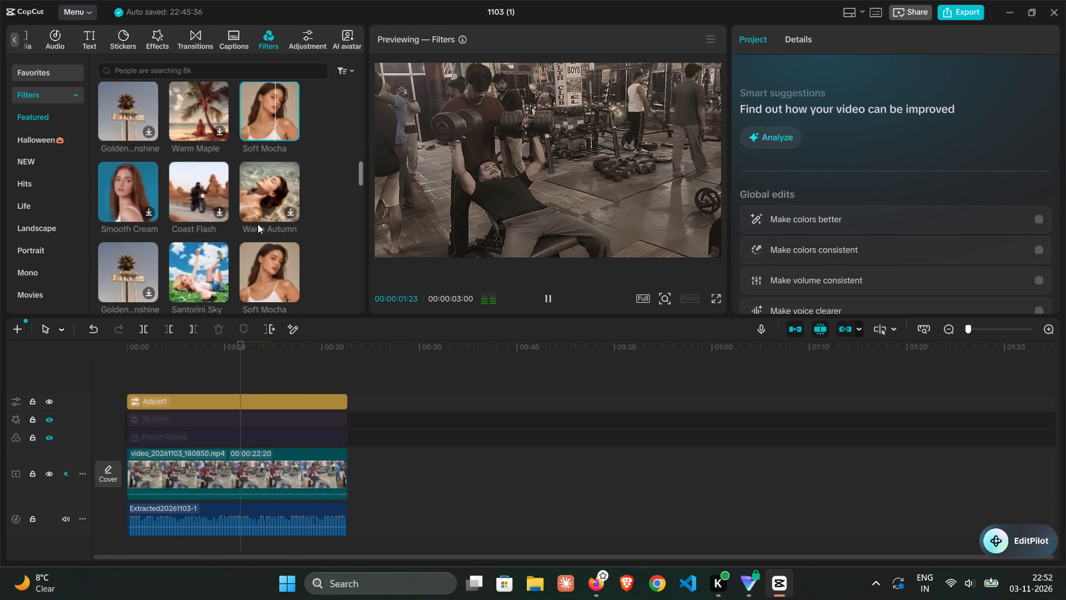
double_click(263, 185)
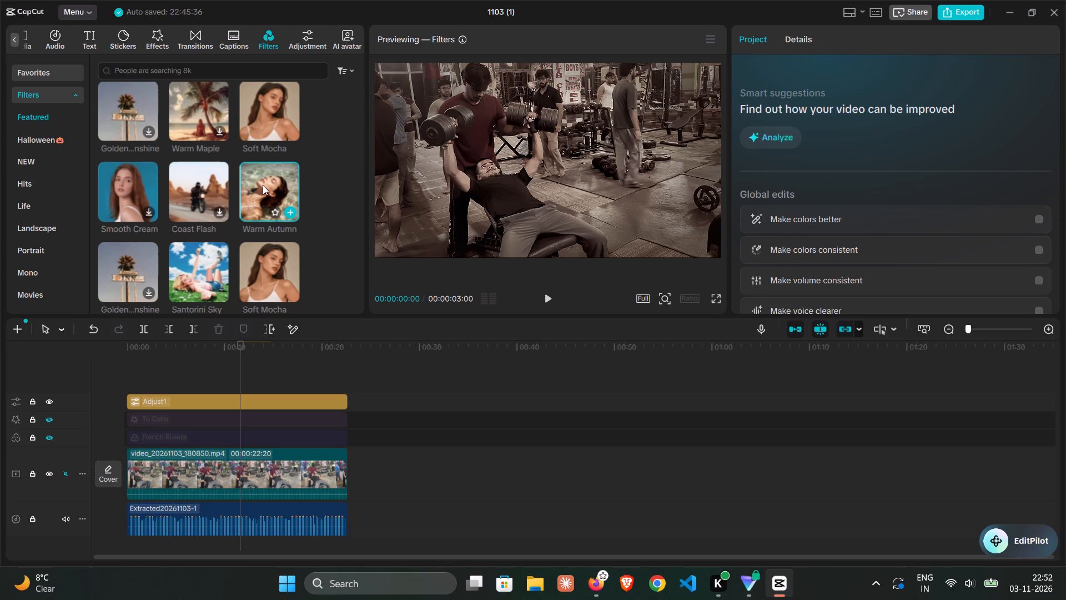
double_click(198, 263)
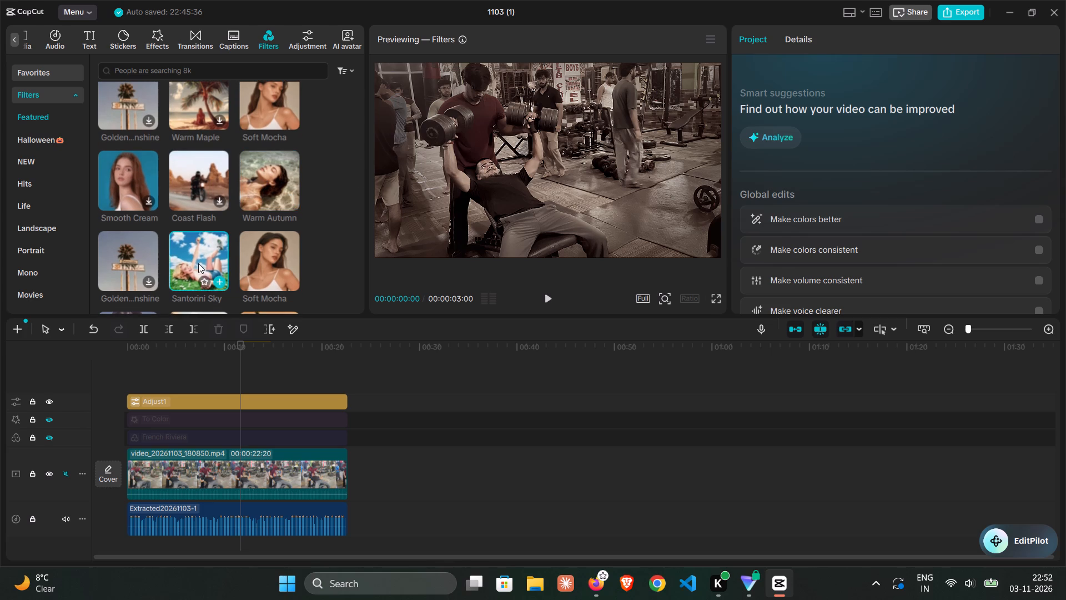
scroll(244, 258, down, 1)
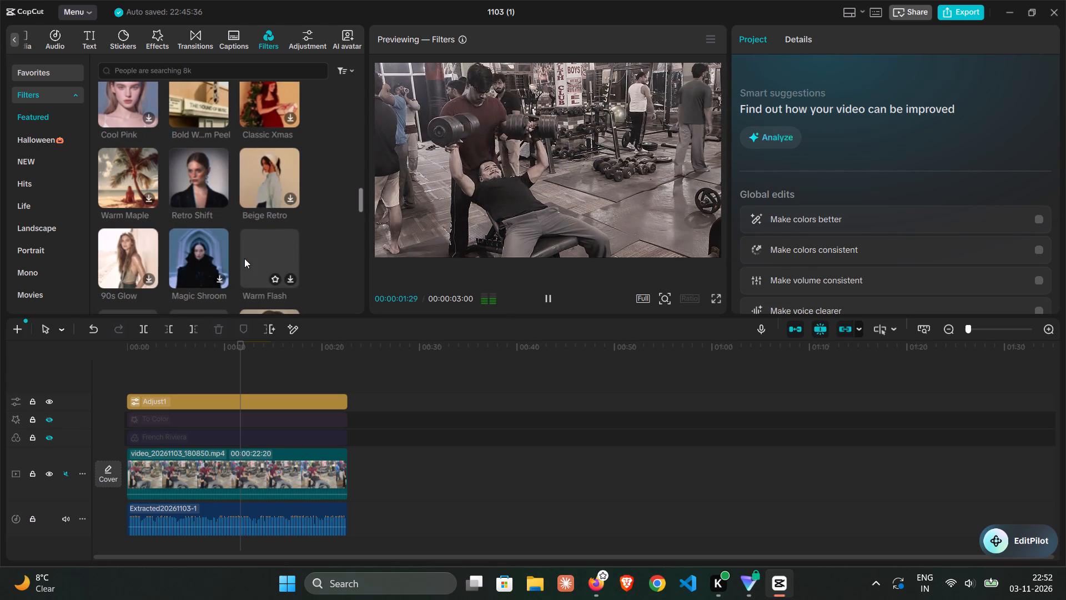
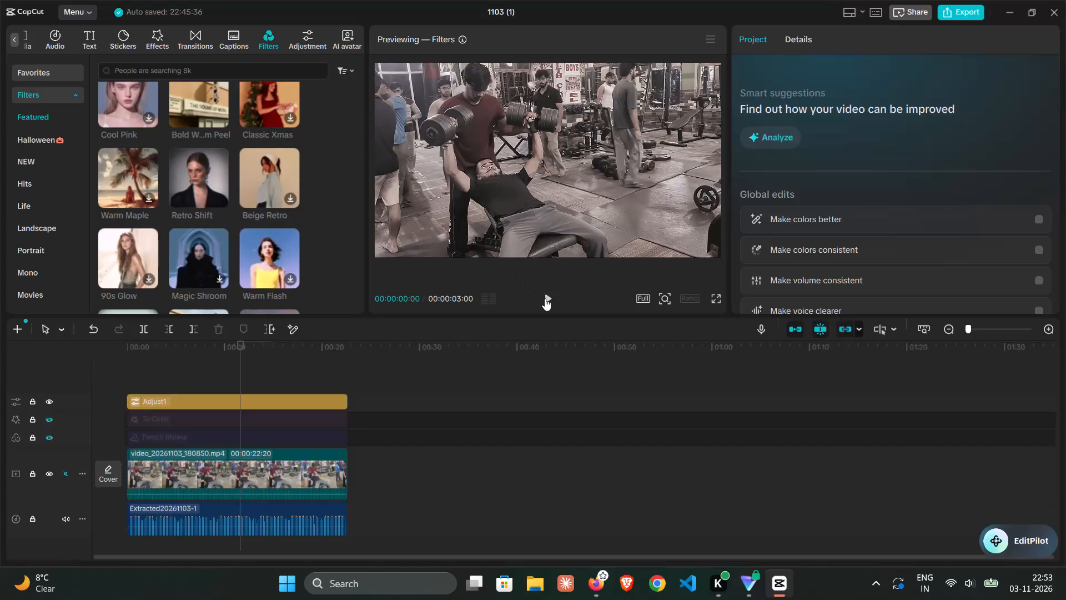
Play the preview of the currently selected Featured filter on the video.
click(545, 298)
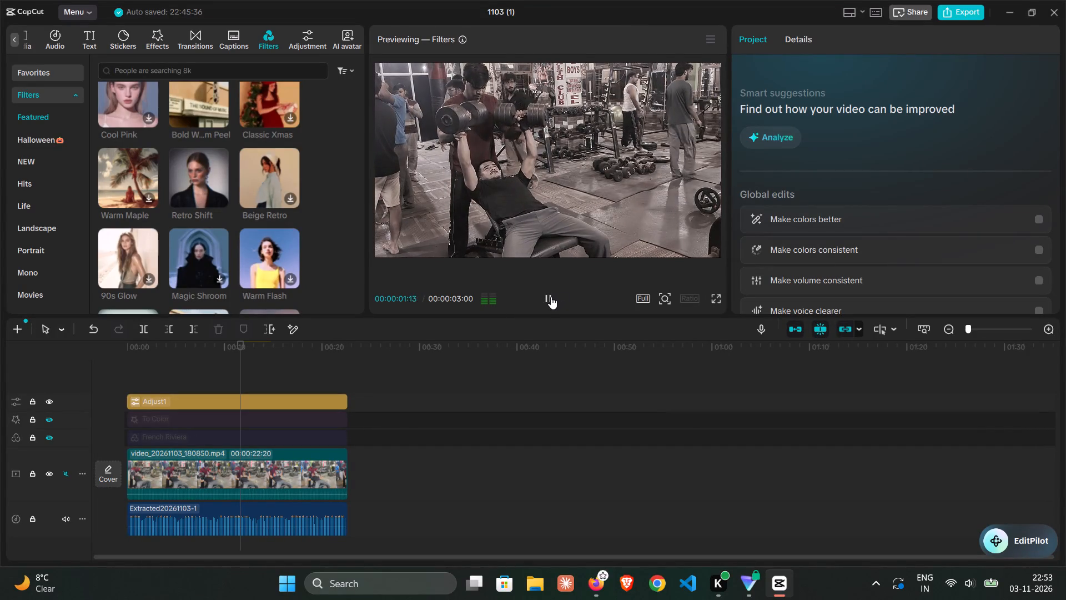
Compare the timeline video with the French Riviera filter track shown and hidden again.
click(281, 399)
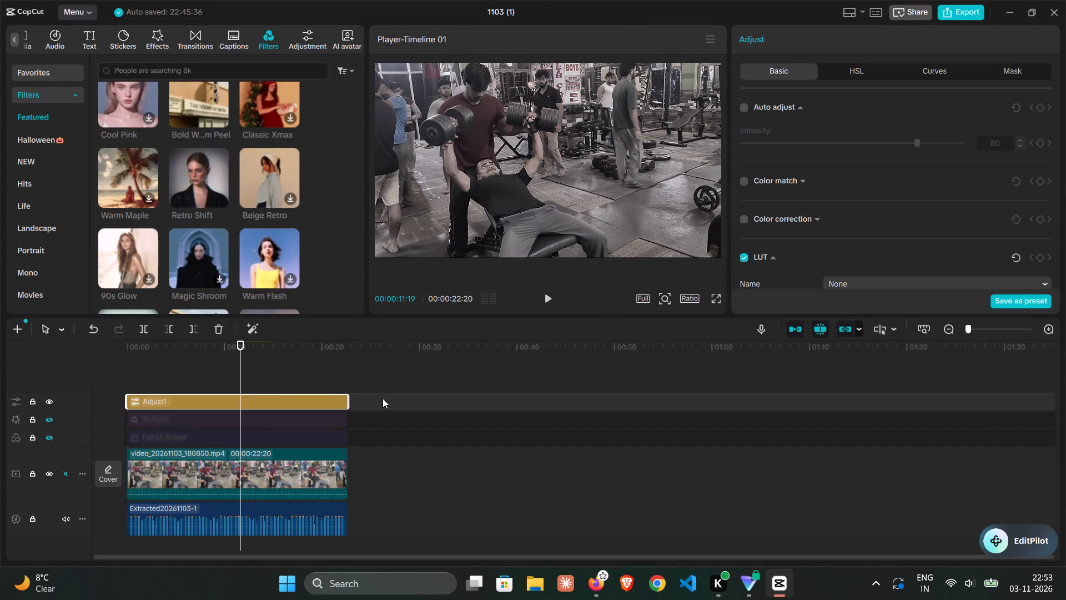
click(48, 441)
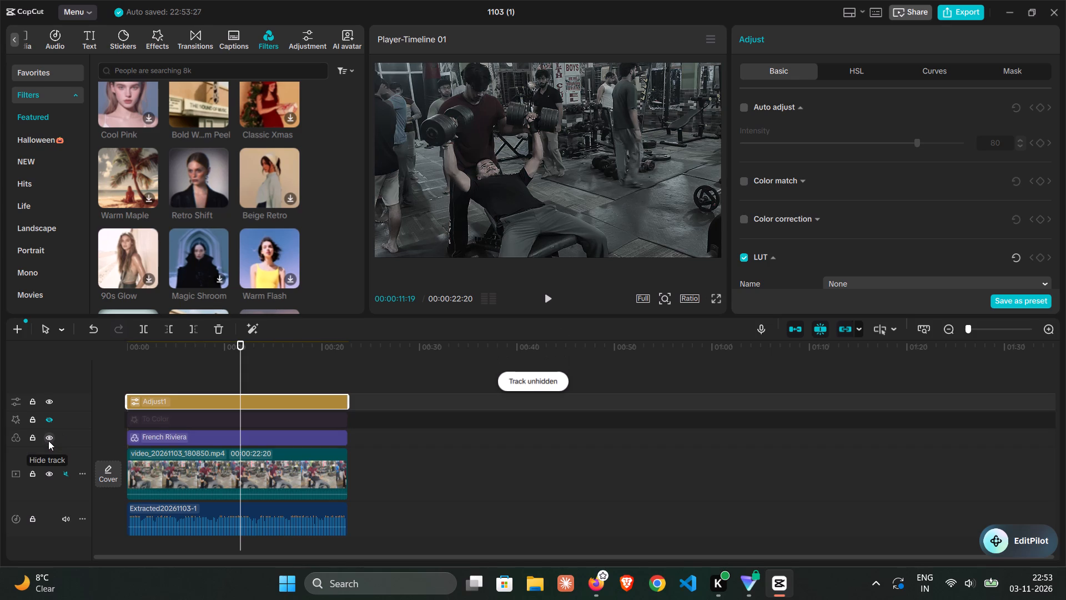
click(48, 441)
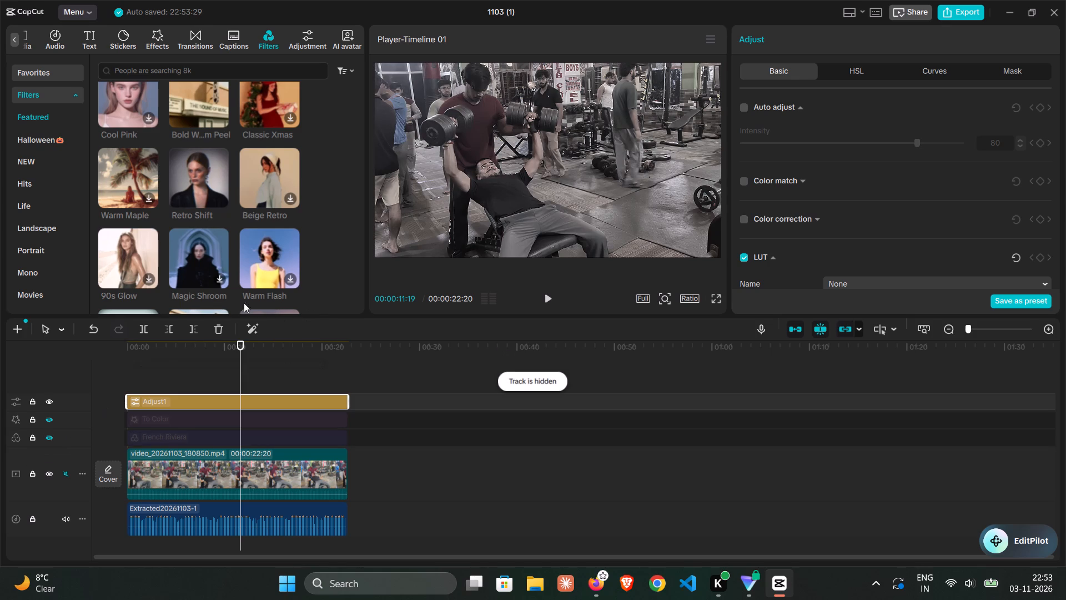
Add the Burgundy Mist filter from the Halloween category above the Adjust1 layer and stretch it to the video's full length.
drag(51, 130, 48, 136)
click(48, 136)
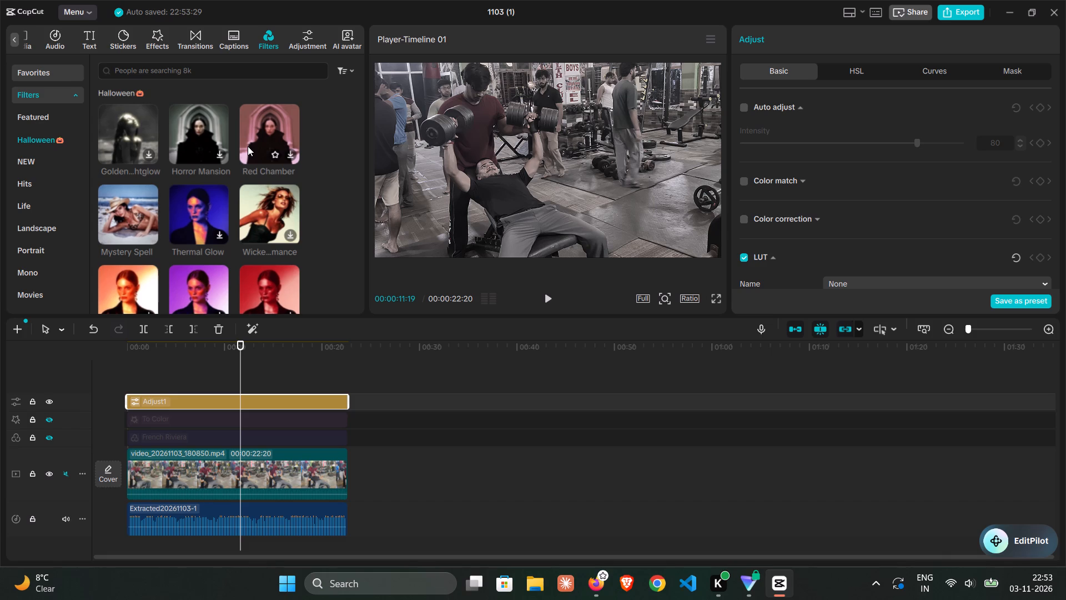
double_click(262, 283)
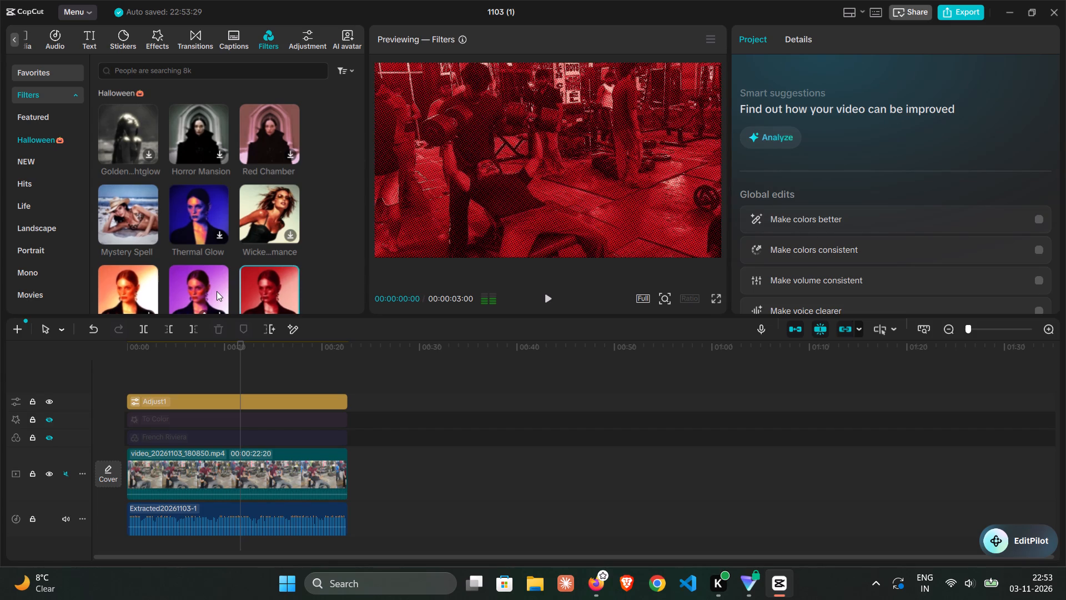
drag(264, 282, 126, 384)
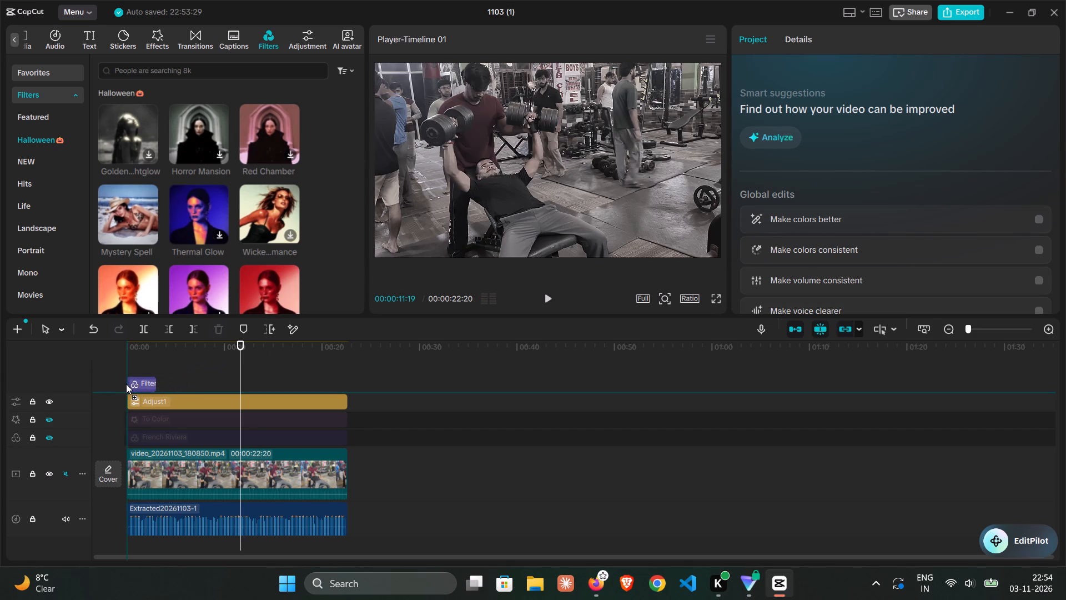
drag(126, 384, 125, 384)
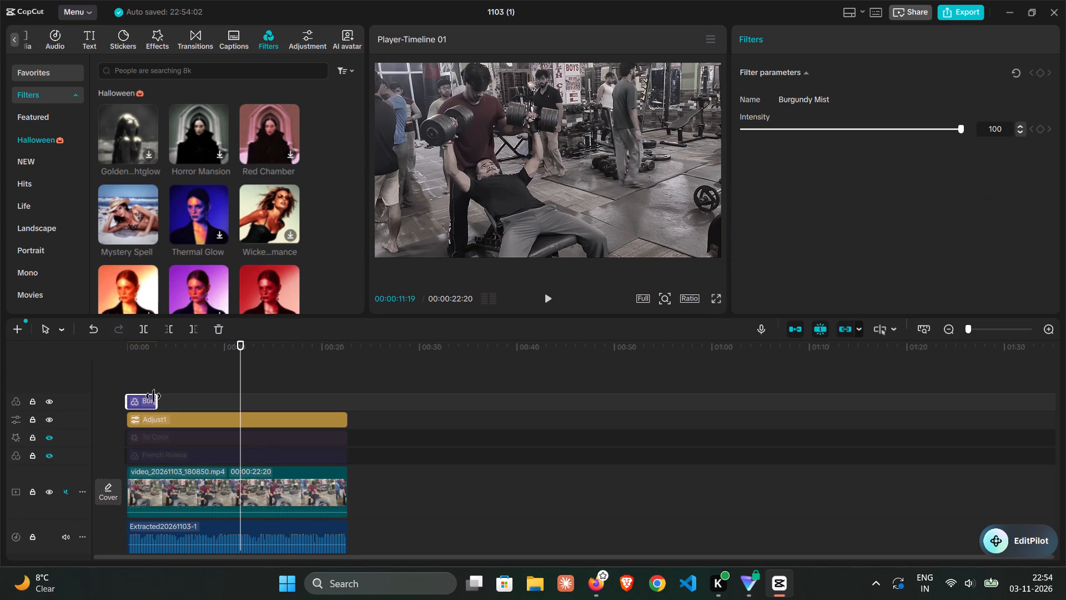
drag(153, 396, 336, 423)
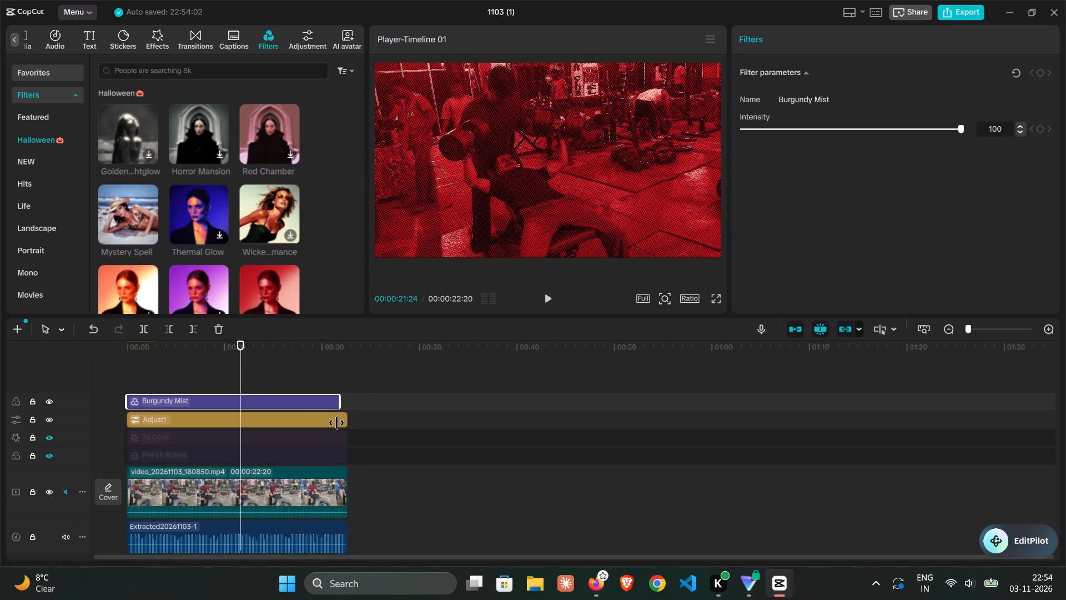
drag(336, 423, 348, 424)
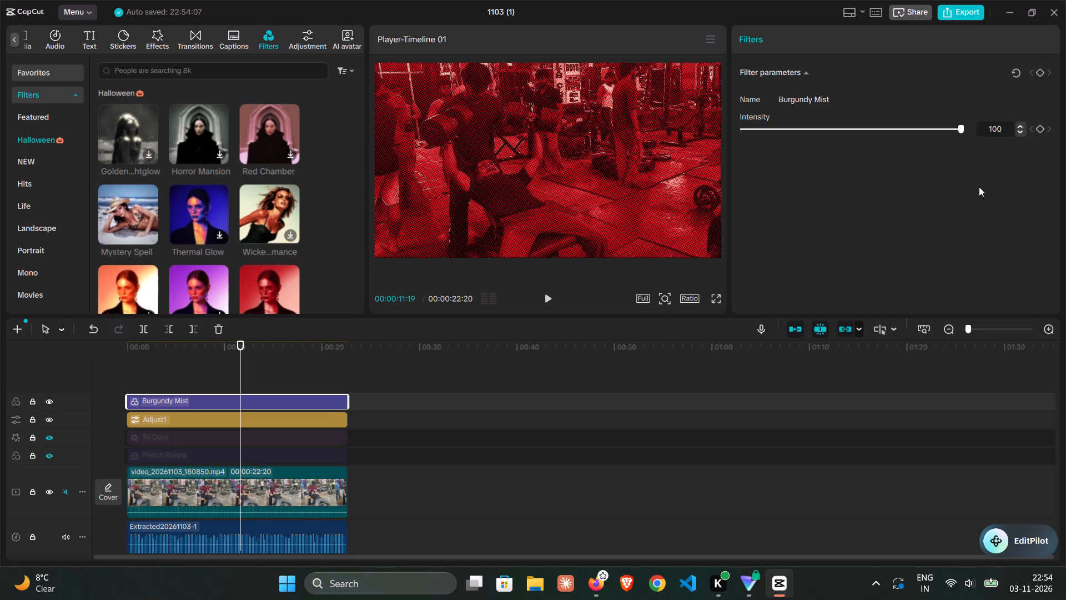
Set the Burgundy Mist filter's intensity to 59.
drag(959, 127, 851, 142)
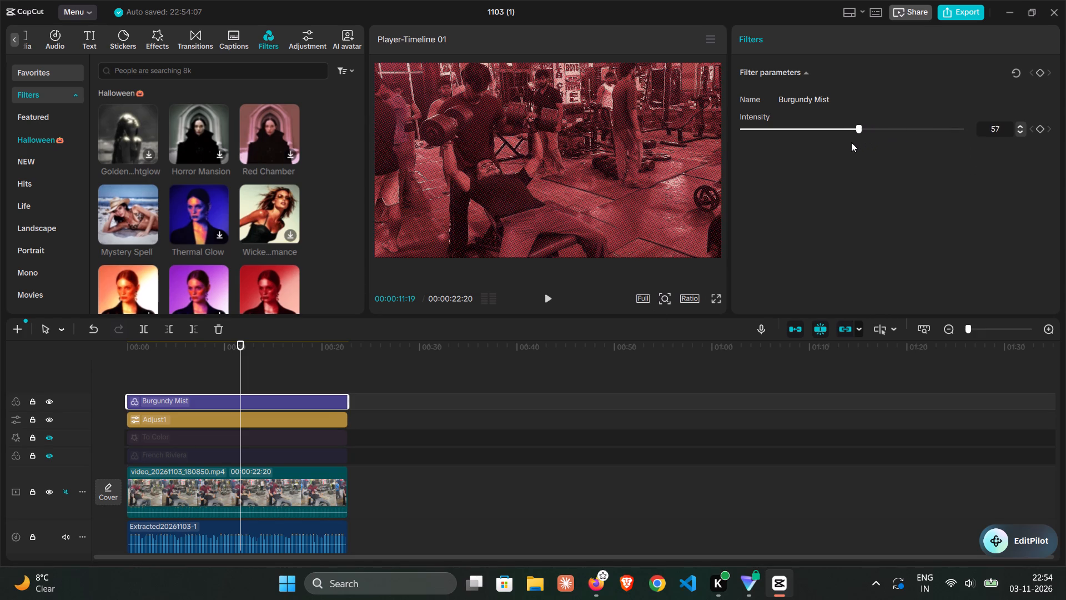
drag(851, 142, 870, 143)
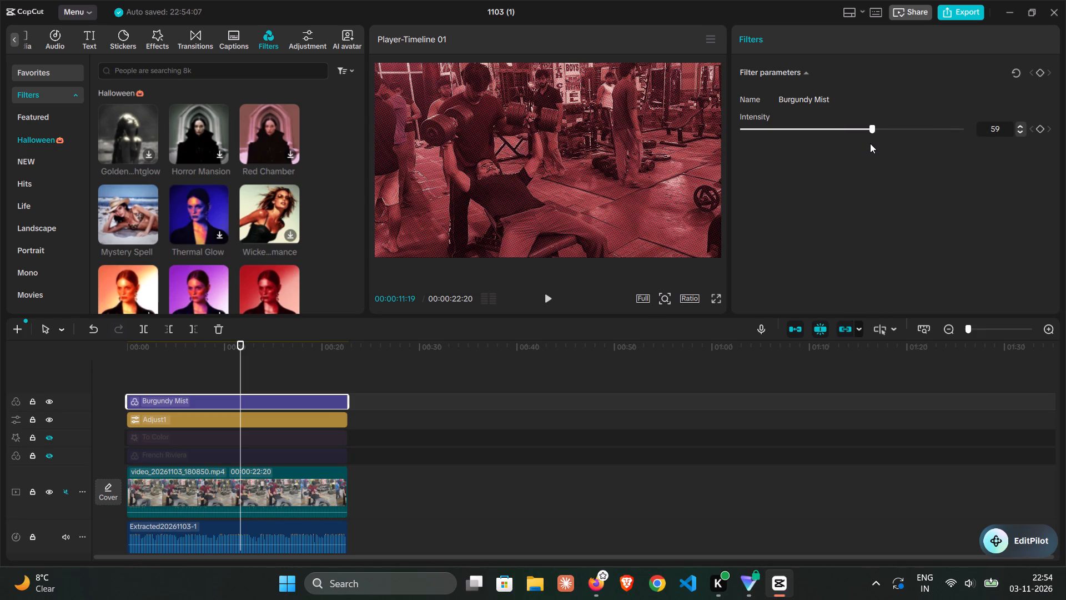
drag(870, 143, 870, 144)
Hide the Adjust1 adjustment track.
click(51, 418)
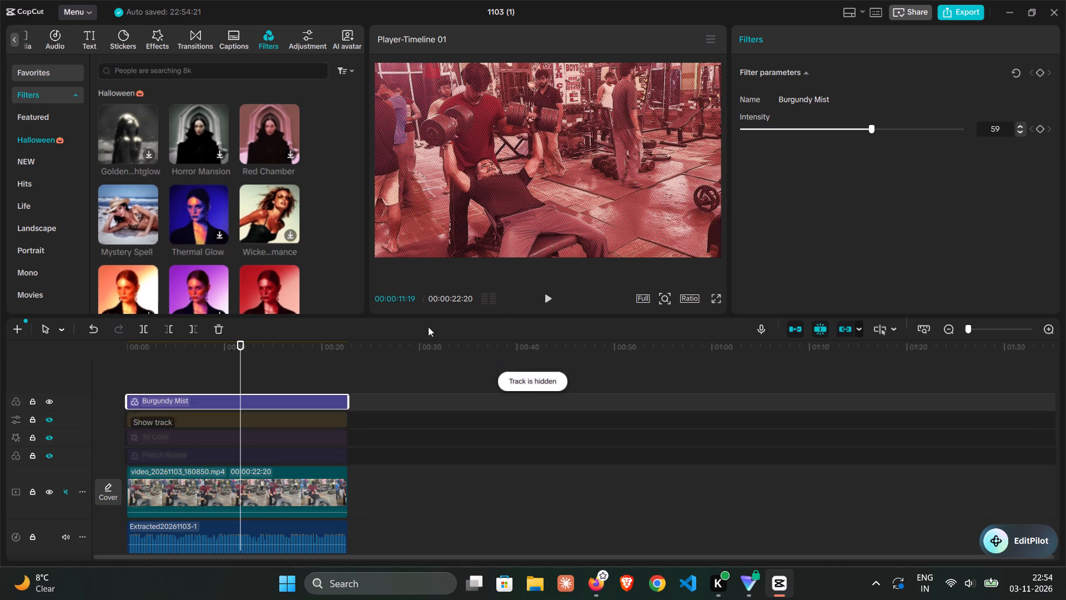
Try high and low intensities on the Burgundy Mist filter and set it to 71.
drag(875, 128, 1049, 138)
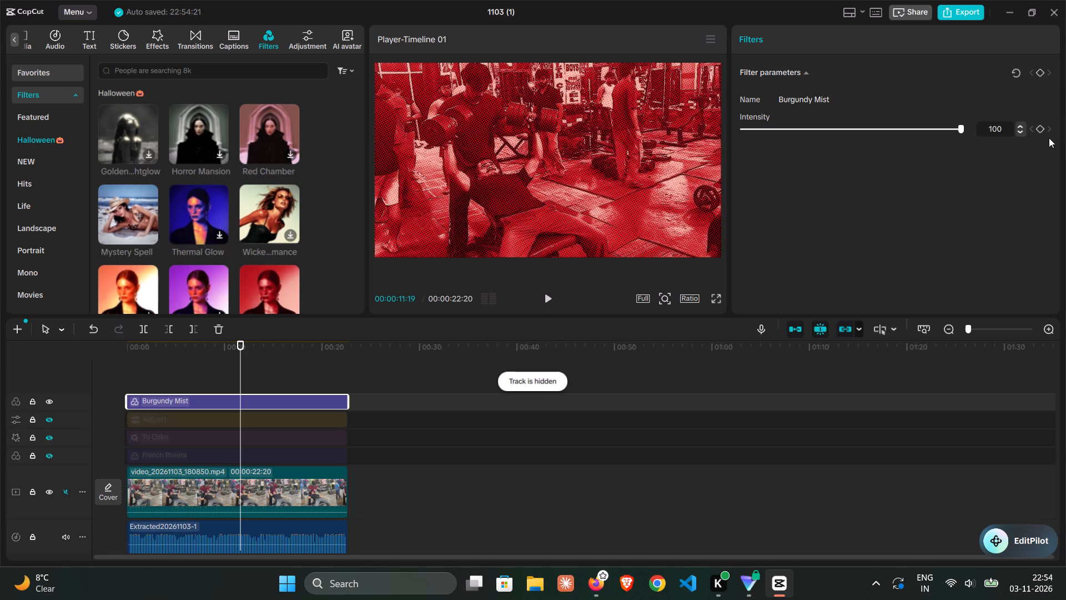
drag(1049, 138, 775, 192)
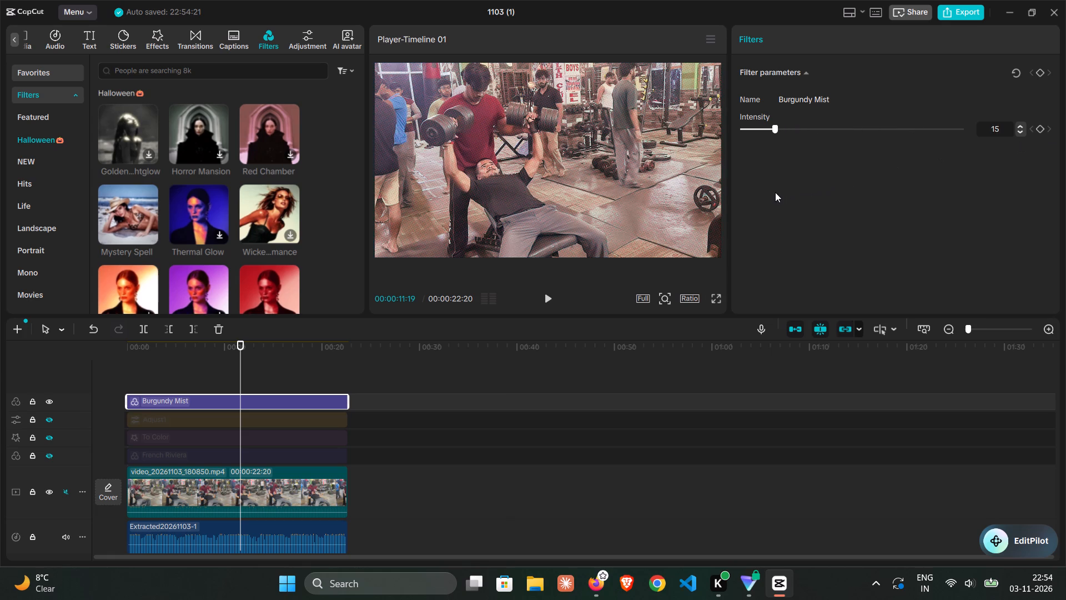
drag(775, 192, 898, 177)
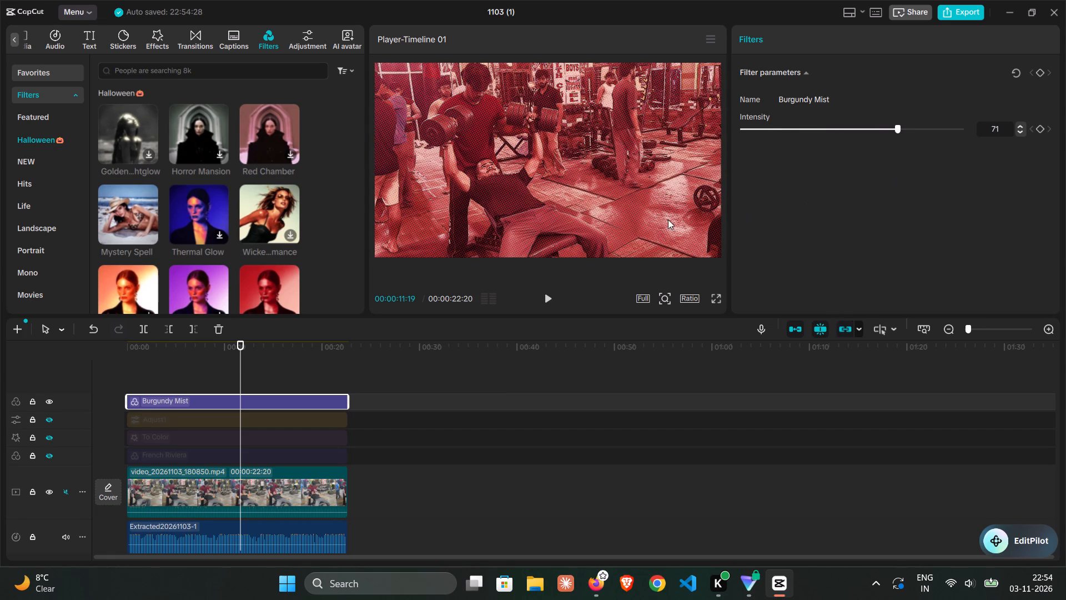
Preview the Purple Scream, VHS Teal and Spooky Cool filters from the Halloween category on the video.
scroll(285, 227, right, 1)
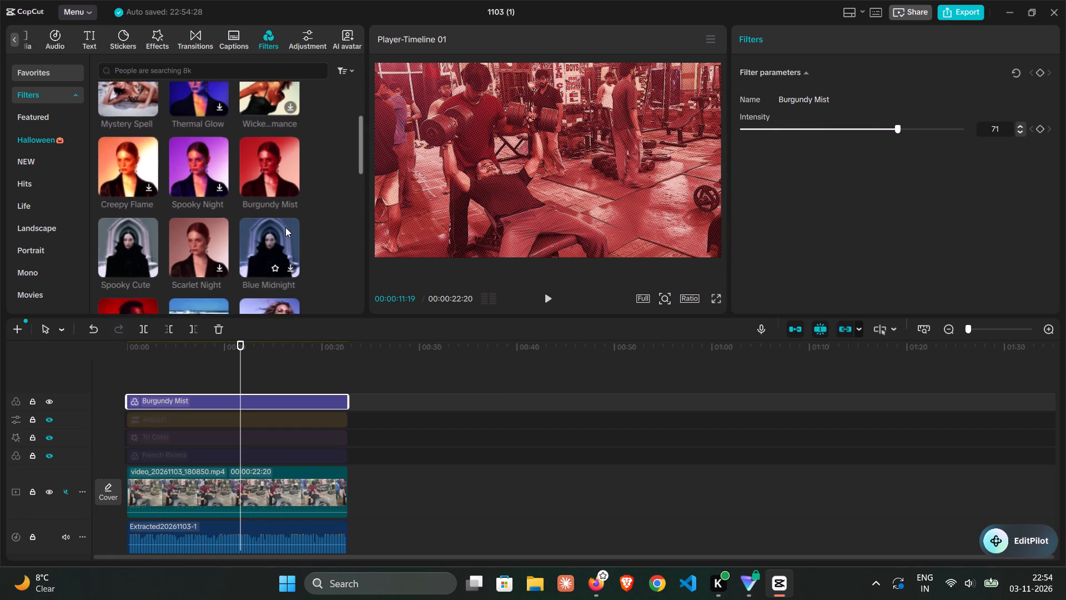
scroll(285, 227, right, 2)
scroll(285, 227, down, 1)
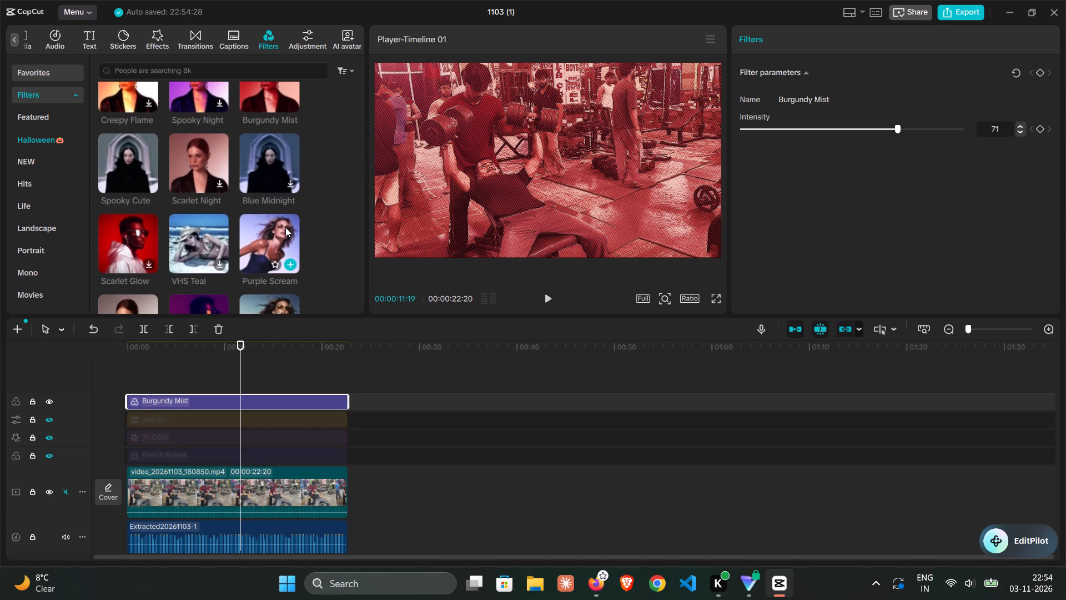
double_click(253, 243)
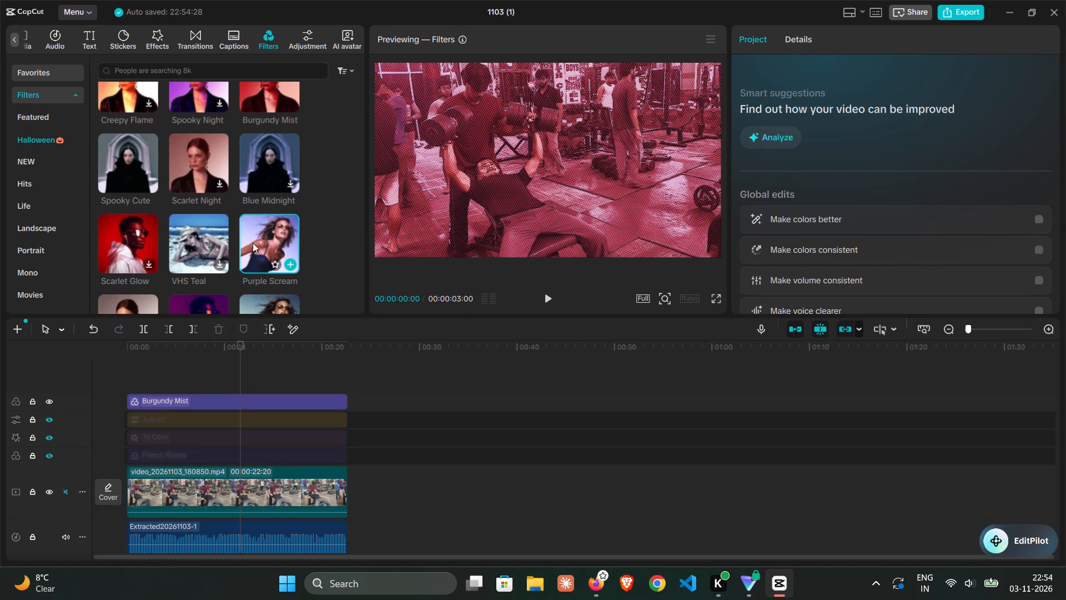
double_click(249, 238)
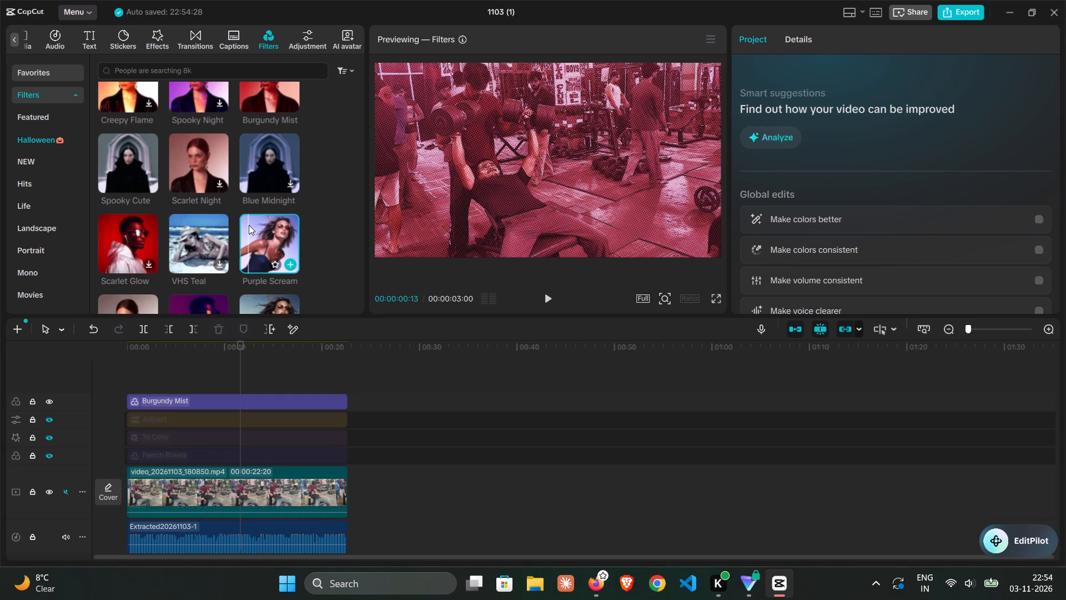
double_click(212, 224)
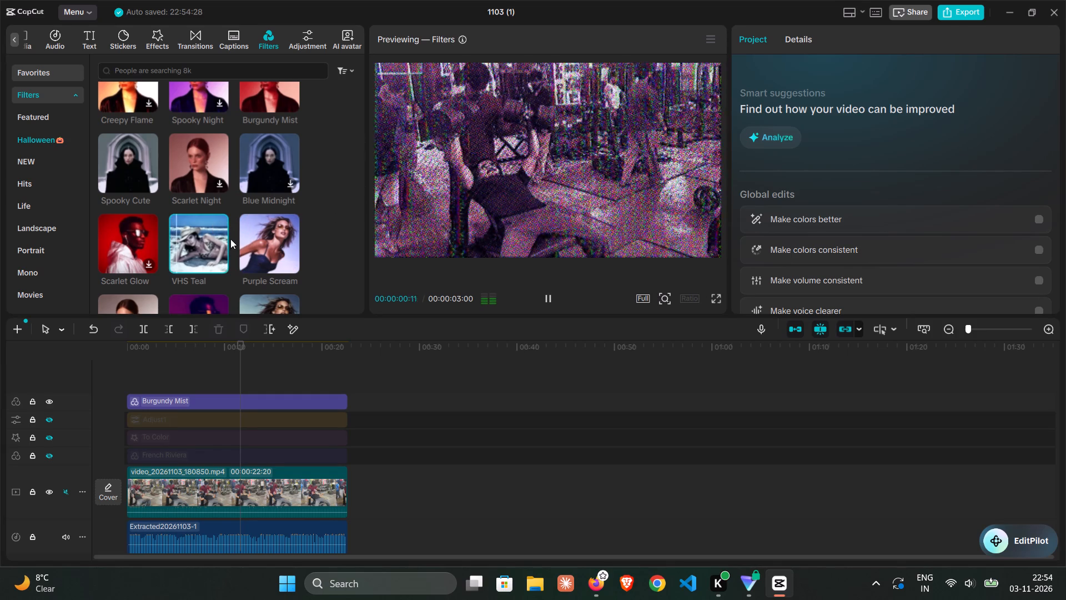
scroll(230, 239, down, 1)
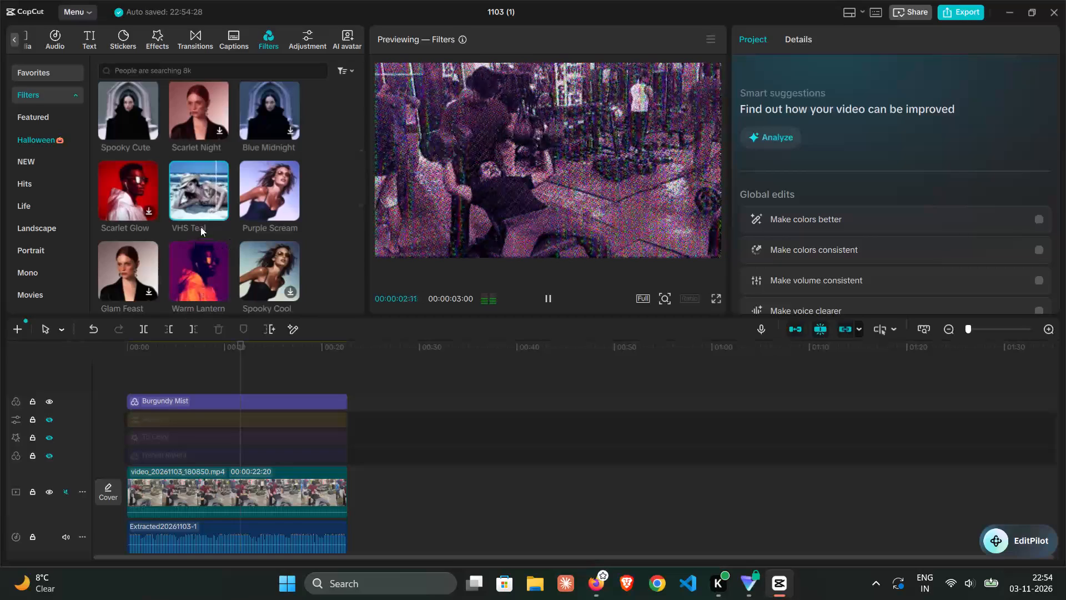
double_click(259, 252)
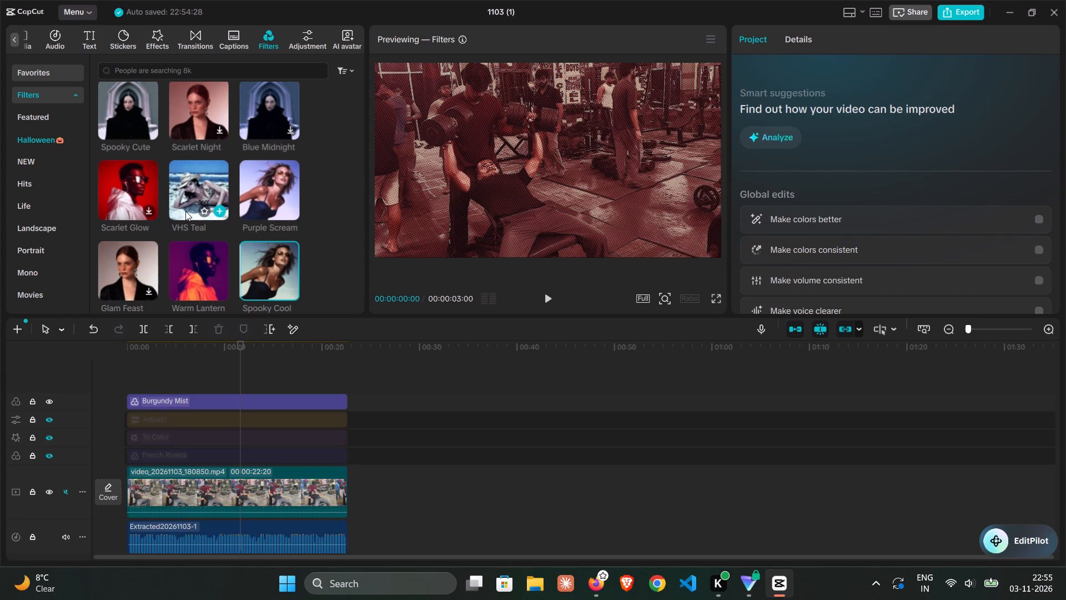
Preview the Warm Lantern filter, add it above Burgundy Mist, and stretch it to the video's full length.
double_click(195, 268)
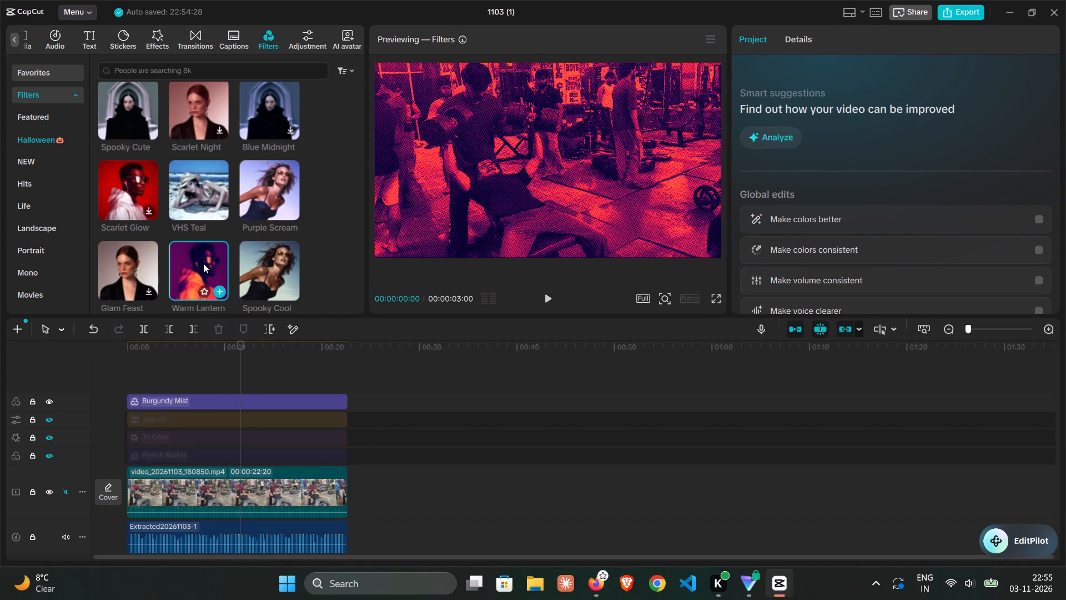
drag(203, 263, 124, 386)
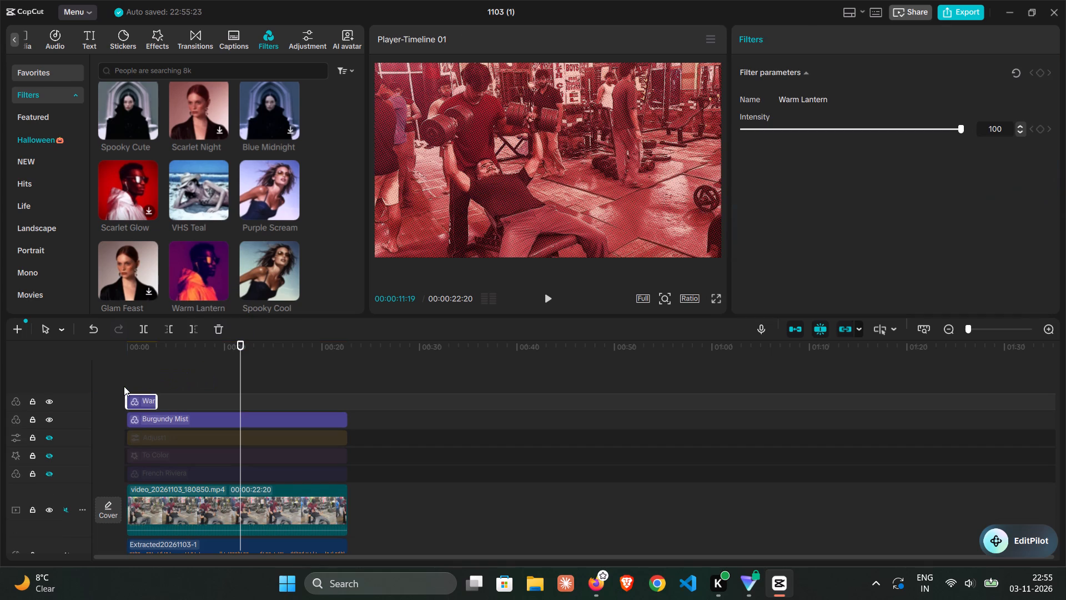
drag(153, 399, 340, 427)
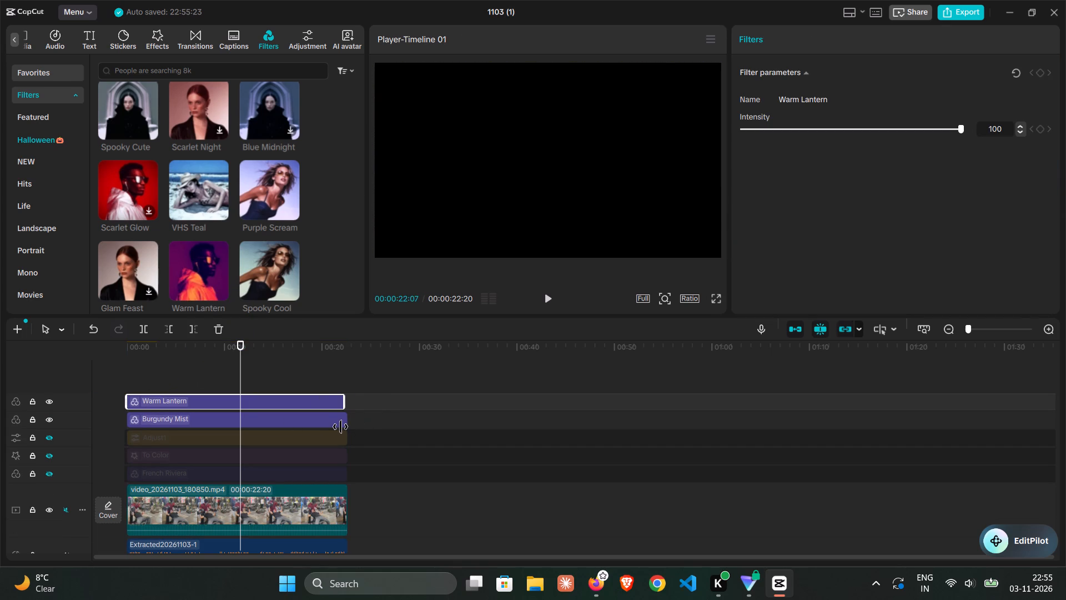
drag(340, 427, 343, 427)
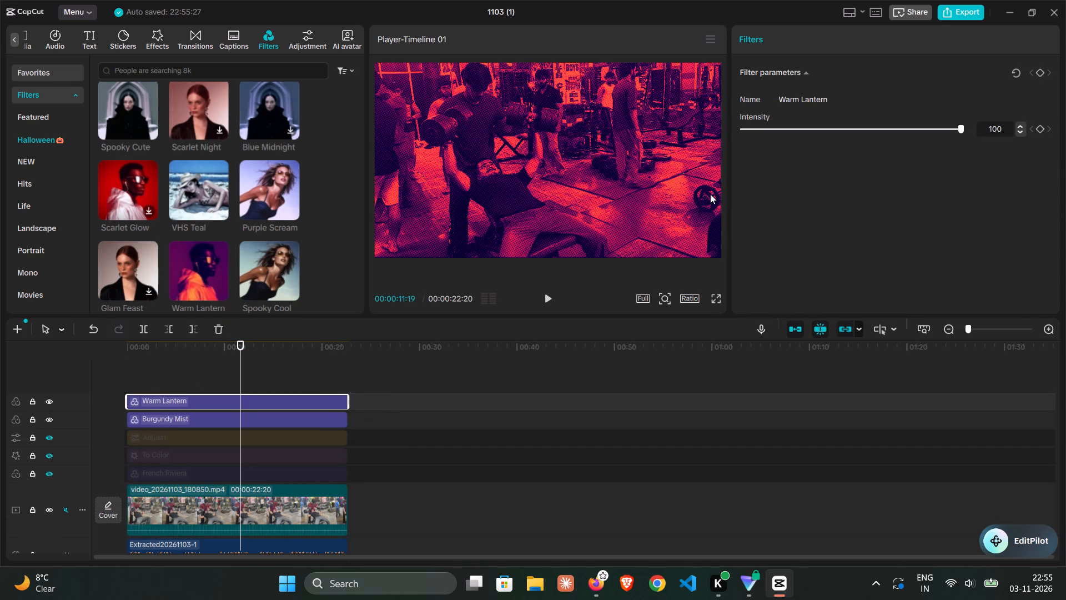
Set the Warm Lantern filter's intensity to 67.
drag(959, 125, 868, 136)
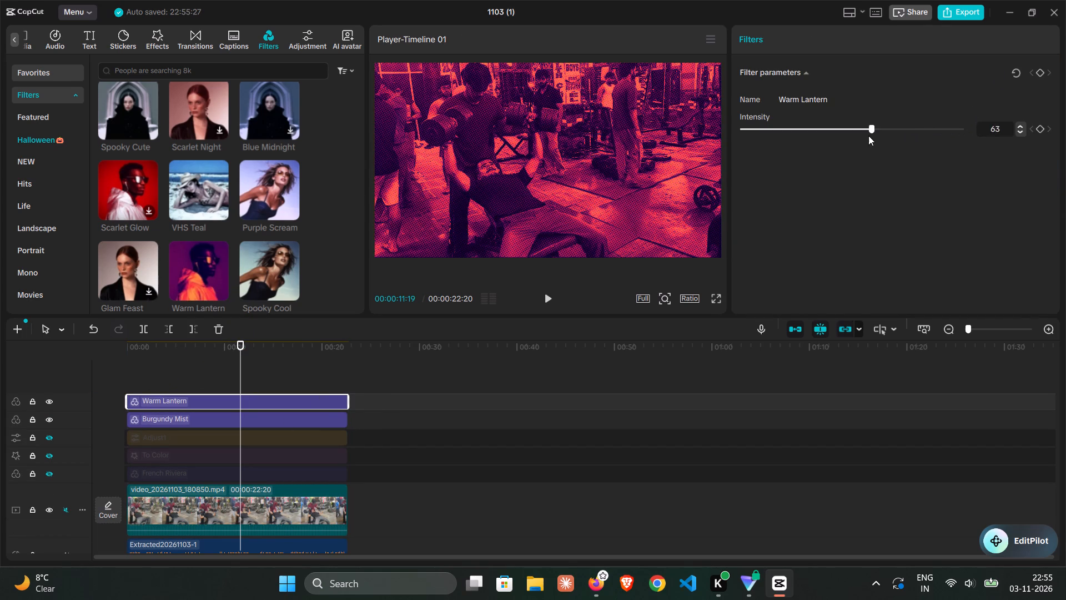
drag(868, 136, 888, 167)
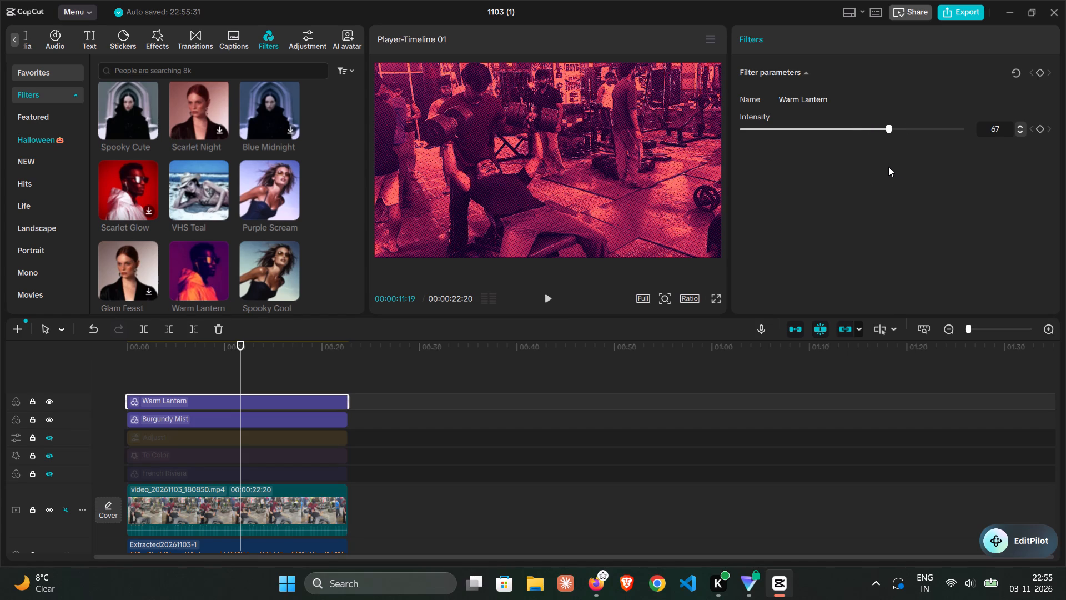
Select the Burgundy Mist filter layer and set its intensity to 67.
click(310, 420)
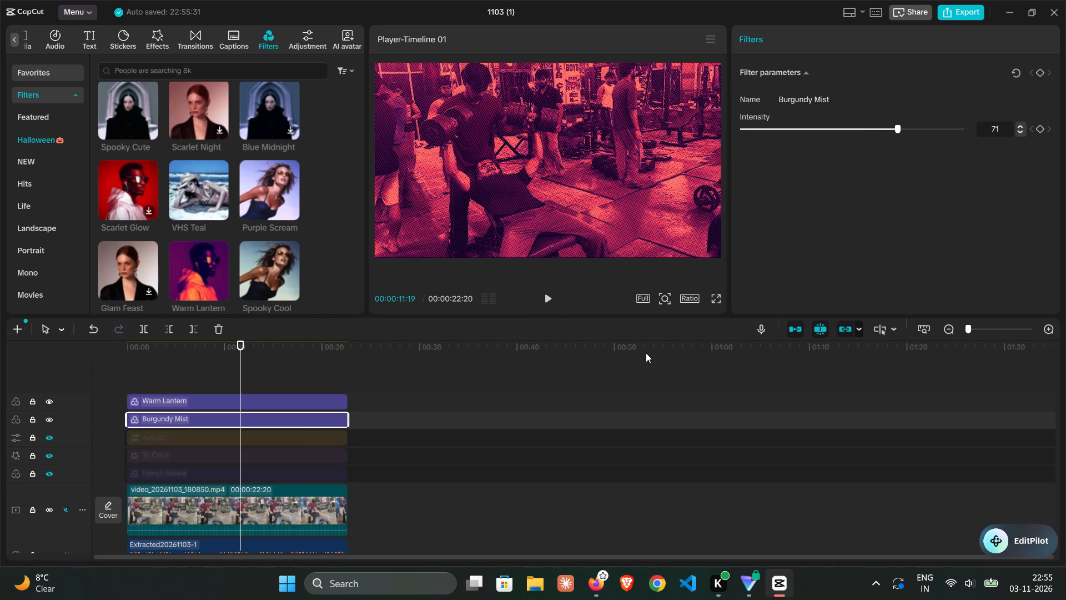
drag(893, 128, 809, 141)
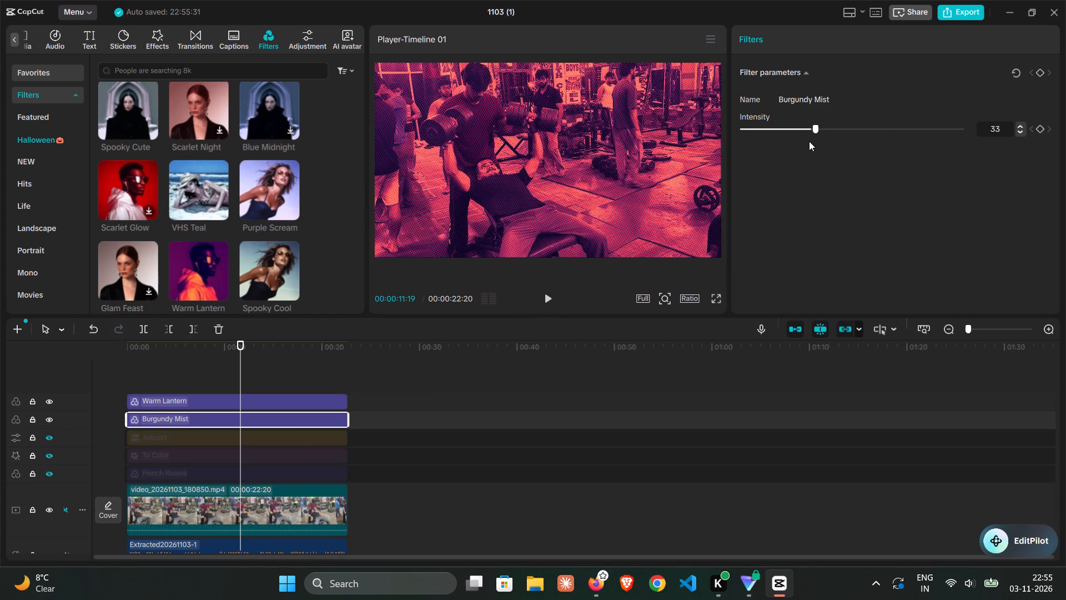
drag(809, 141, 855, 184)
drag(855, 184, 888, 184)
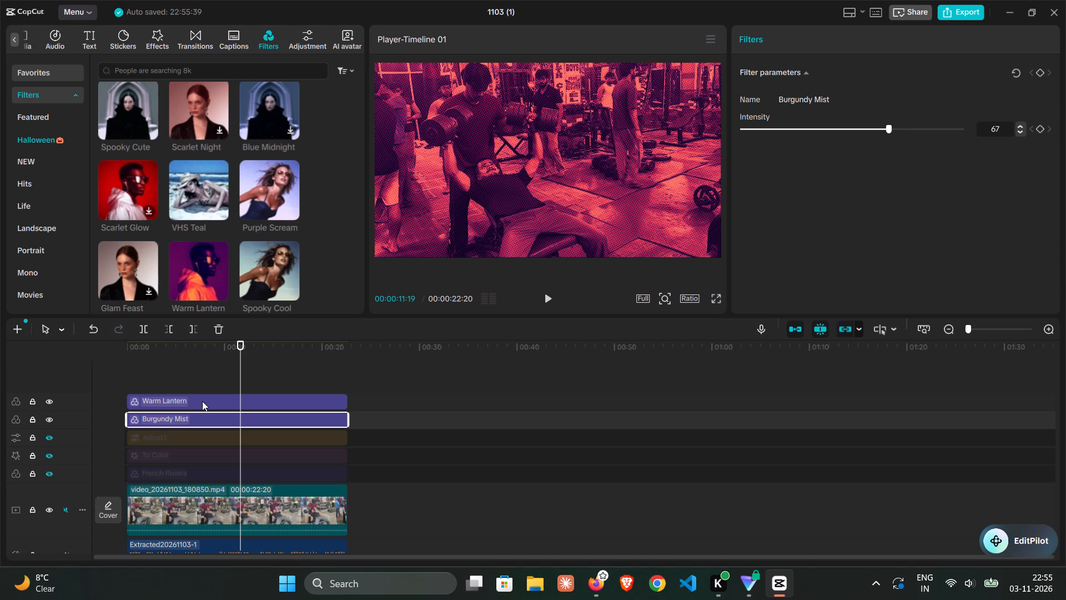
Play the video from the beginning, partly in full screen, to check the combined Warm Lantern and Burgundy Mist look.
drag(242, 374, 62, 384)
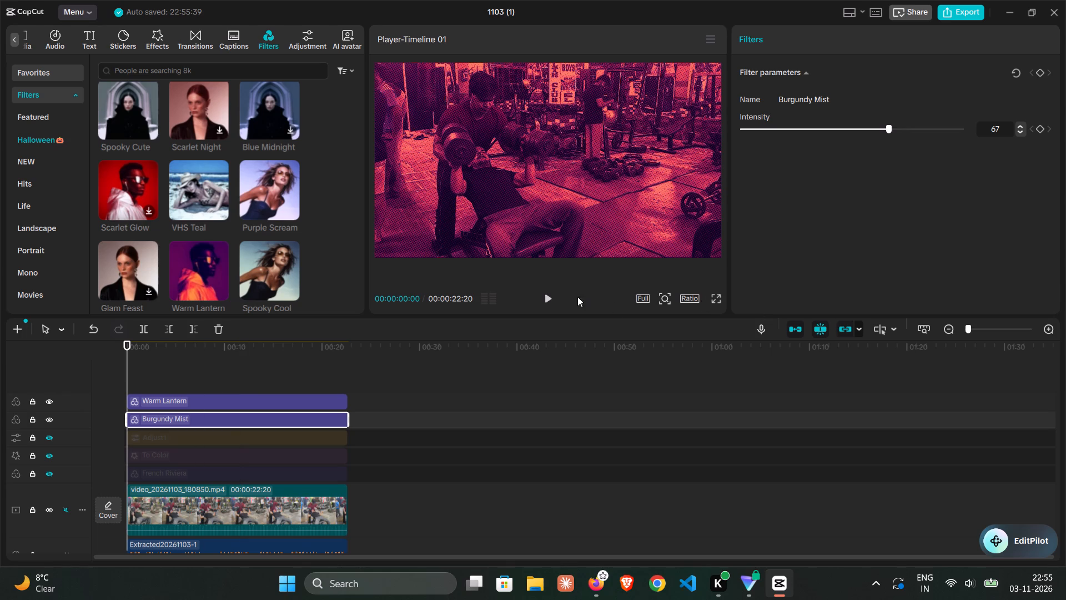
click(545, 295)
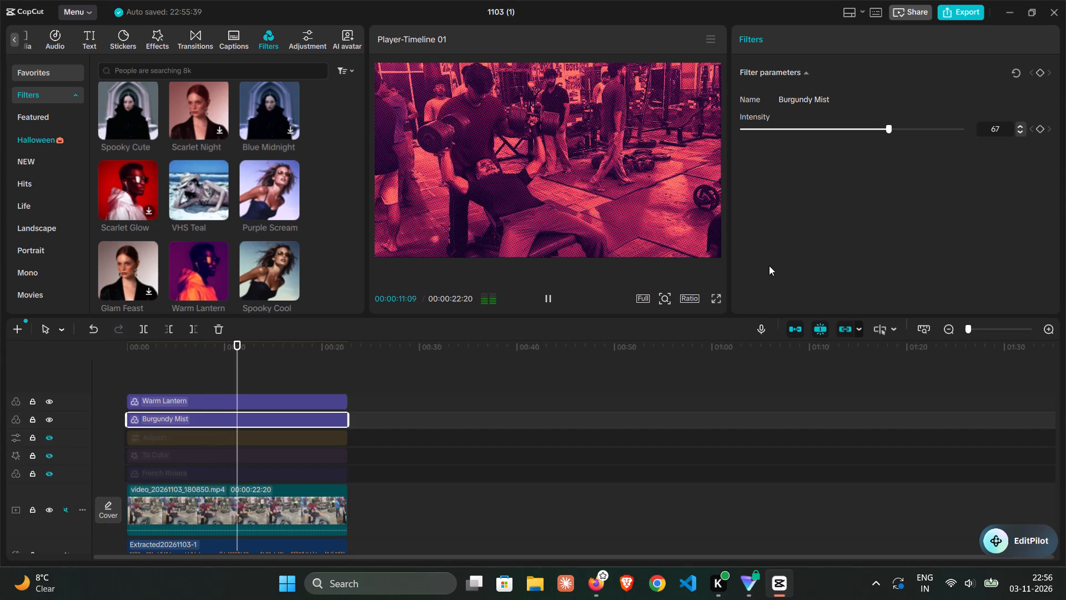
click(716, 298)
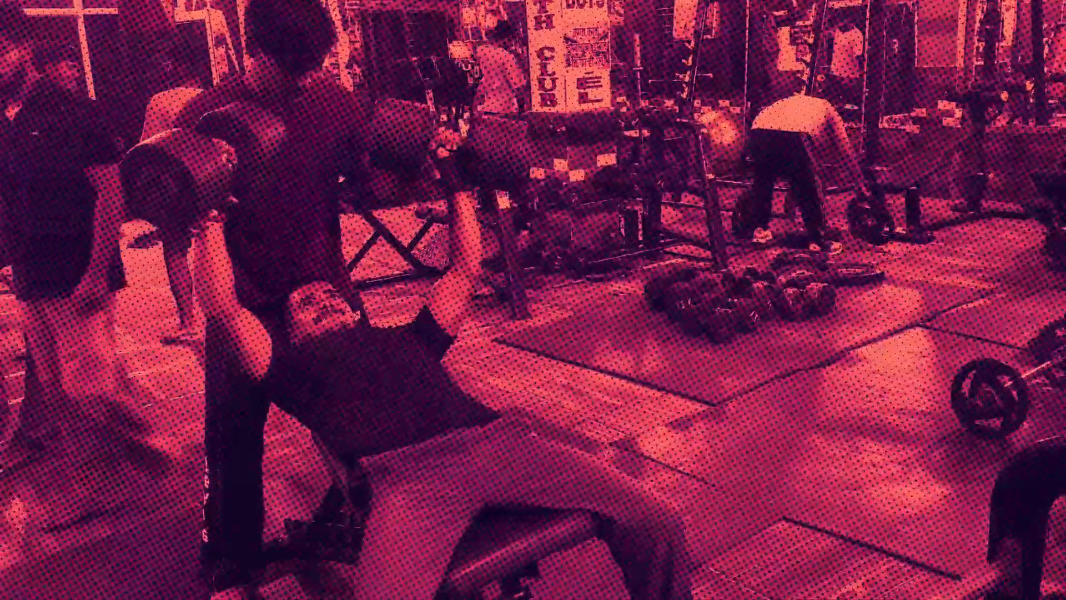
click(795, 431)
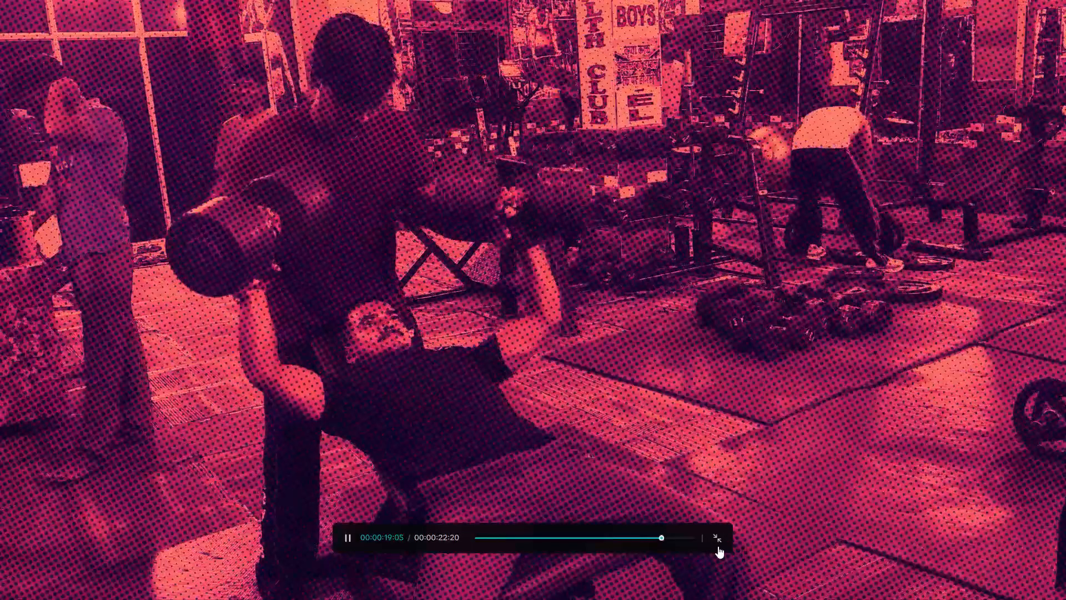
click(718, 546)
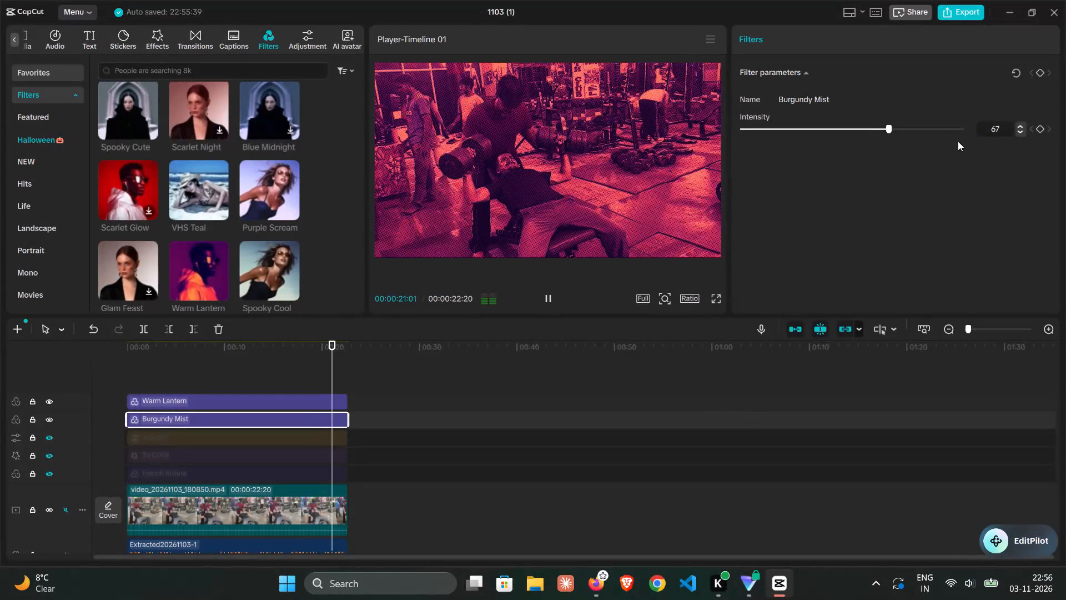
Lower the Burgundy Mist filter's intensity to 20.
drag(878, 126, 825, 129)
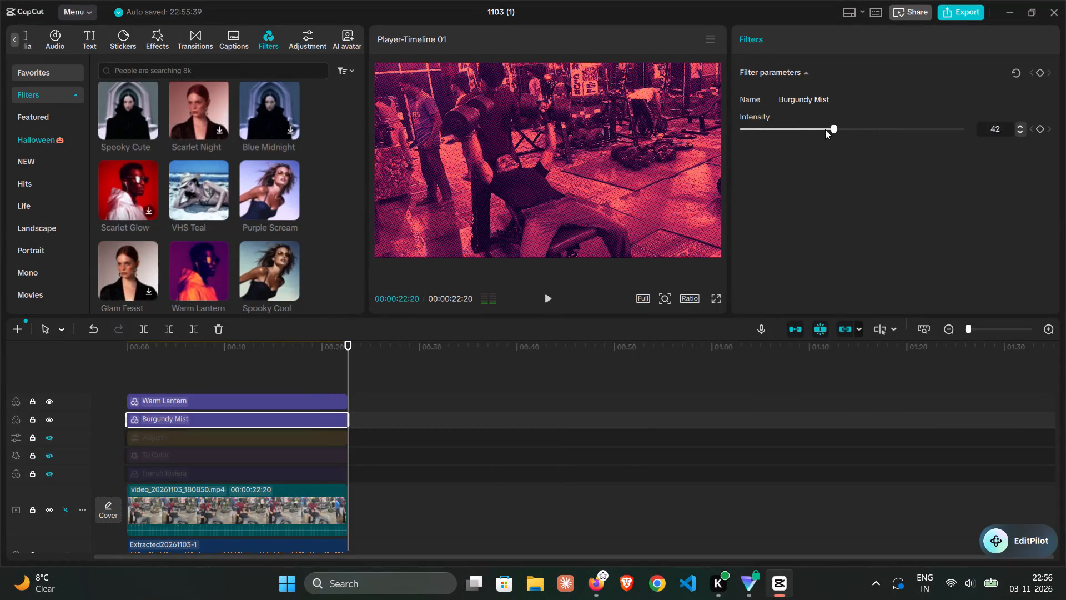
drag(825, 129, 786, 130)
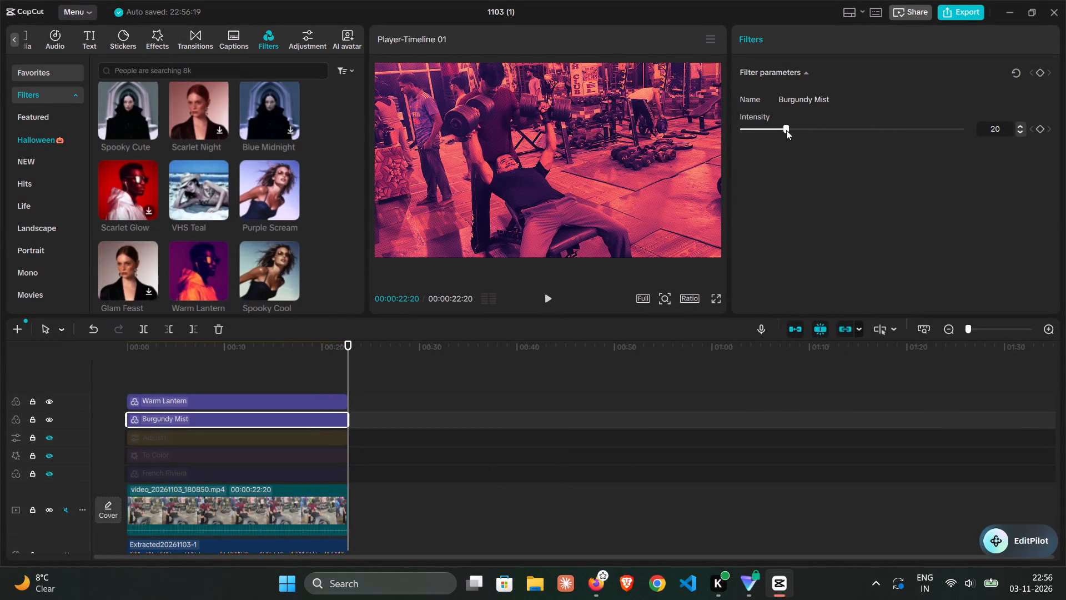
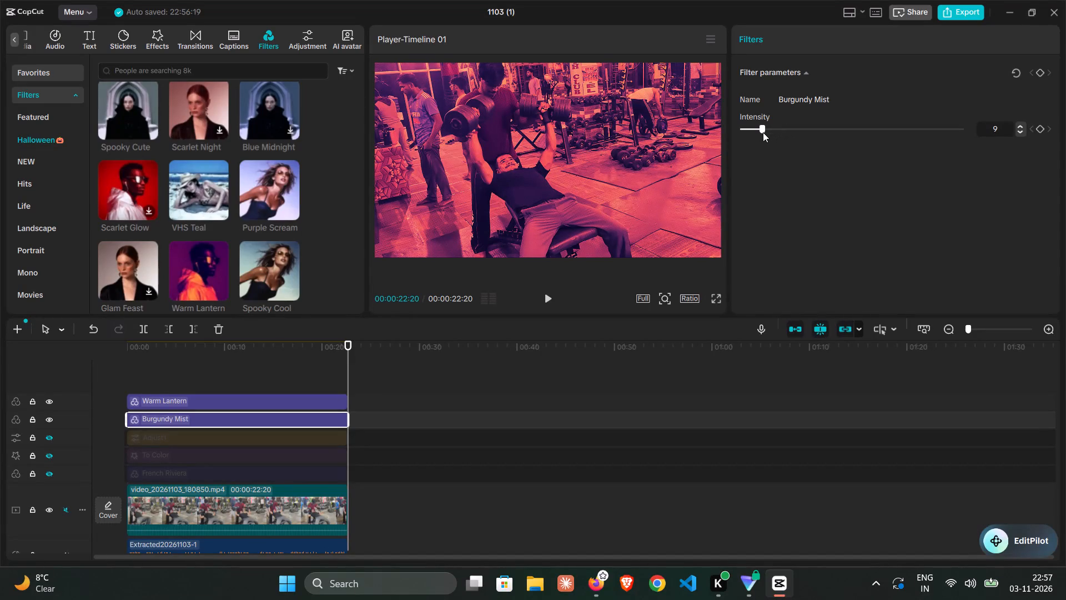
Play the video in full screen from the beginning to check the look with the reduced Burgundy Mist intensity.
click(715, 296)
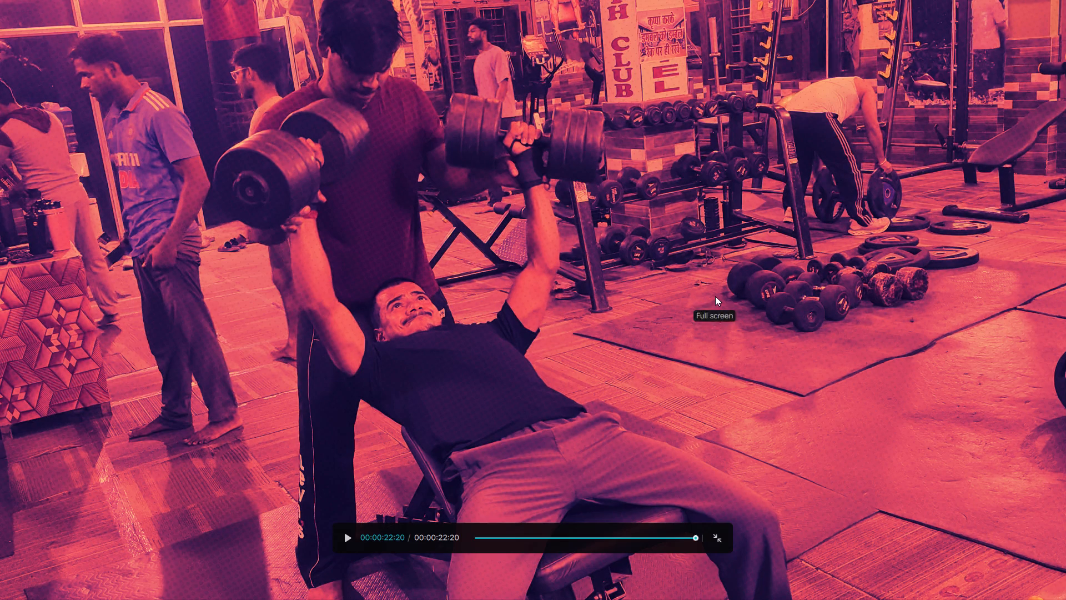
click(341, 534)
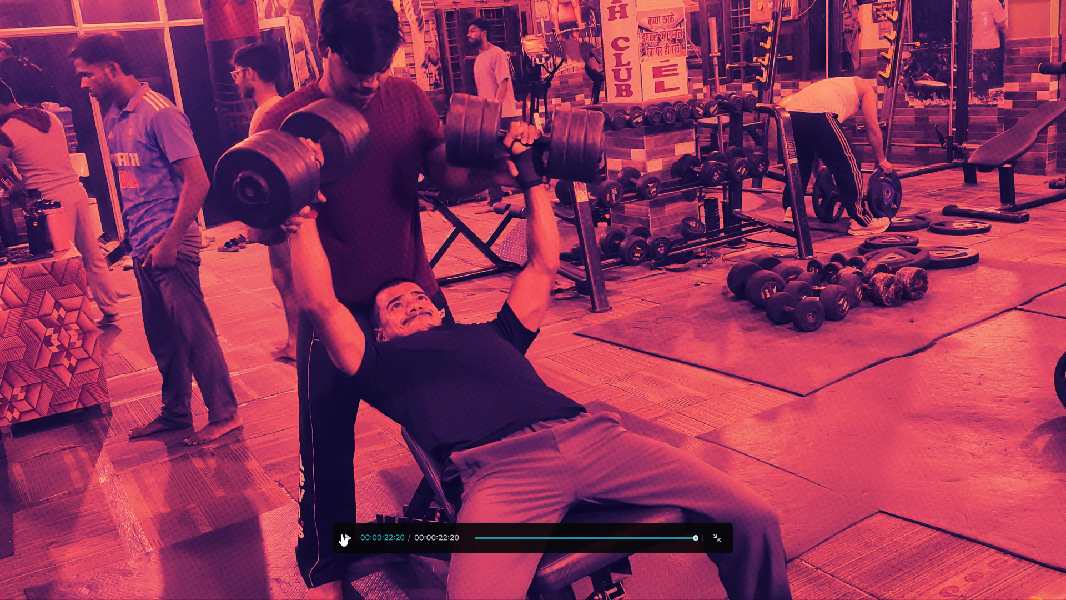
click(341, 534)
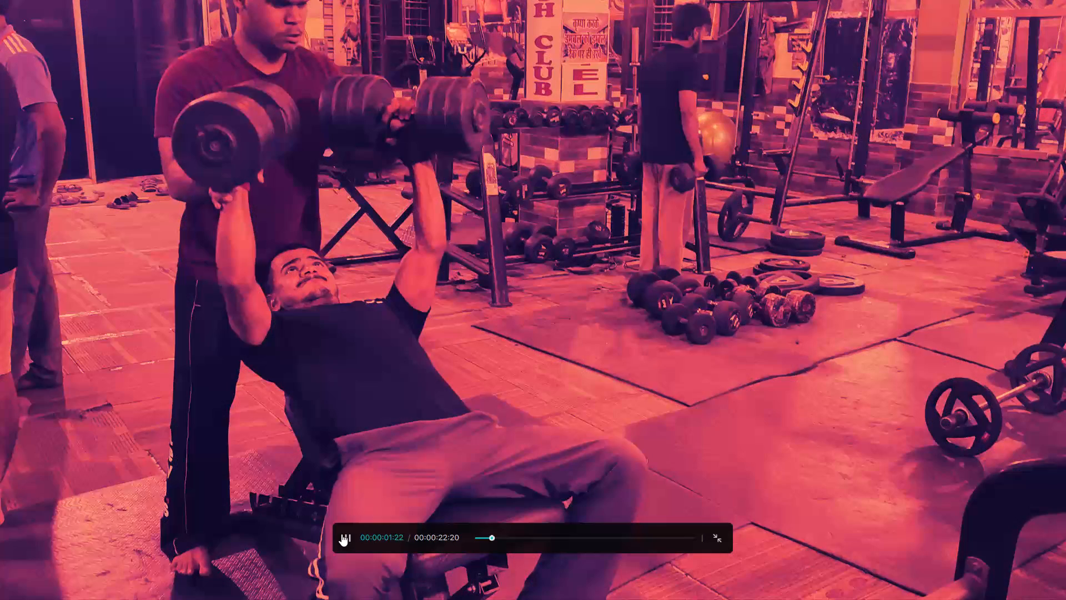
click(713, 532)
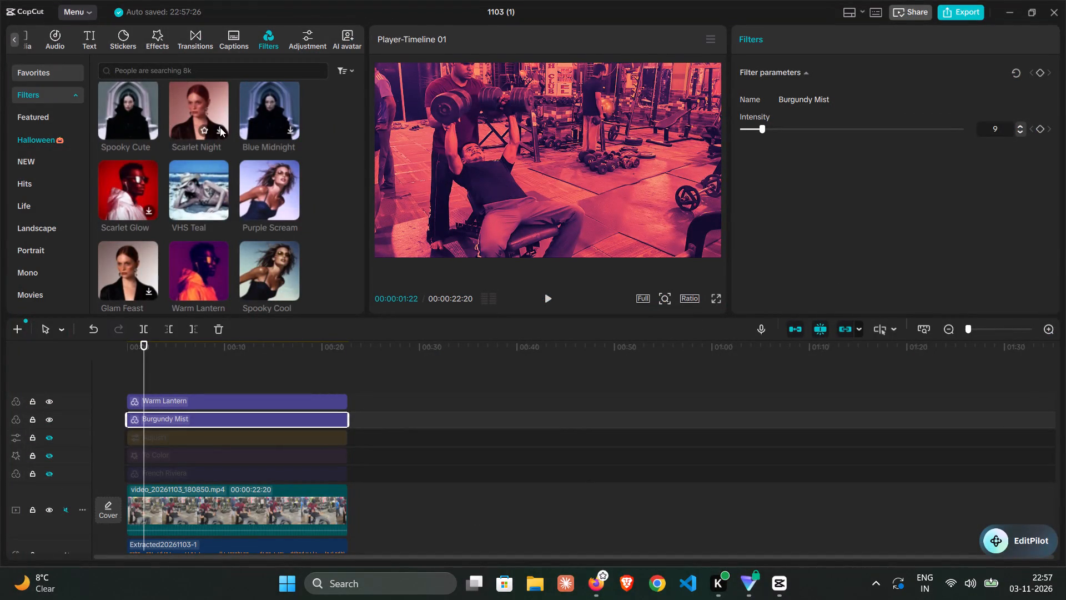
Make the hidden Adjust1 adjustment layer visible again on the timeline.
click(310, 35)
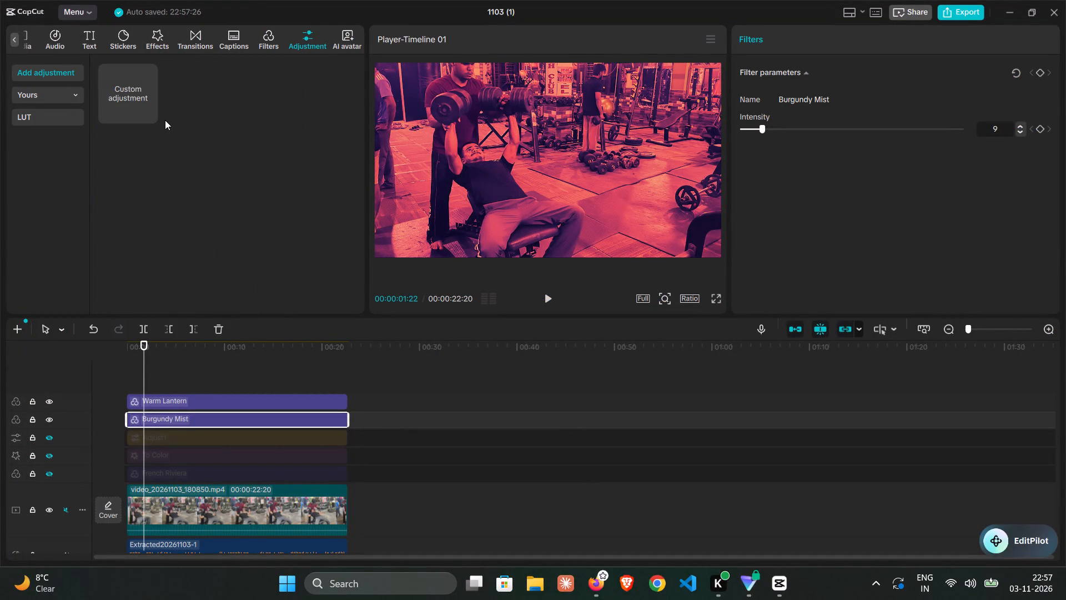
click(48, 433)
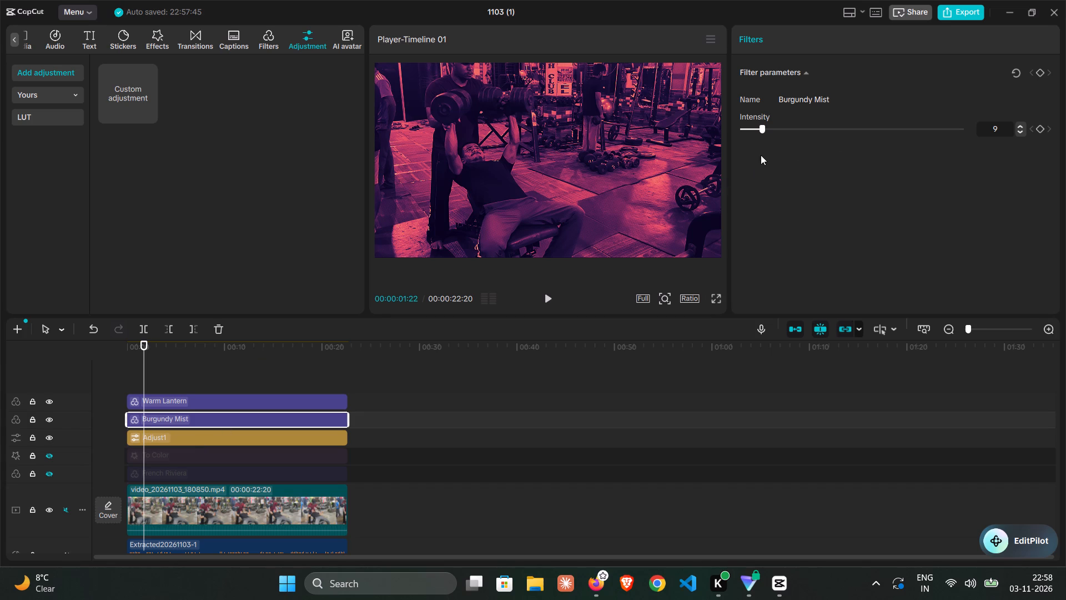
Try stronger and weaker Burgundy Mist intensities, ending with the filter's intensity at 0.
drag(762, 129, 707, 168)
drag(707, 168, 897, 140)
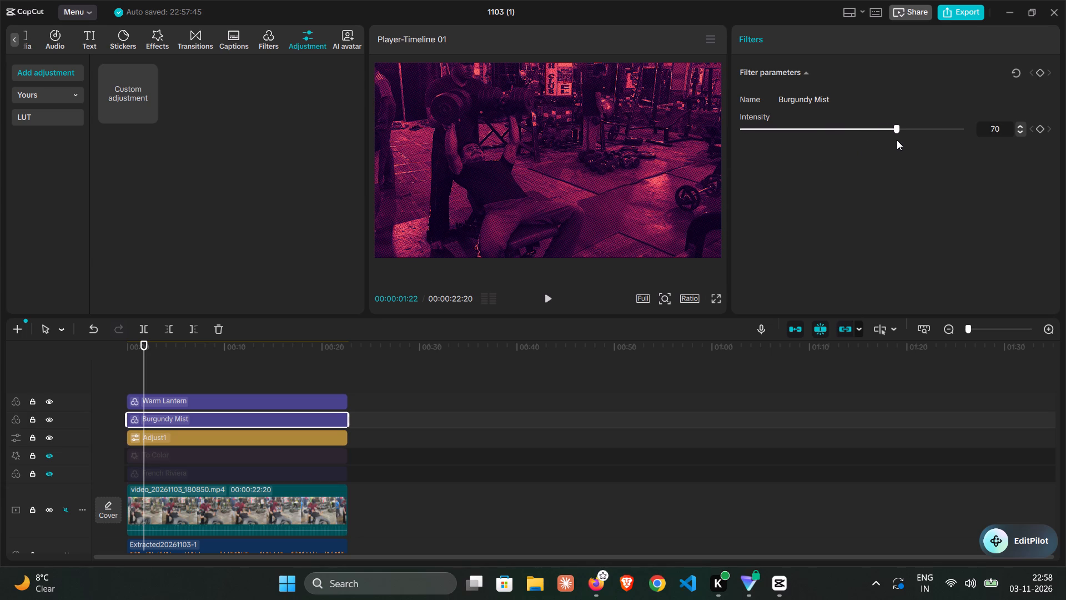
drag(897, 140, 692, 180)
Select the Adjust1 layer and set its saturation to -19.
click(245, 433)
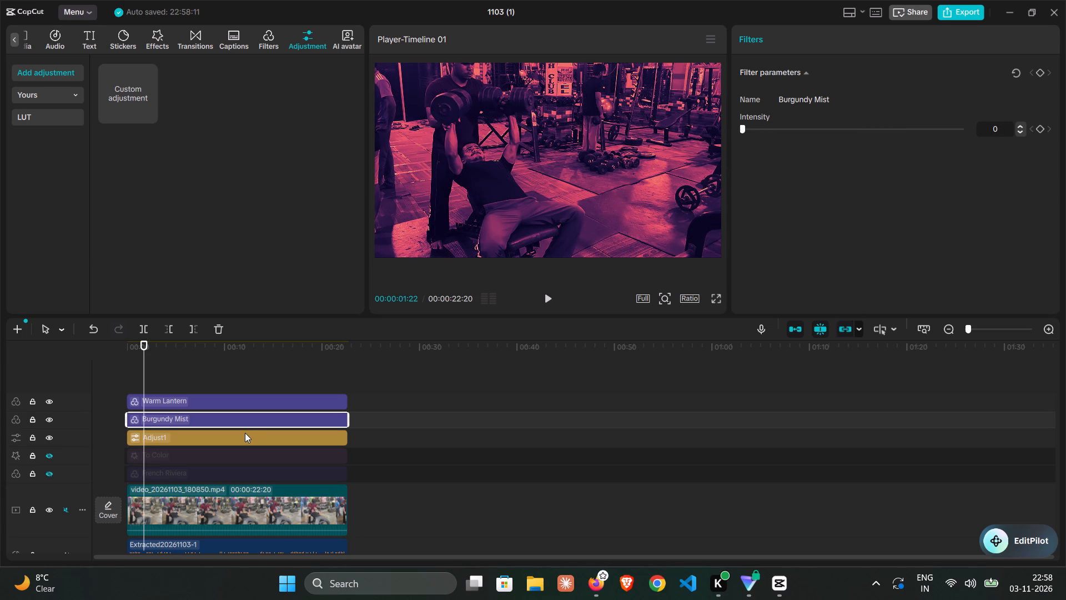
scroll(812, 150, down, 1)
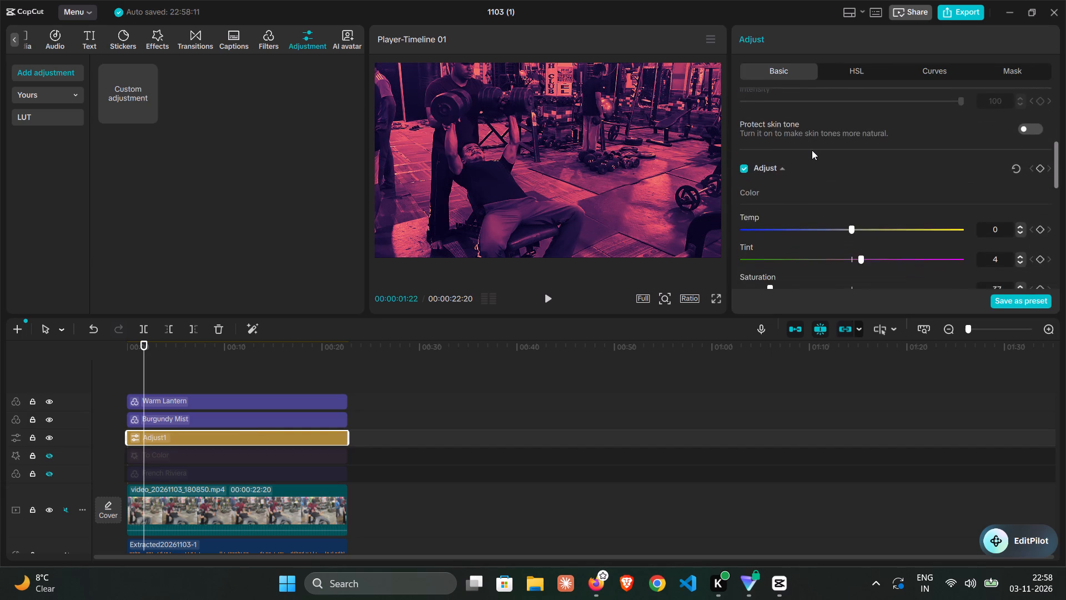
scroll(812, 150, down, 1)
drag(773, 206, 829, 199)
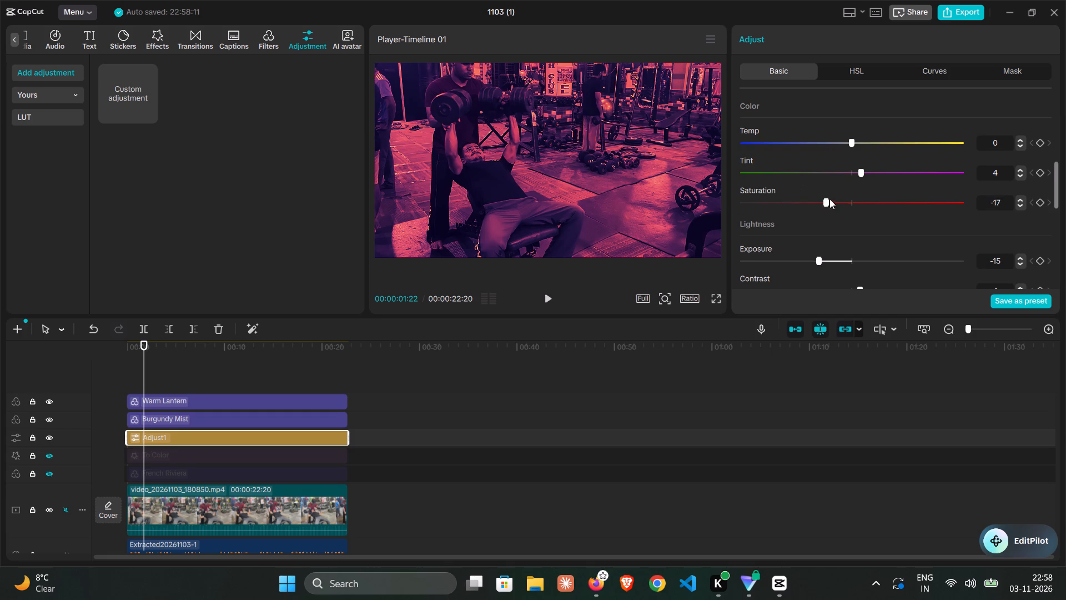
drag(829, 199, 851, 205)
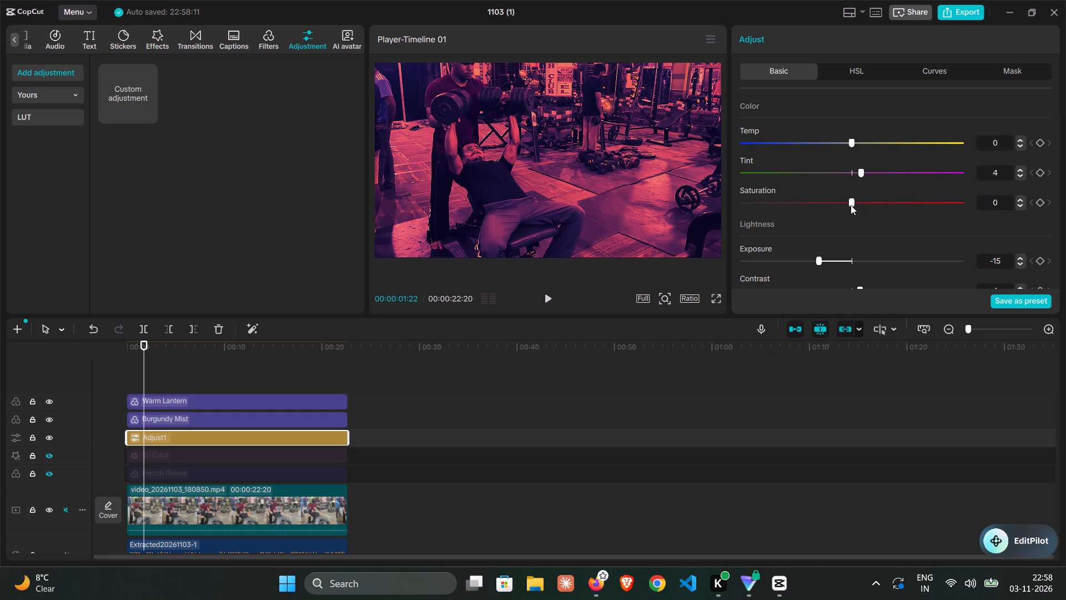
drag(851, 205, 807, 207)
Set the Adjust1 layer's exposure to -11 and its contrast to -6.
scroll(807, 207, down, 1)
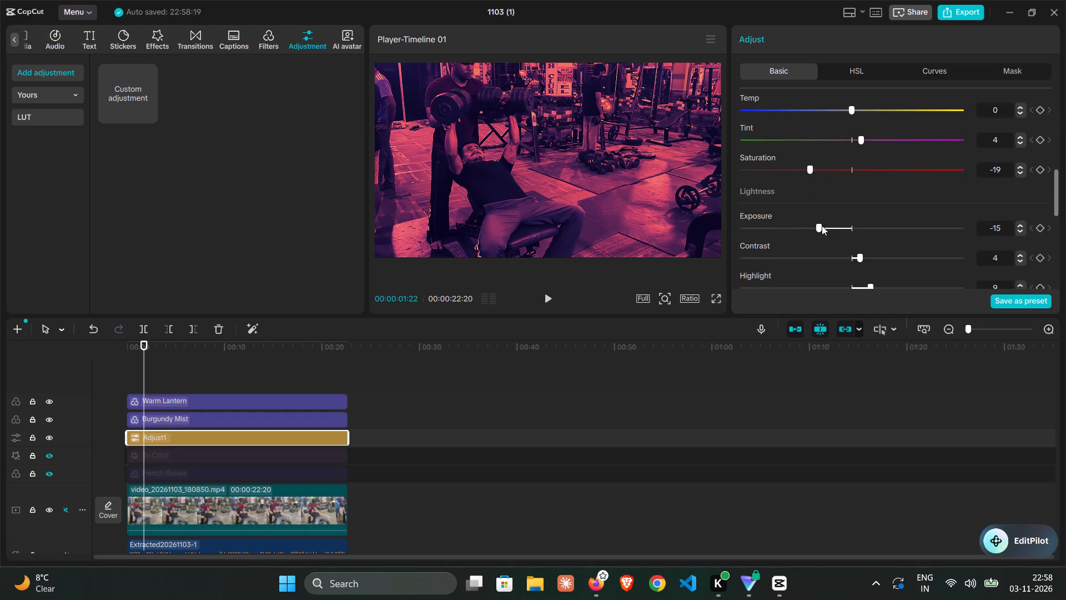
drag(822, 226, 770, 251)
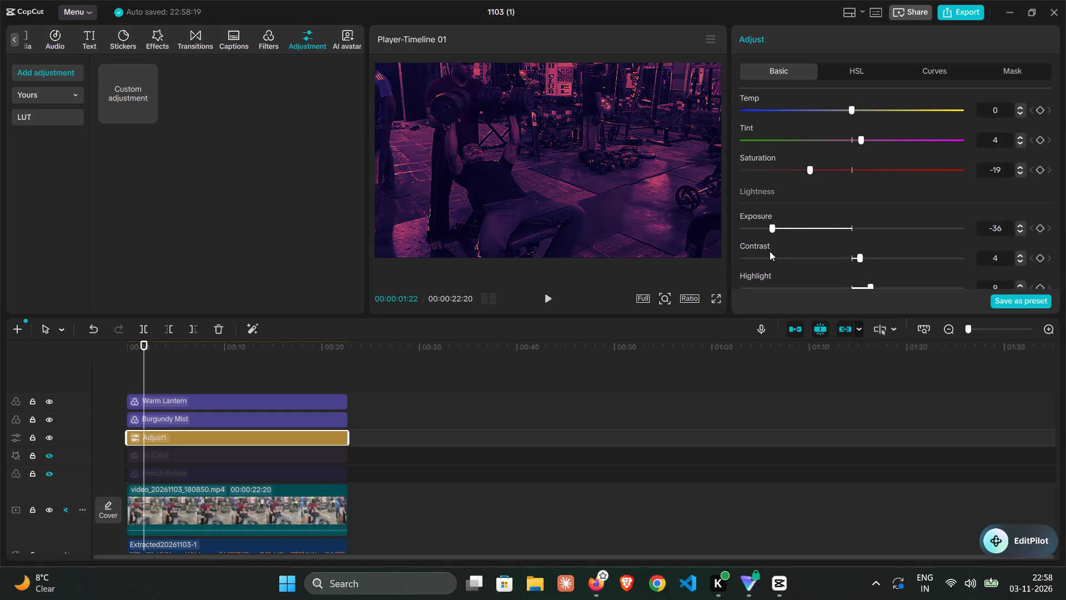
drag(770, 251, 826, 256)
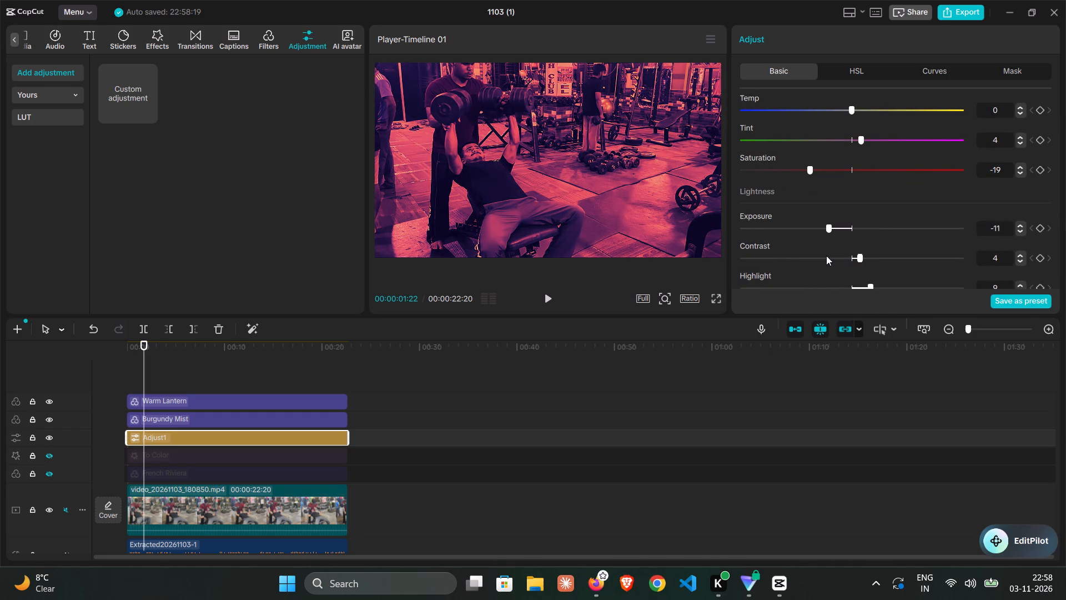
drag(826, 256, 825, 261)
drag(861, 258, 862, 279)
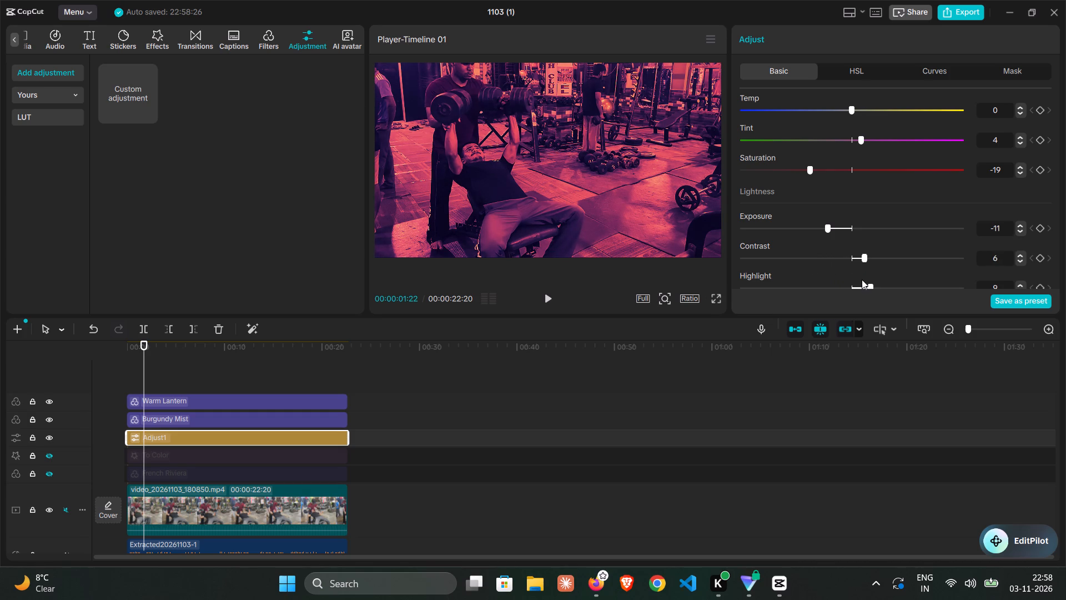
drag(862, 279, 836, 294)
Set the Adjust1 layer's highlight to 5.
scroll(836, 294, down, 2)
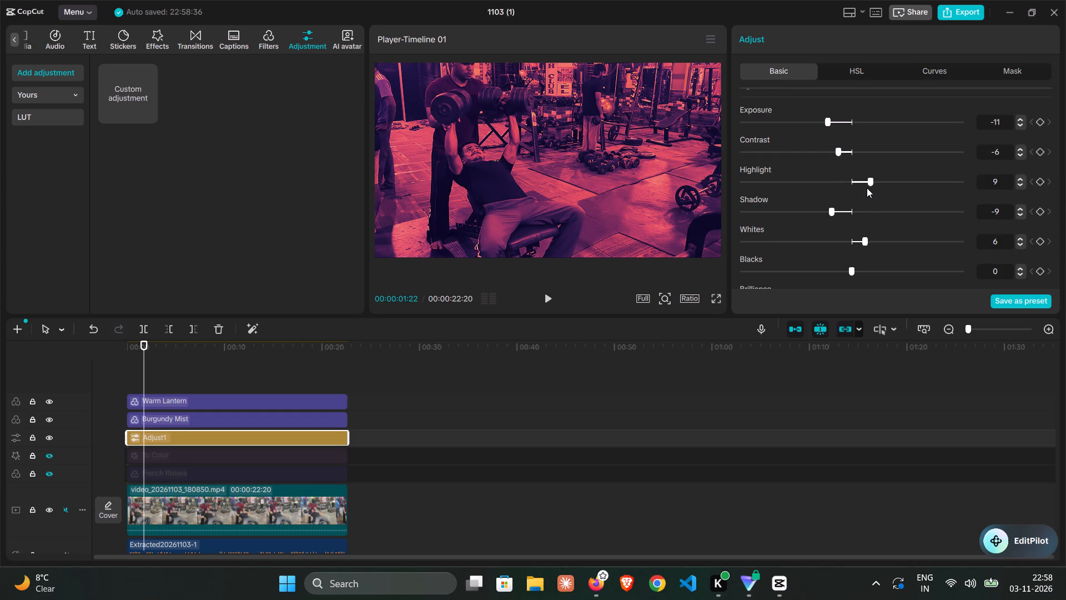
drag(869, 179, 848, 200)
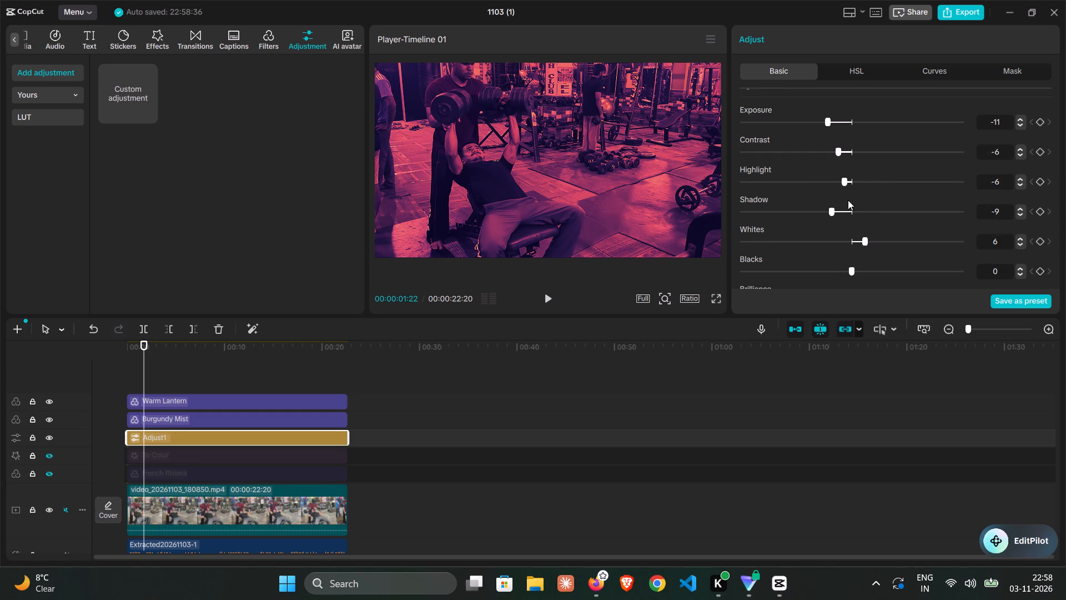
drag(848, 200, 861, 205)
Play the video in full screen to check the look with the modified Adjust1 layer.
click(715, 299)
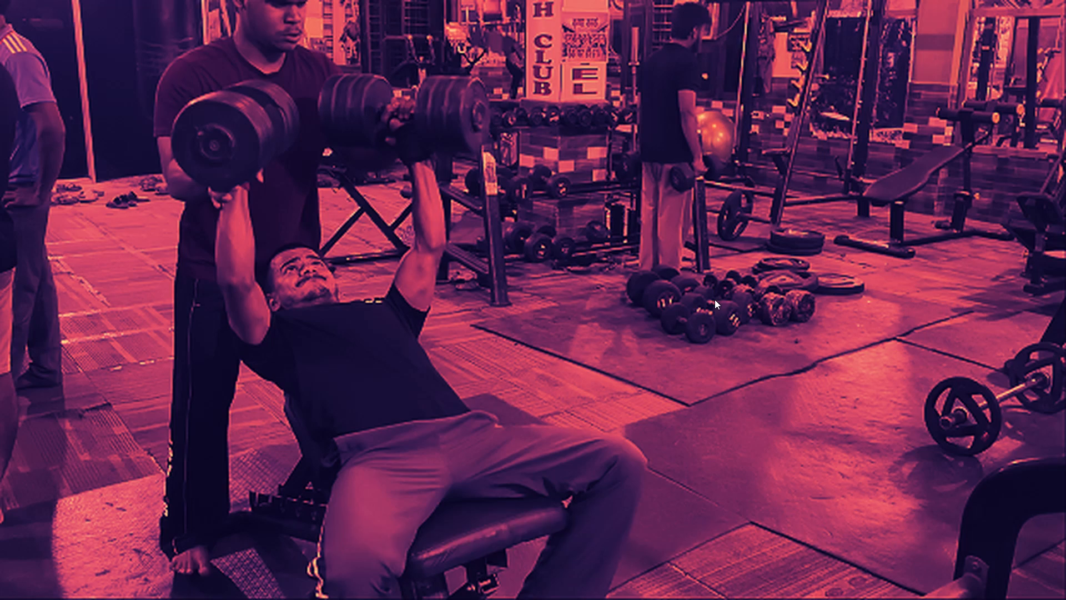
click(344, 543)
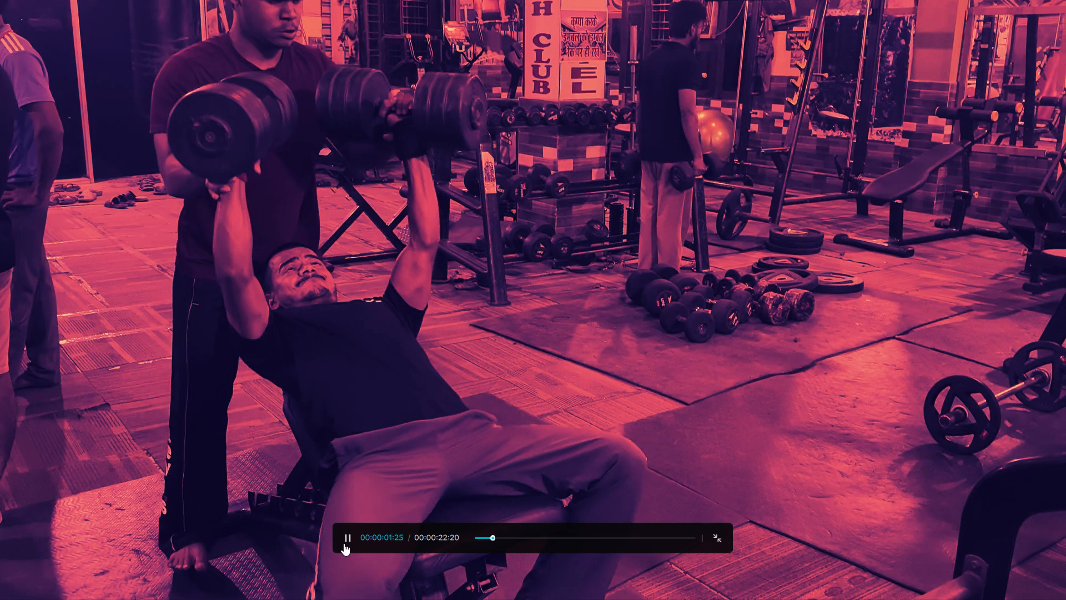
click(344, 543)
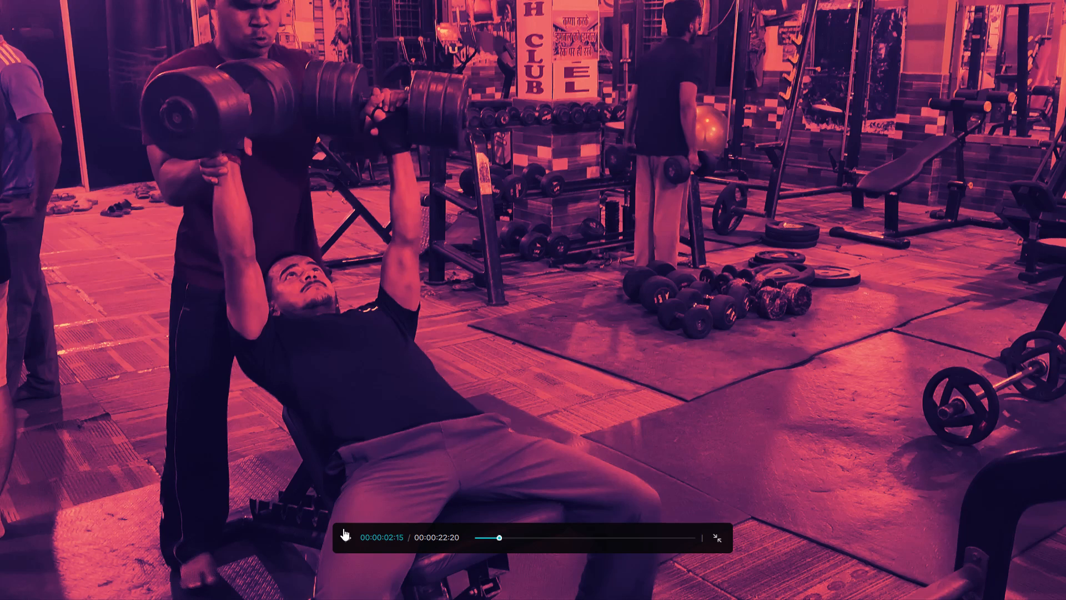
click(342, 528)
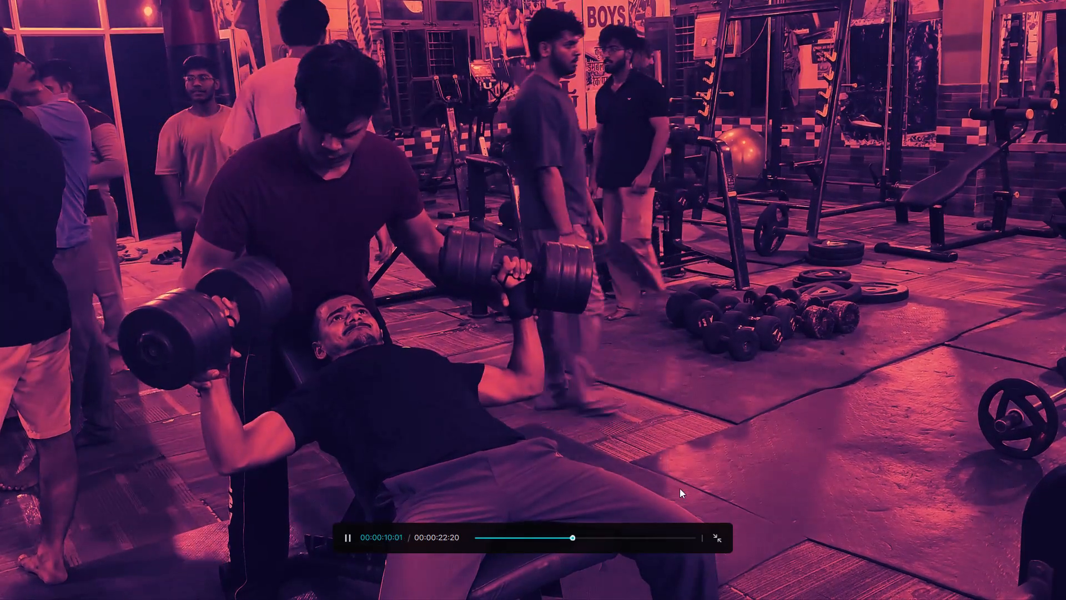
click(718, 534)
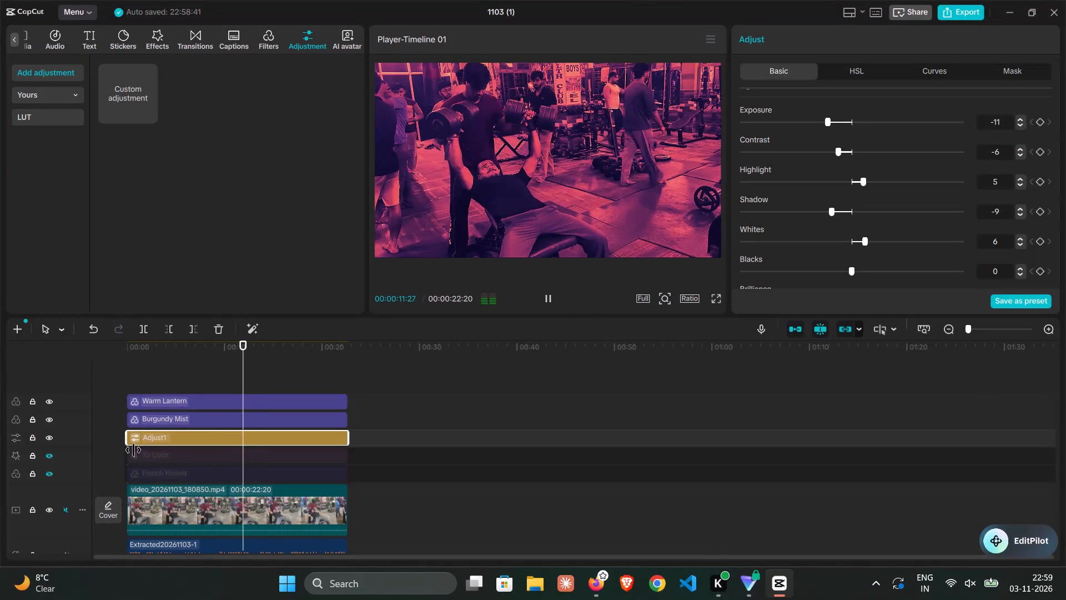
Hide the Adjust1 layer and show it again during playback to compare the look with and without it.
click(46, 437)
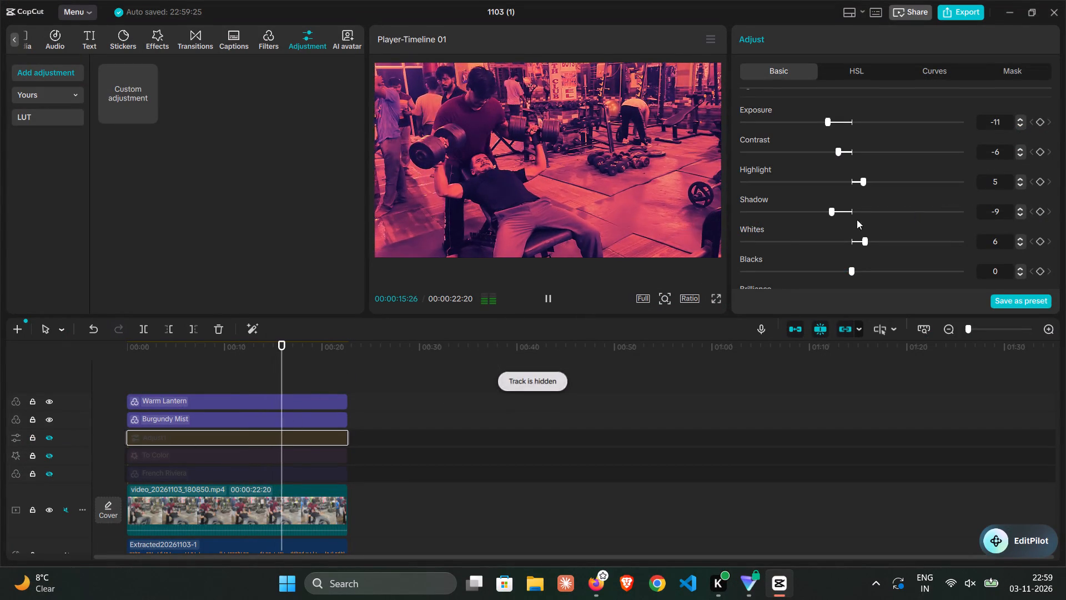
click(49, 435)
Select the Warm Lantern filter layer and raise its intensity to just under 93.
click(209, 407)
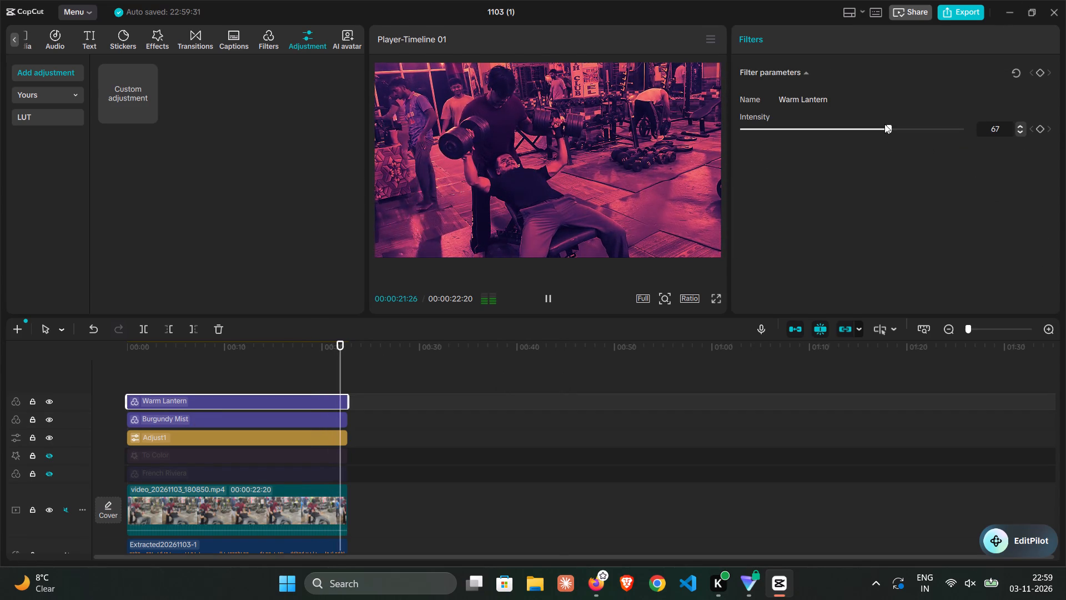
drag(884, 124, 944, 137)
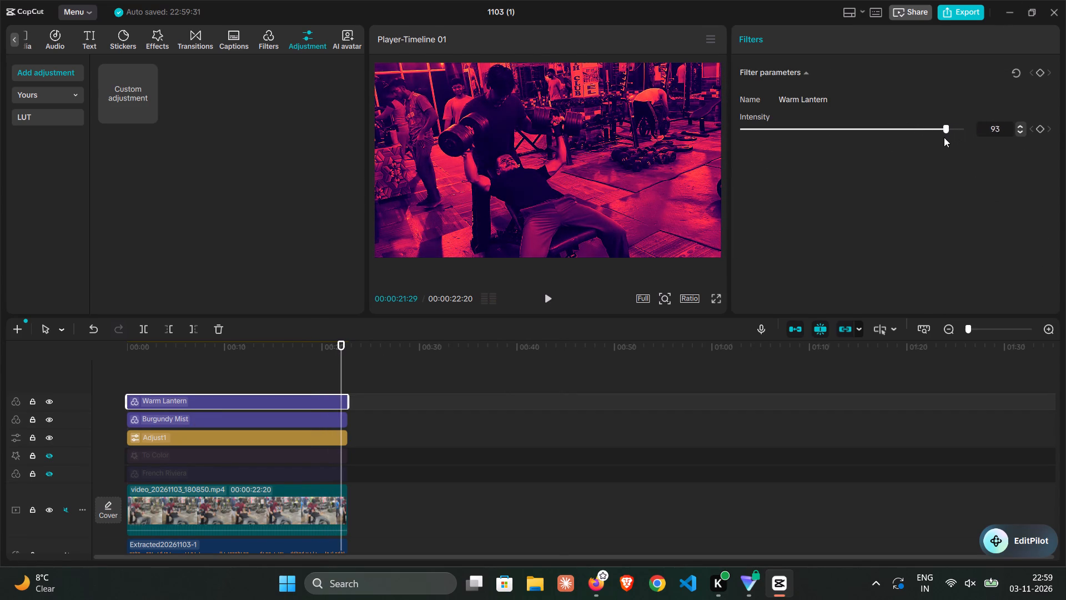
drag(944, 137, 938, 138)
Select the Burgundy Mist filter layer and raise its intensity to a little below 32.
click(323, 415)
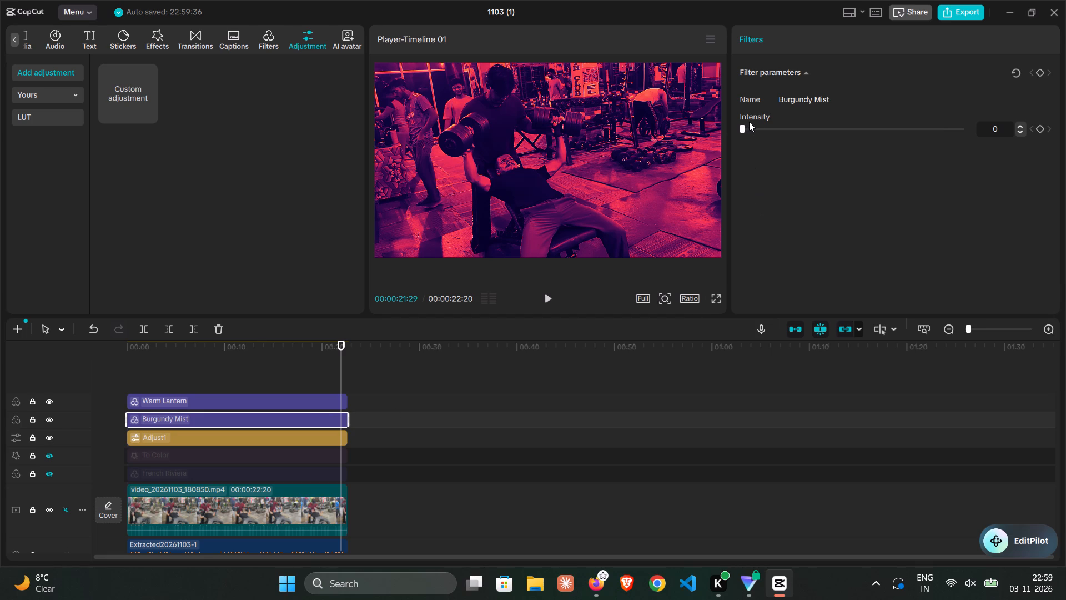
drag(749, 122, 826, 132)
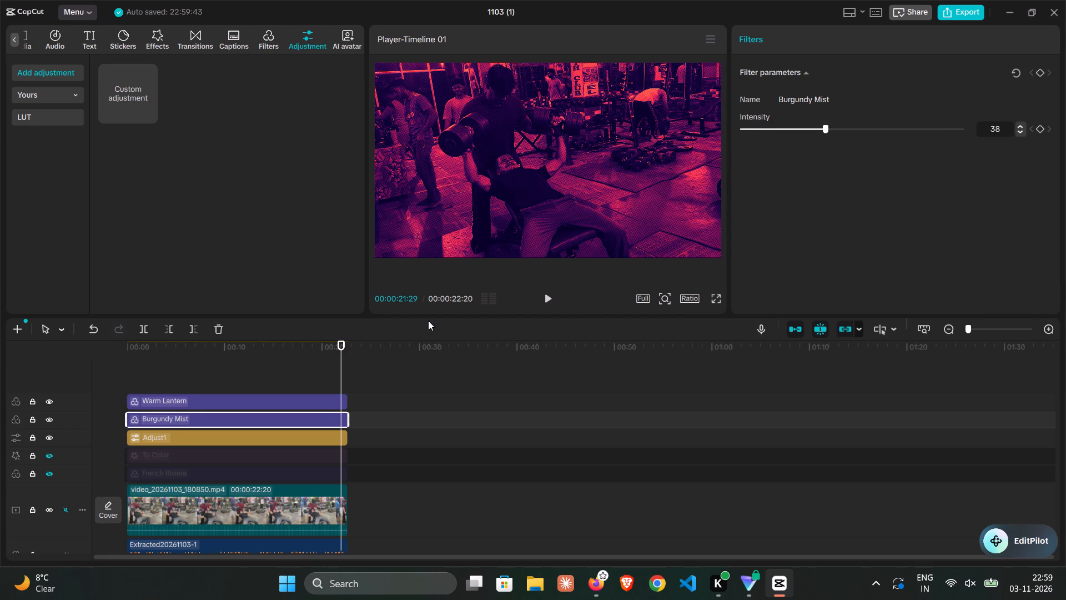
drag(812, 131, 802, 131)
drag(802, 131, 797, 133)
Play the video in full screen to check the look with the stronger Warm Lantern and Burgundy Mist filters.
click(718, 303)
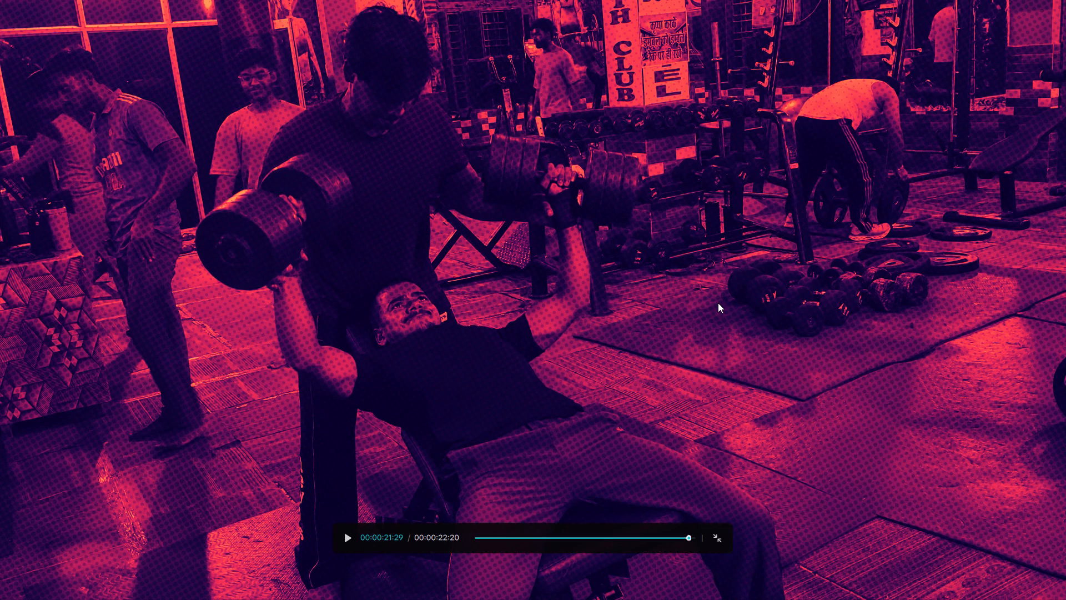
click(342, 545)
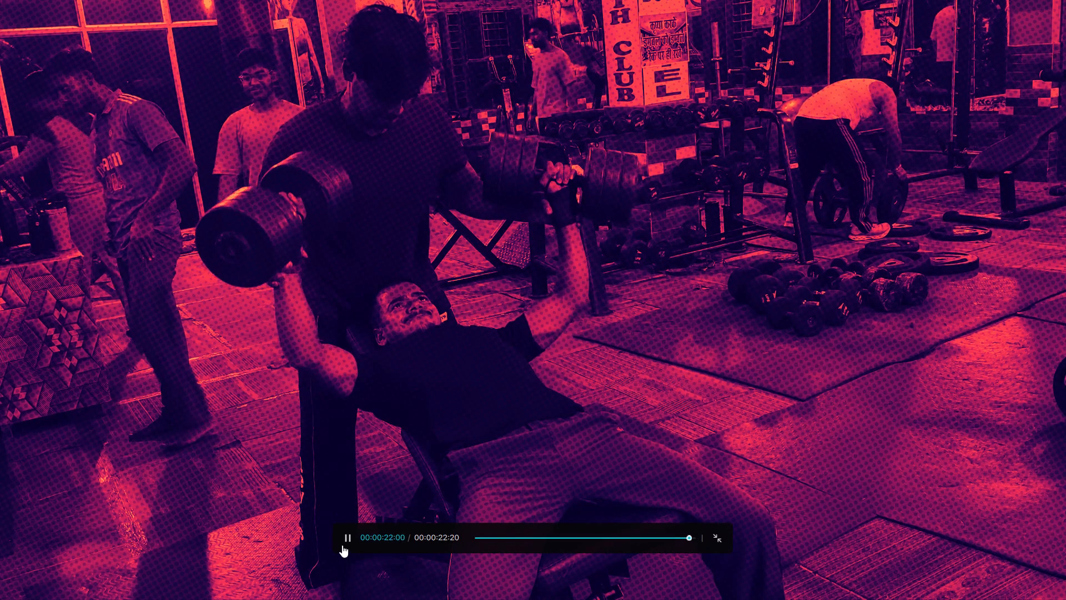
click(353, 536)
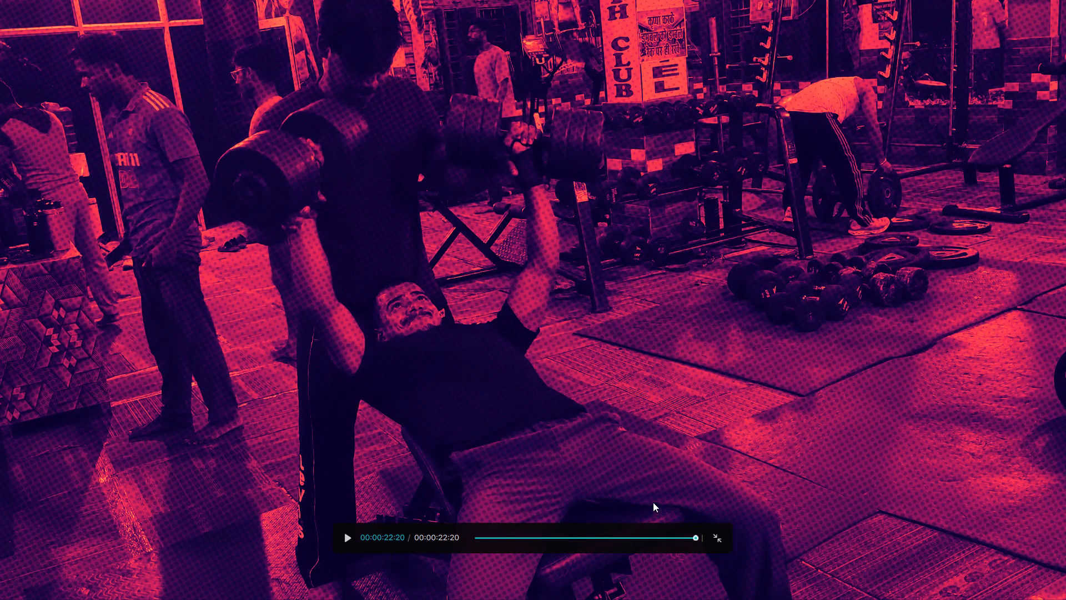
Lower the Burgundy Mist filter's intensity to 17 and check the frame in full screen.
click(721, 536)
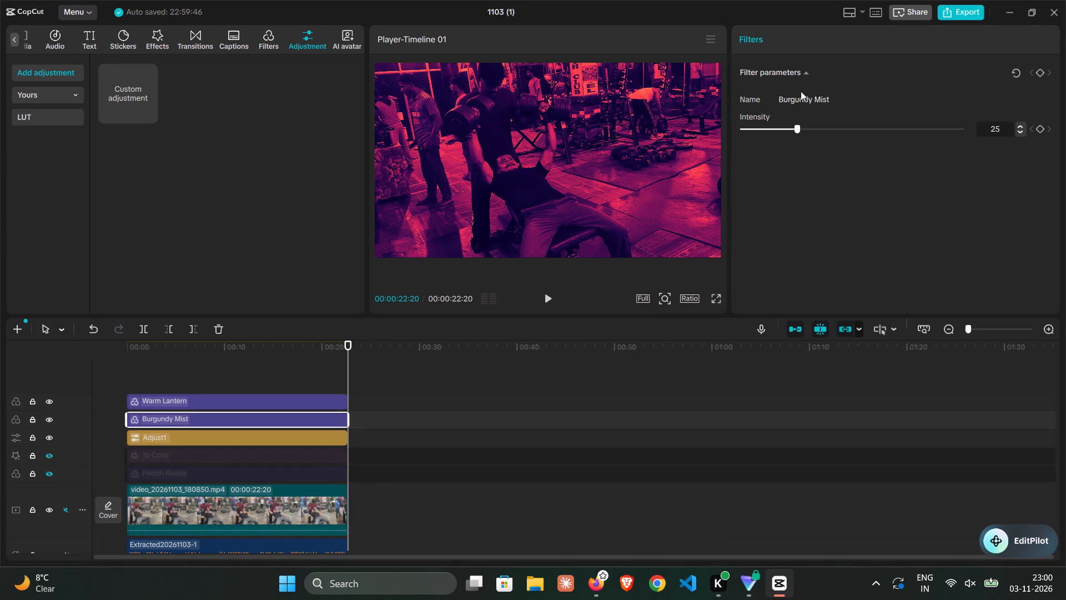
drag(796, 125, 778, 132)
click(715, 297)
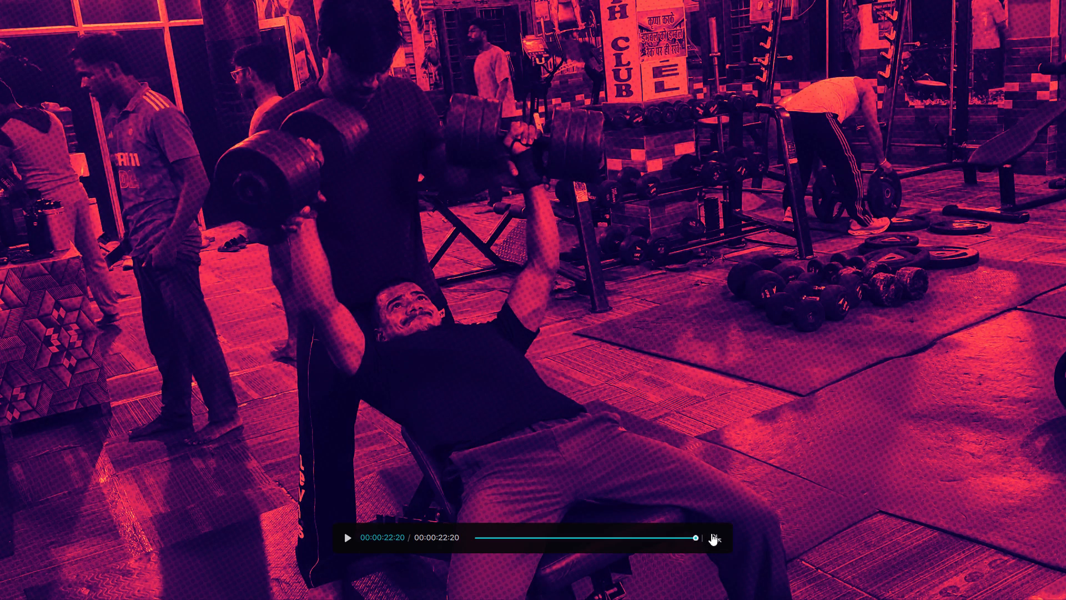
click(711, 533)
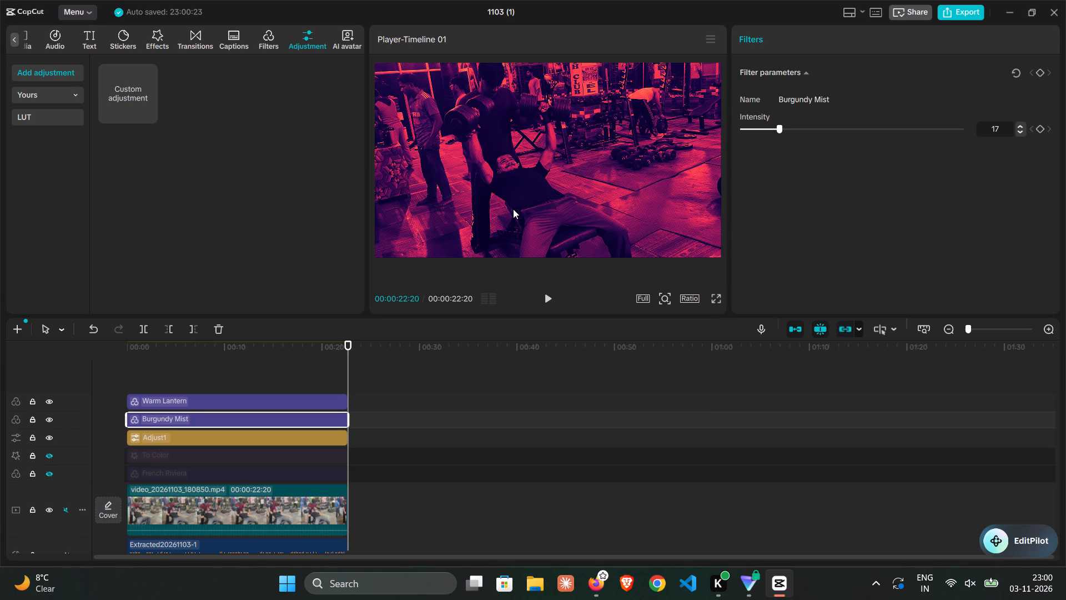
Return the playhead to the start of the timeline, then unhide and select the To Color effect layer.
drag(349, 381, 0, 363)
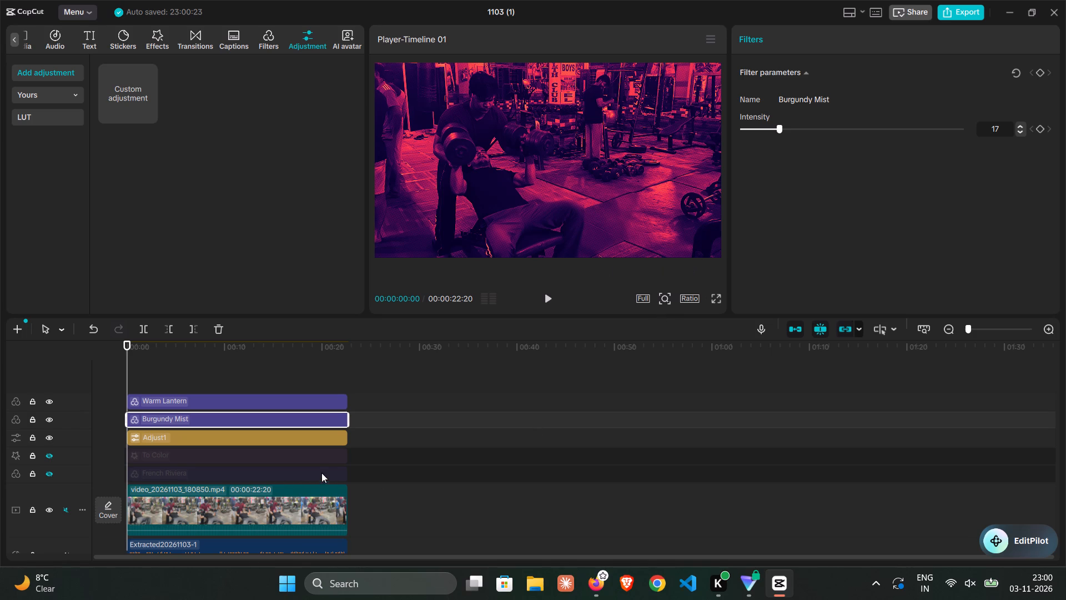
click(46, 453)
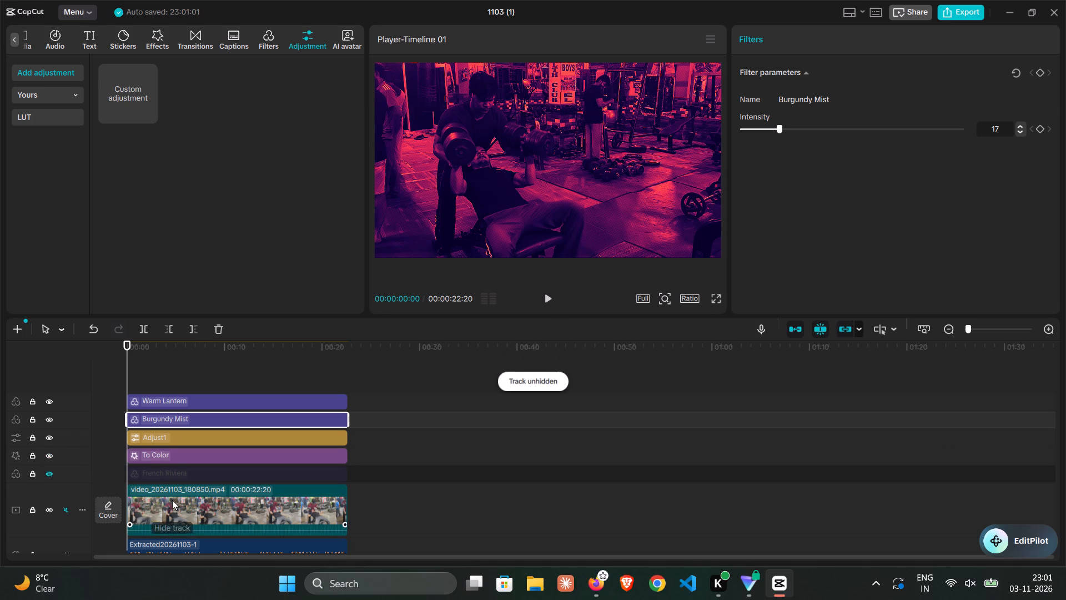
click(167, 456)
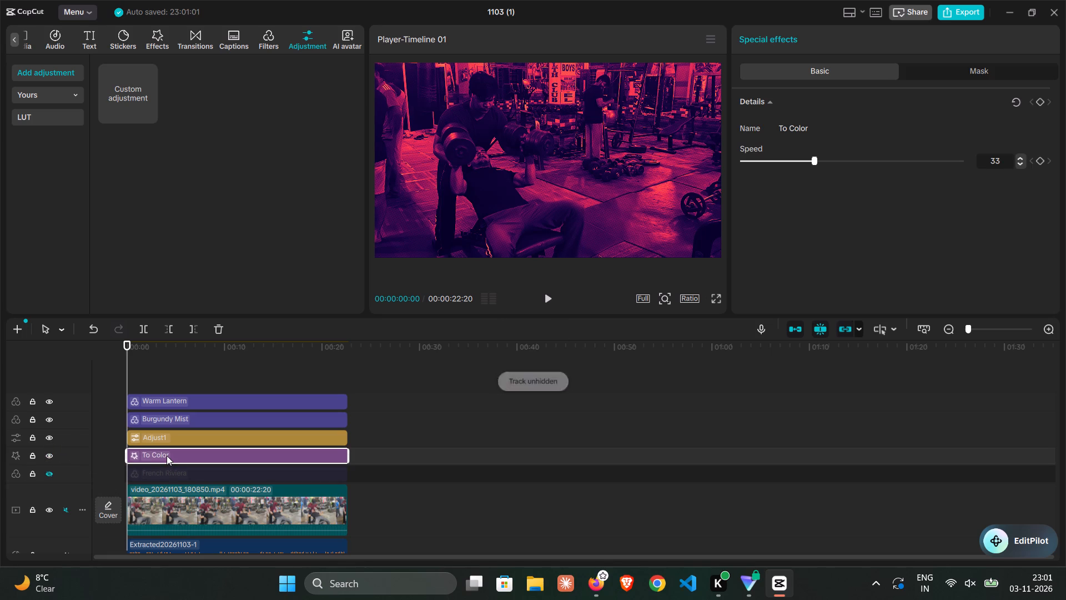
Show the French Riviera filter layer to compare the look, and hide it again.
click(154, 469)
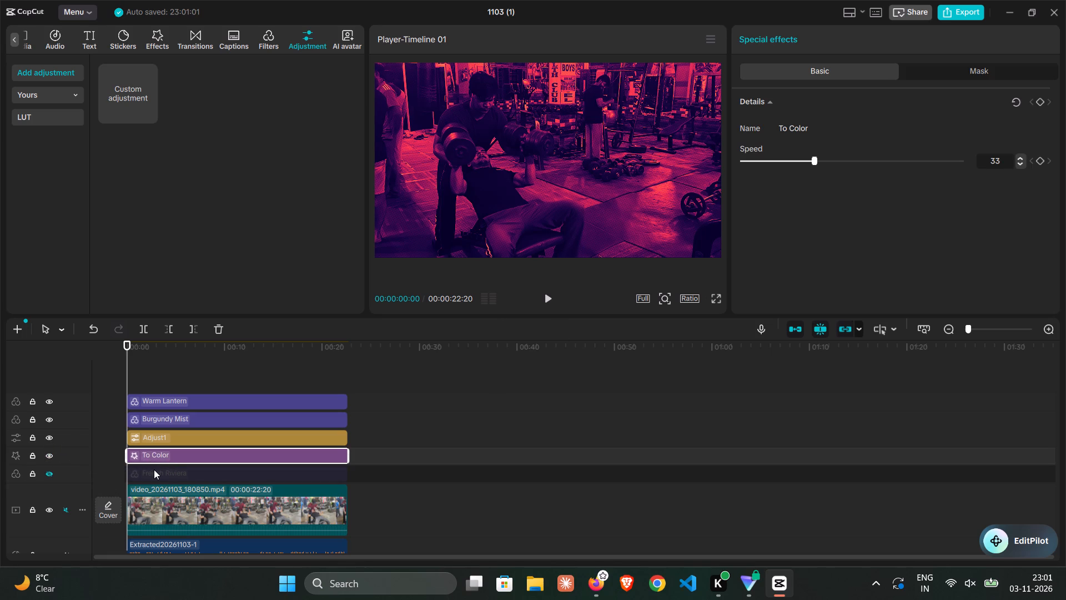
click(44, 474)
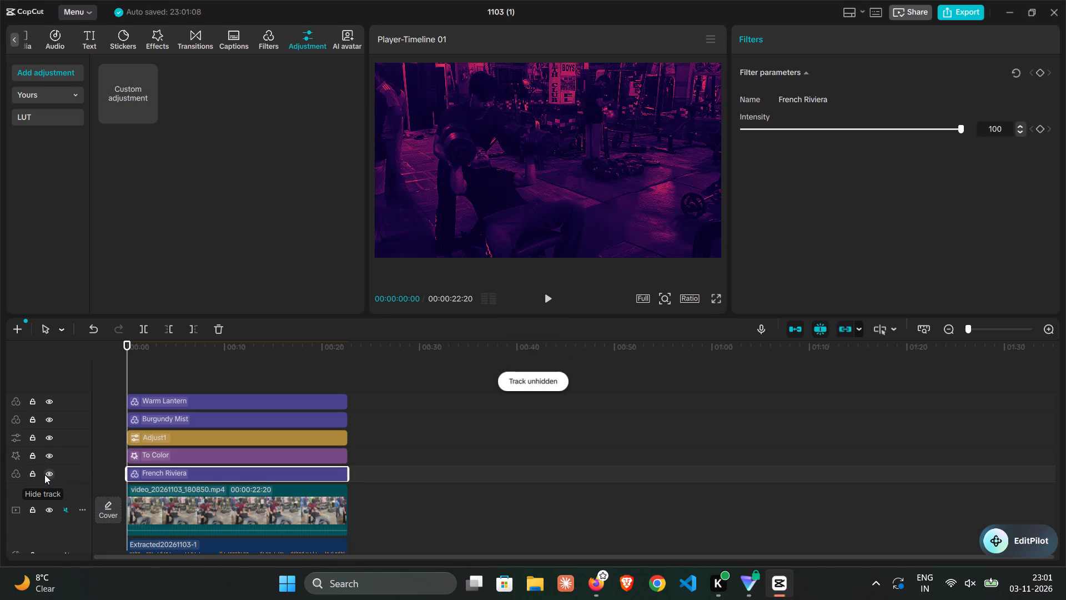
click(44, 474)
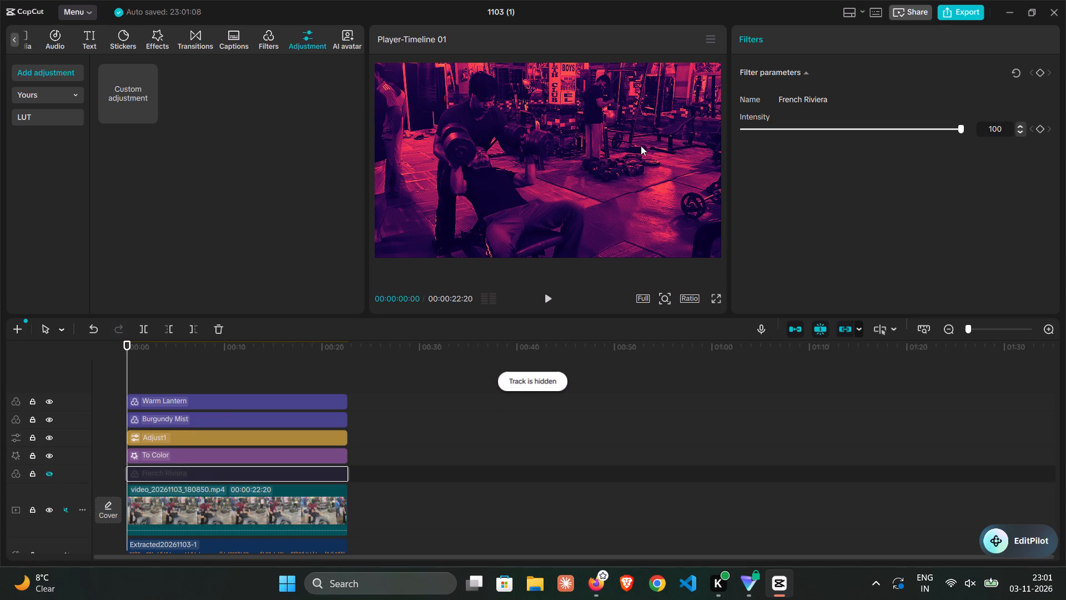
Play the video from the start in full screen to check the look with the To Color effect shown.
click(708, 295)
click(715, 304)
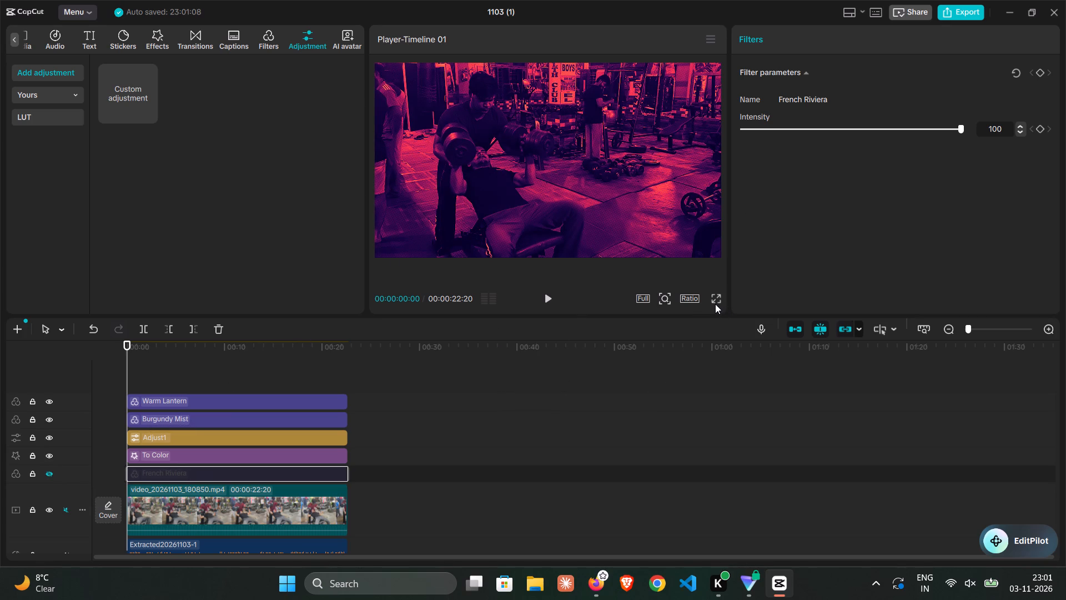
click(716, 299)
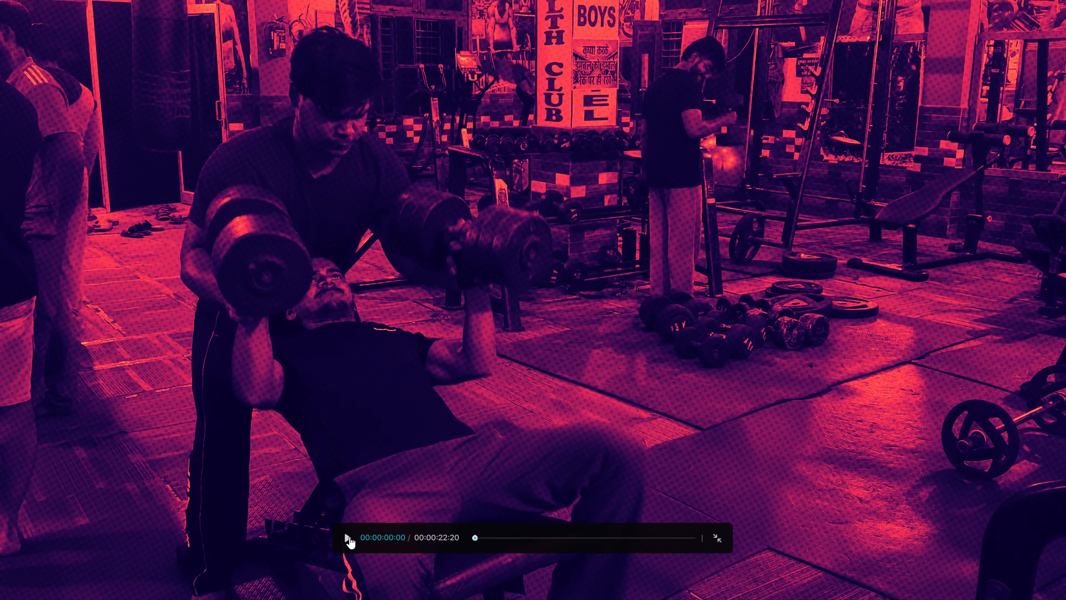
click(349, 536)
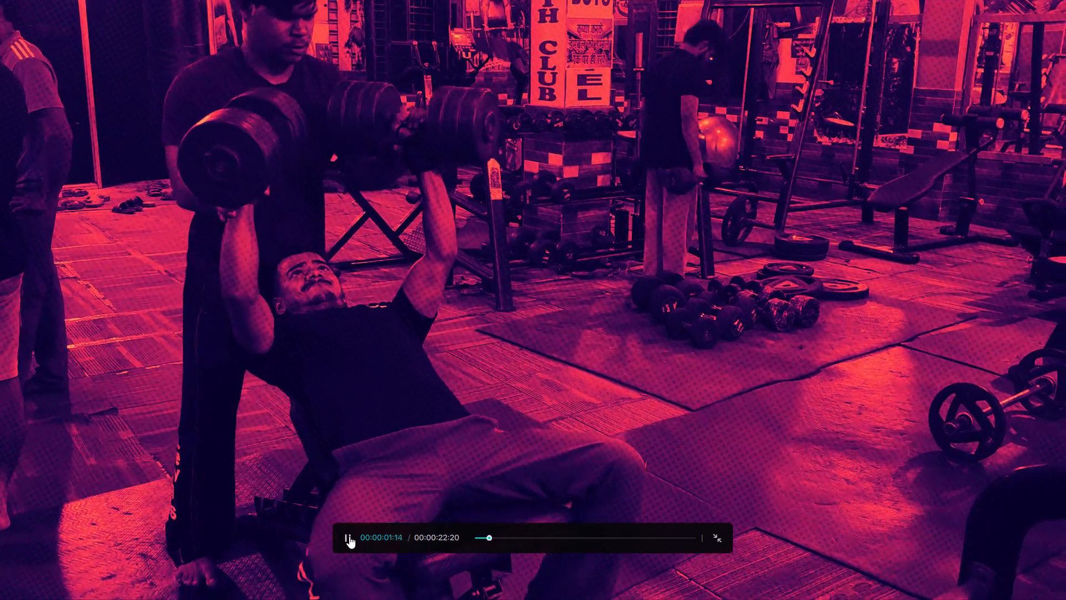
click(723, 537)
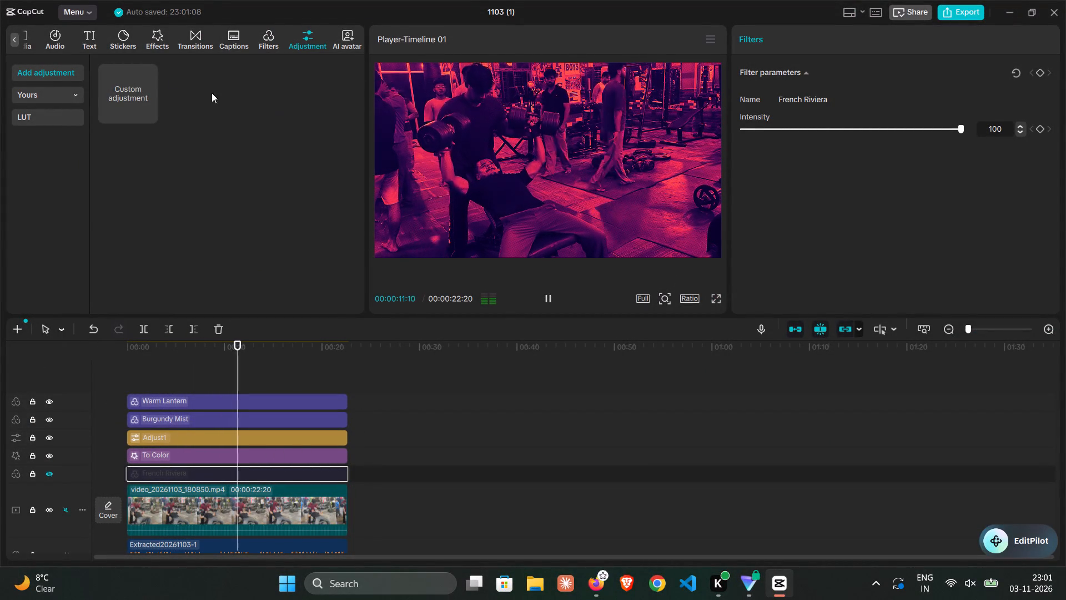
Add a default text clip to the timeline at about 16 seconds.
click(92, 38)
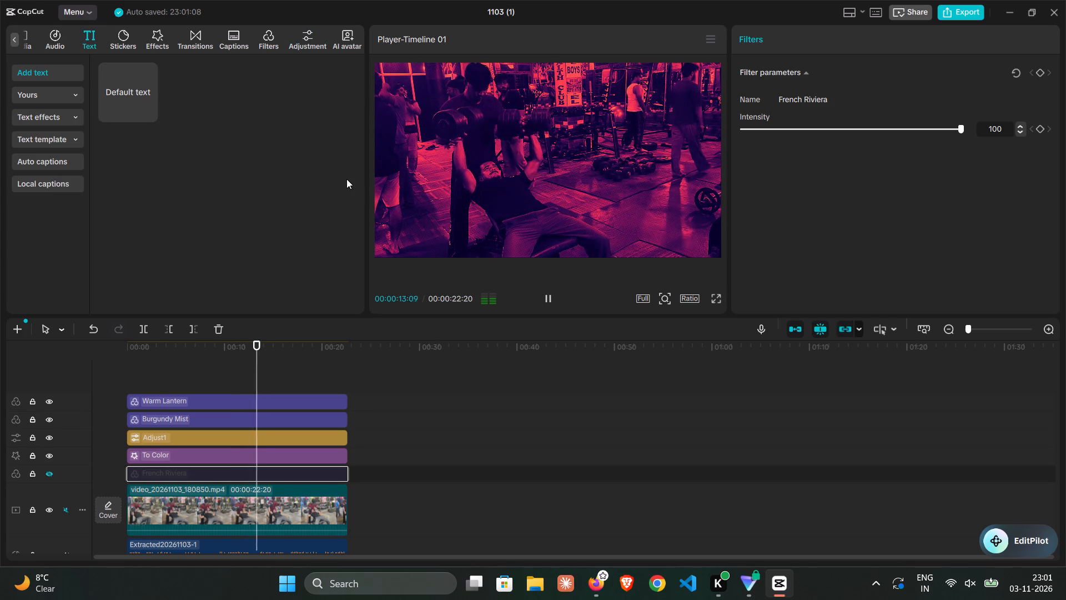
click(137, 101)
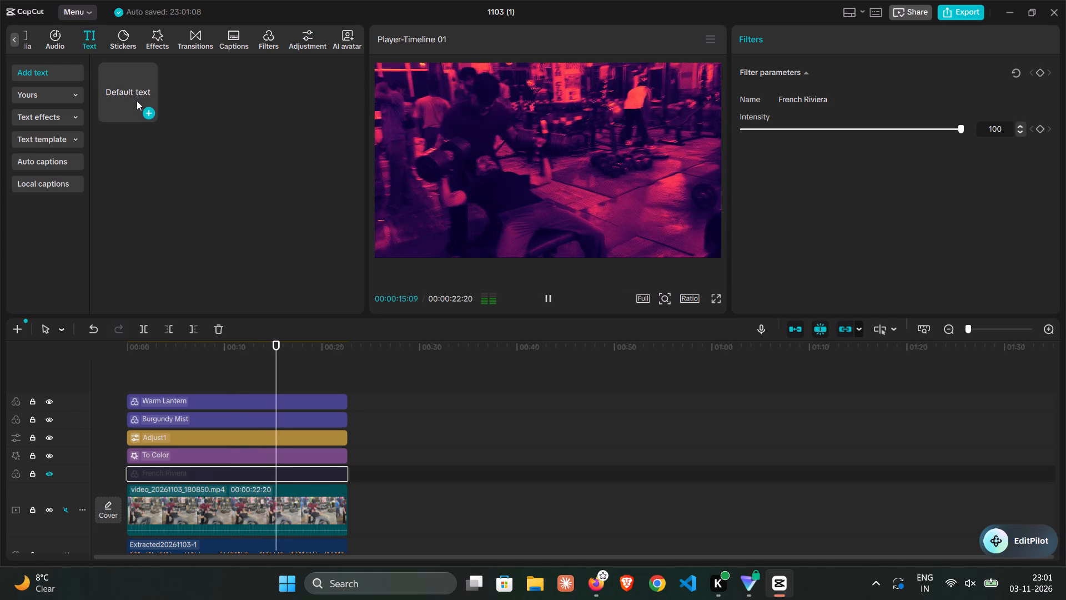
click(150, 111)
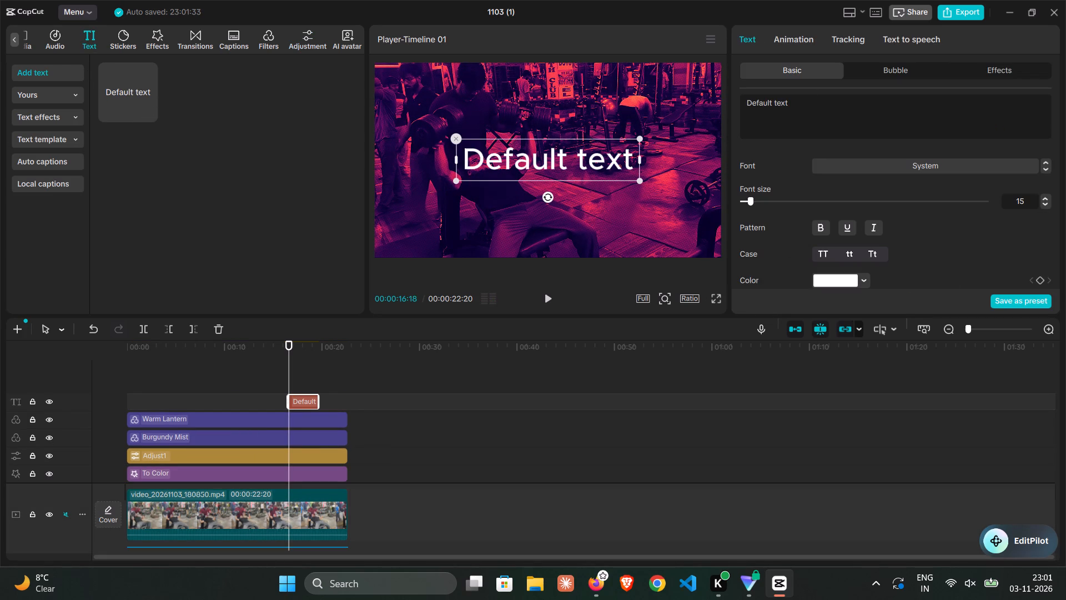
Replace the default text content with: You call it "AHNKAAR".
drag(807, 101, 679, 113)
key(BackSpace)
key(BackSpace)
key(BackSpace)
key(BackSpace)
key(BackSpace)
key(BackSpace)
key(BackSpace)
key(BackSpace)
key(BackSpace)
key(BackSpace)
key(BackSpace)
key(BackSpace)
key(BackSpace)
key(BackSpace)
key(BackSpace)
key(BackSpace)
key(BackSpace)
key(BackSpace)
key(BackSpace)
key(BackSpace)
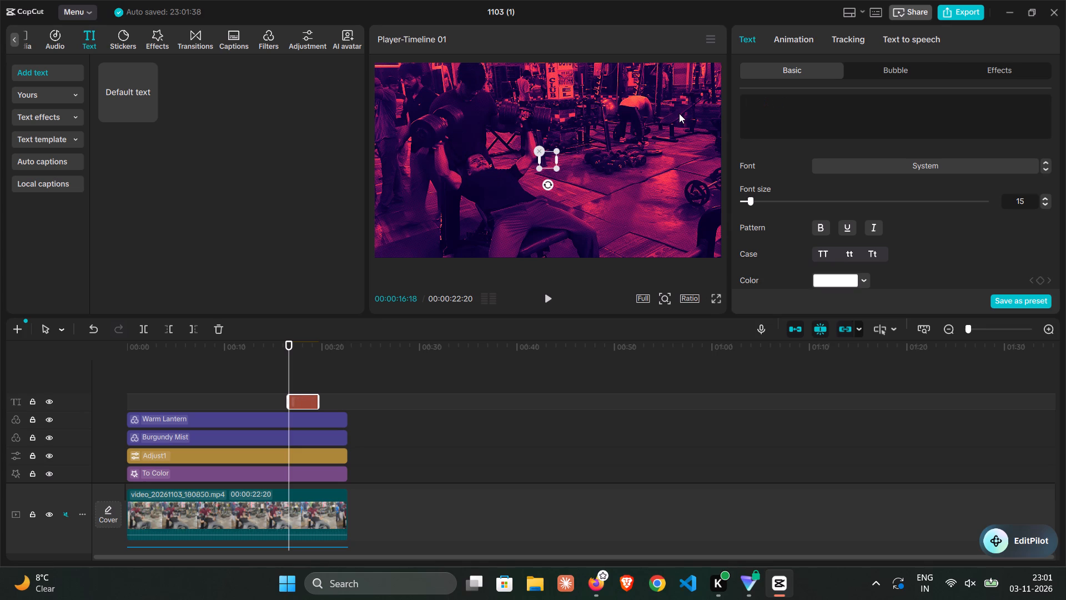
key(shift+y)
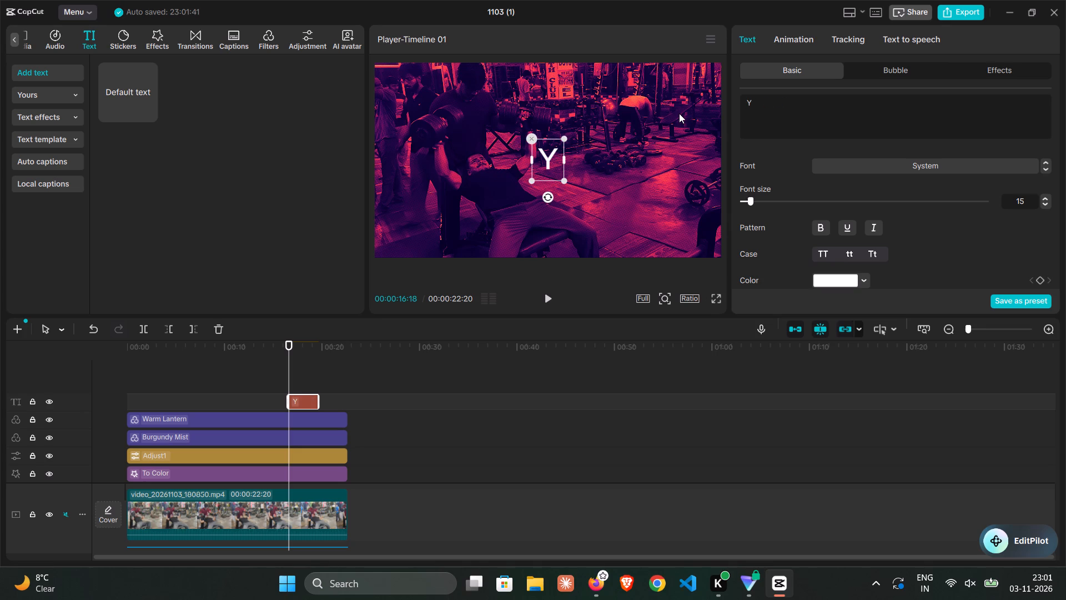
text(ou)
key(space)
text(call it)
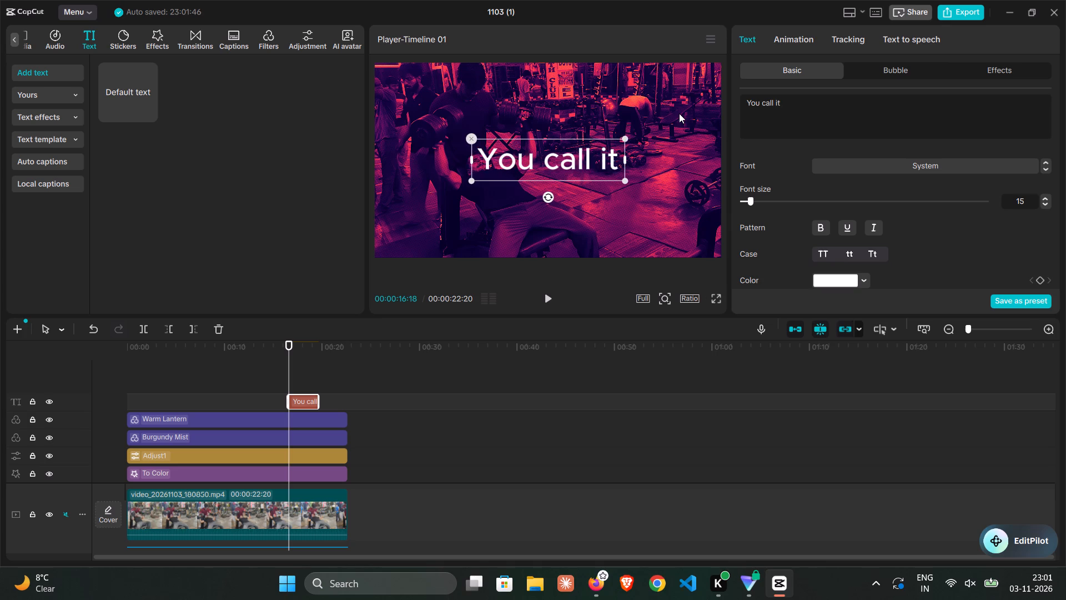
key(space)
key(shift+quotedbl)
key(shift+quotedbl)
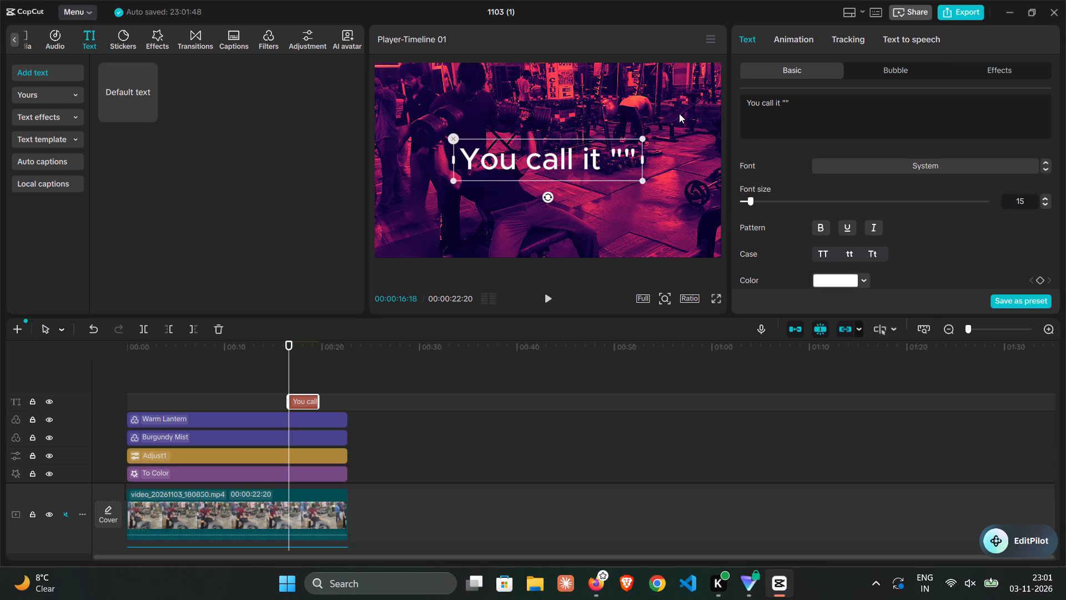
key(Left)
text(AH)
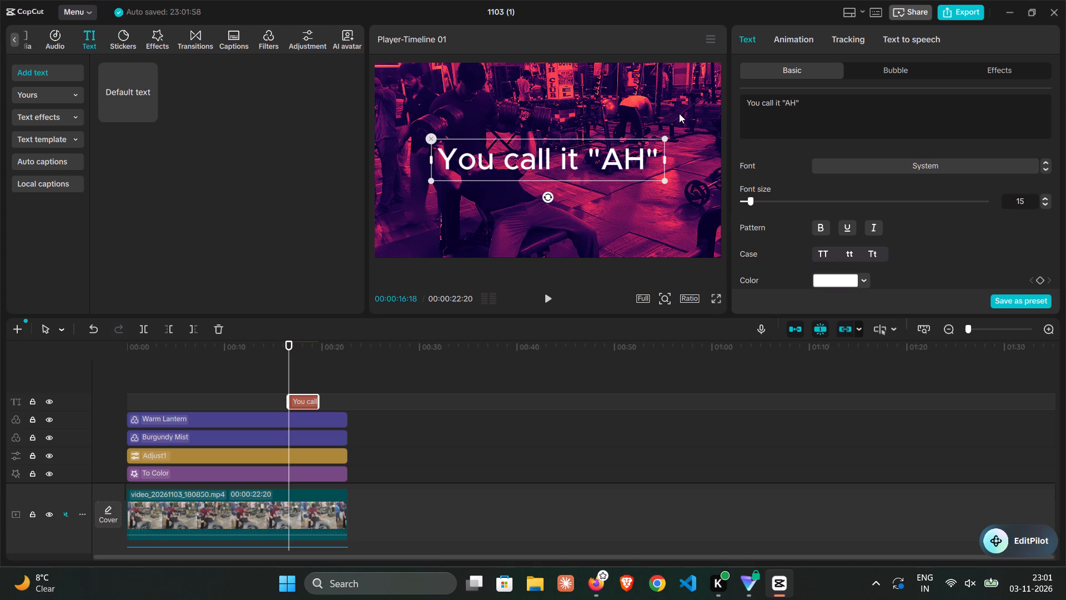
text(NKAAR)
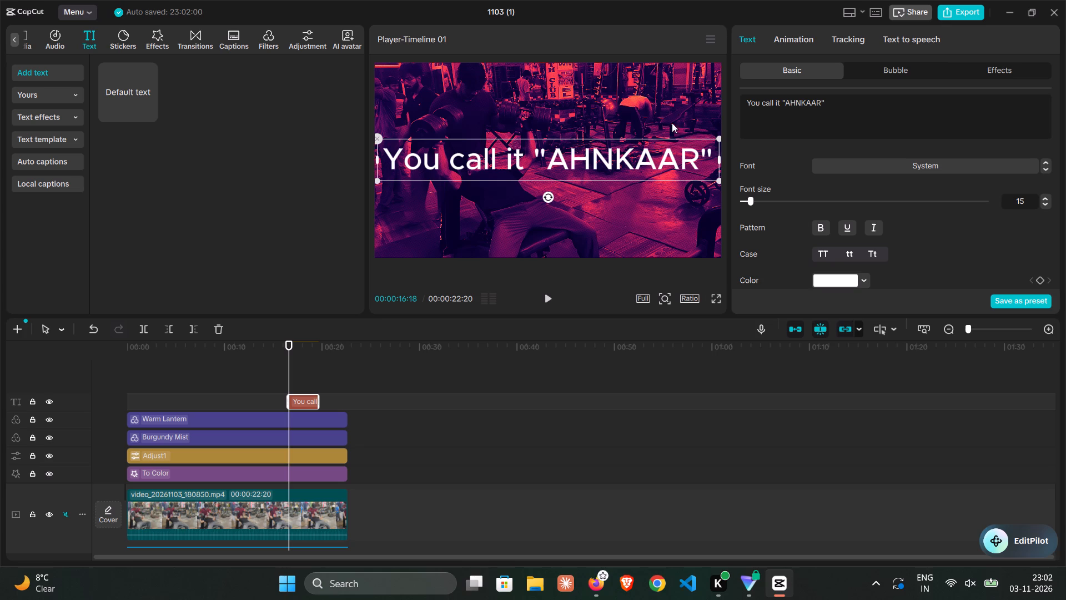
Shrink the text in the preview to well under half its original width, keeping it centred in the frame.
drag(717, 178, 690, 181)
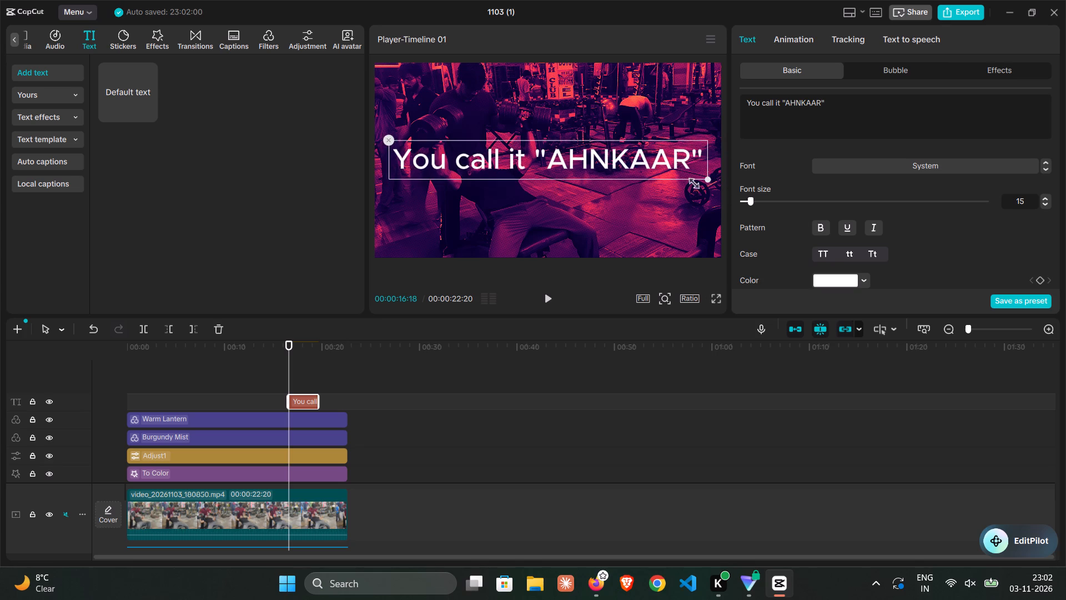
drag(690, 181, 620, 181)
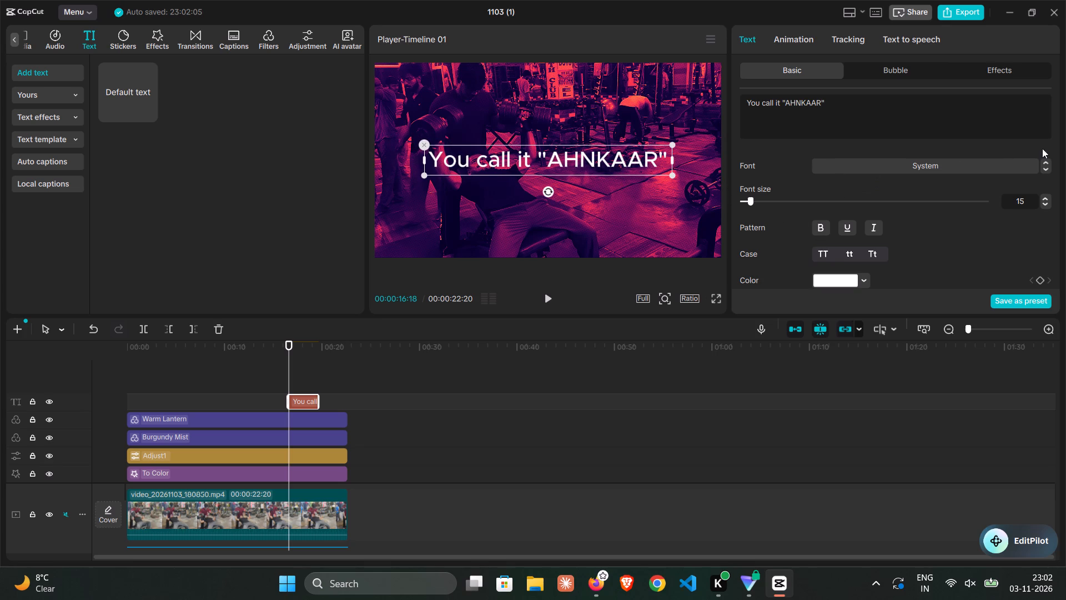
click(1004, 167)
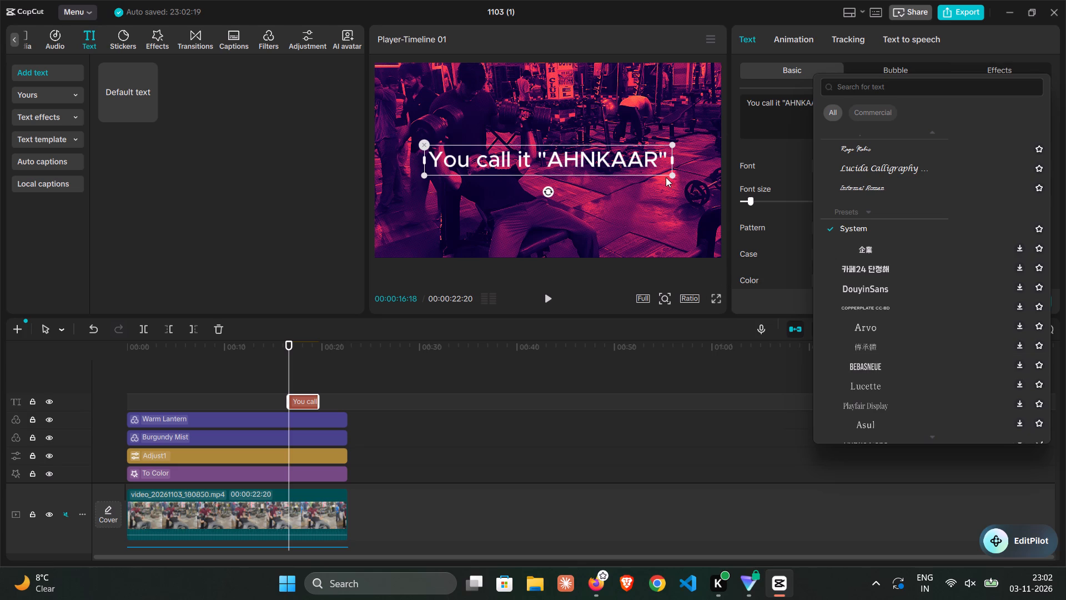
drag(673, 172, 604, 171)
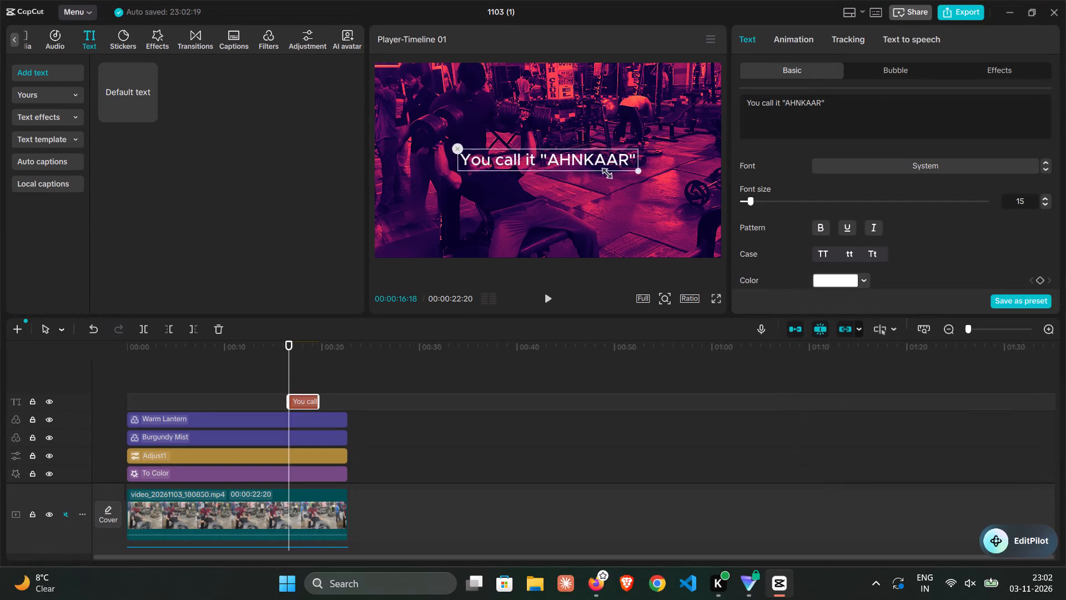
drag(604, 171, 578, 167)
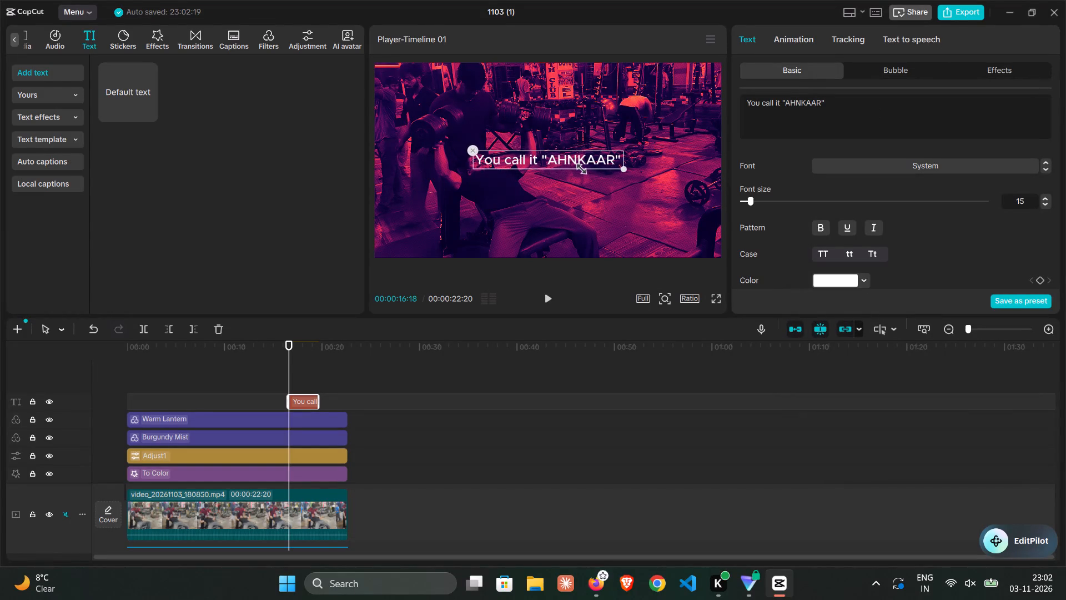
drag(578, 167, 569, 162)
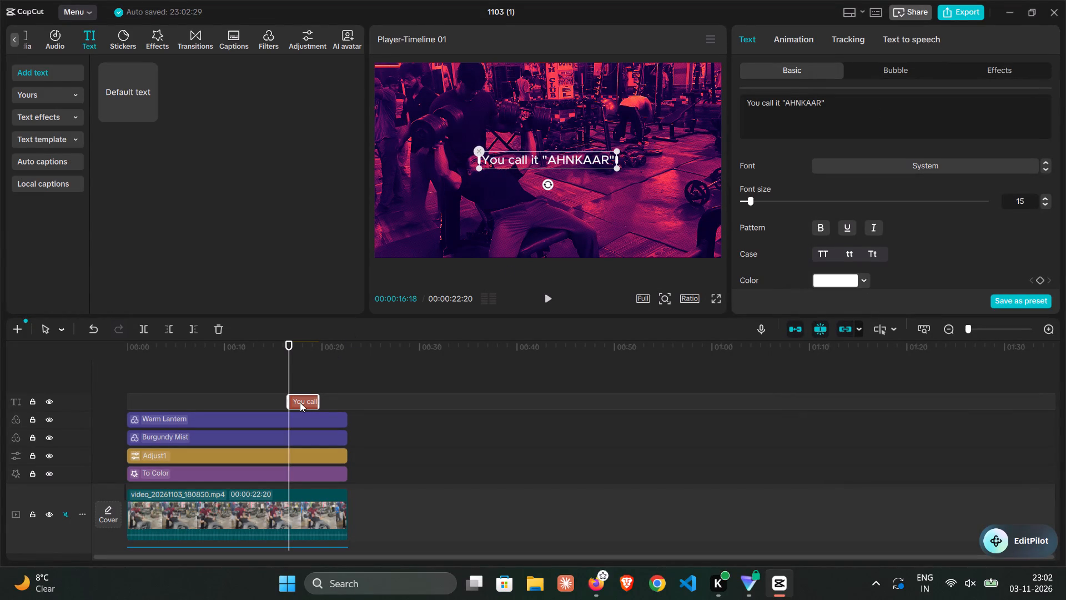
Move the text clip to the start of the timeline and return the playhead to 00:00.
drag(300, 402, 138, 409)
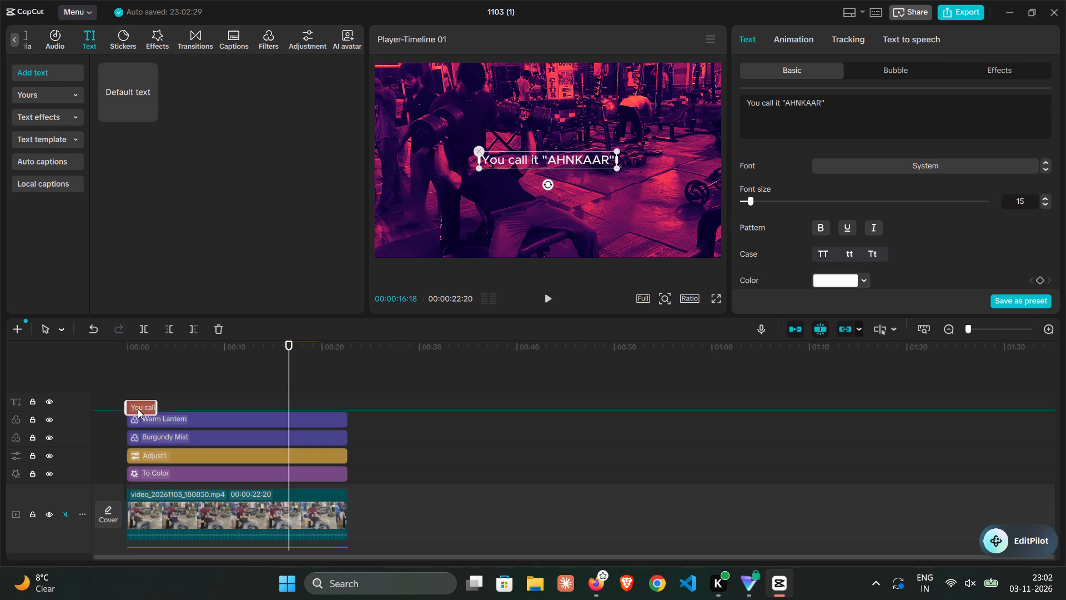
drag(138, 409, 142, 408)
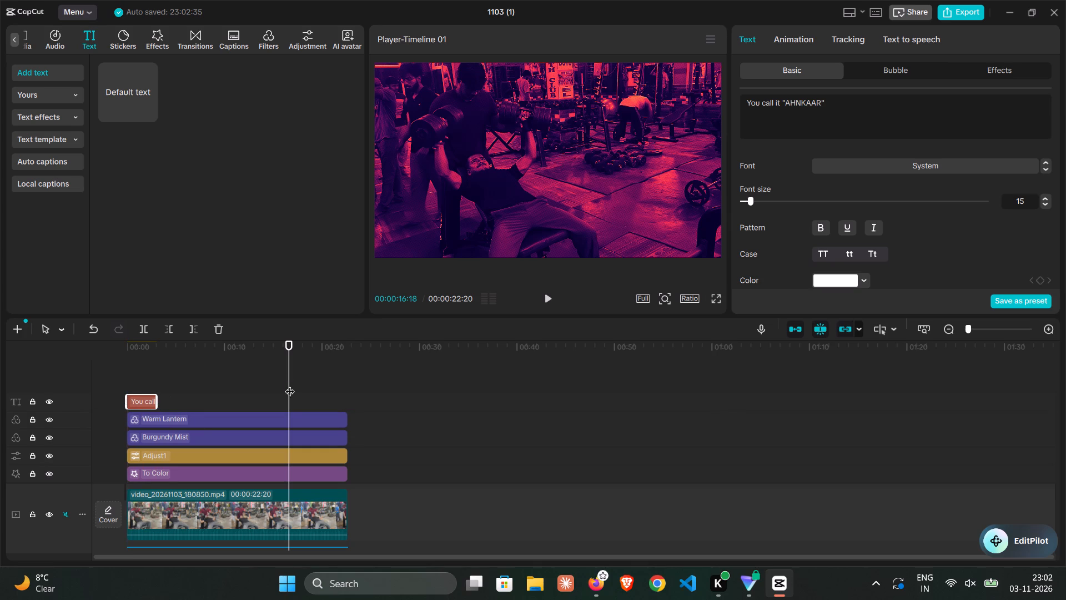
drag(287, 385, 125, 374)
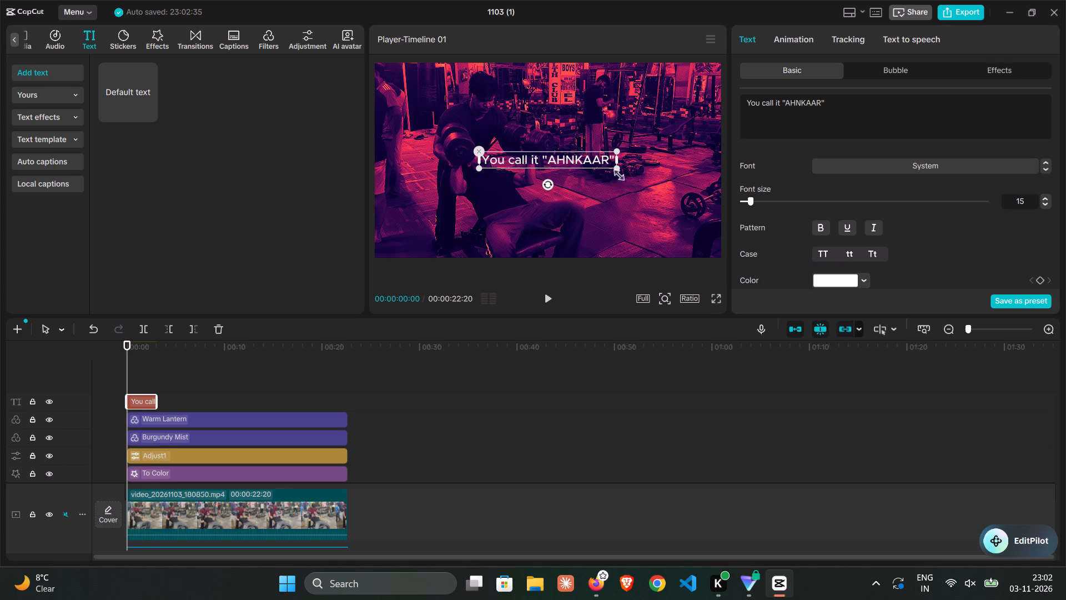
Delete the quoted word "AHNKAAR" from the title text, keeping only the words You call it.
click(605, 159)
drag(825, 102, 782, 103)
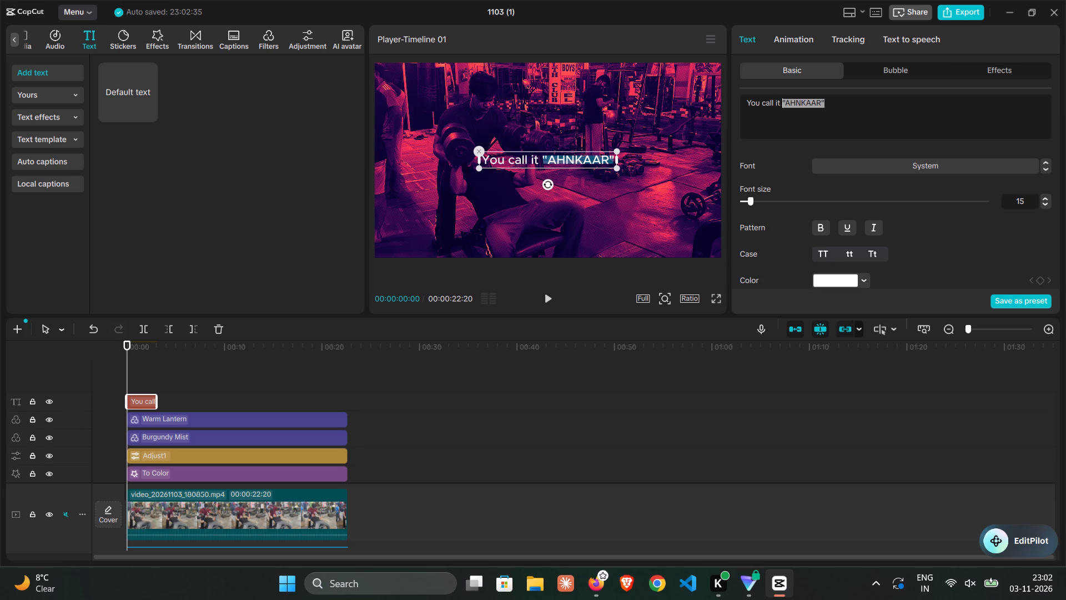
drag(782, 103, 781, 103)
key(BackSpace)
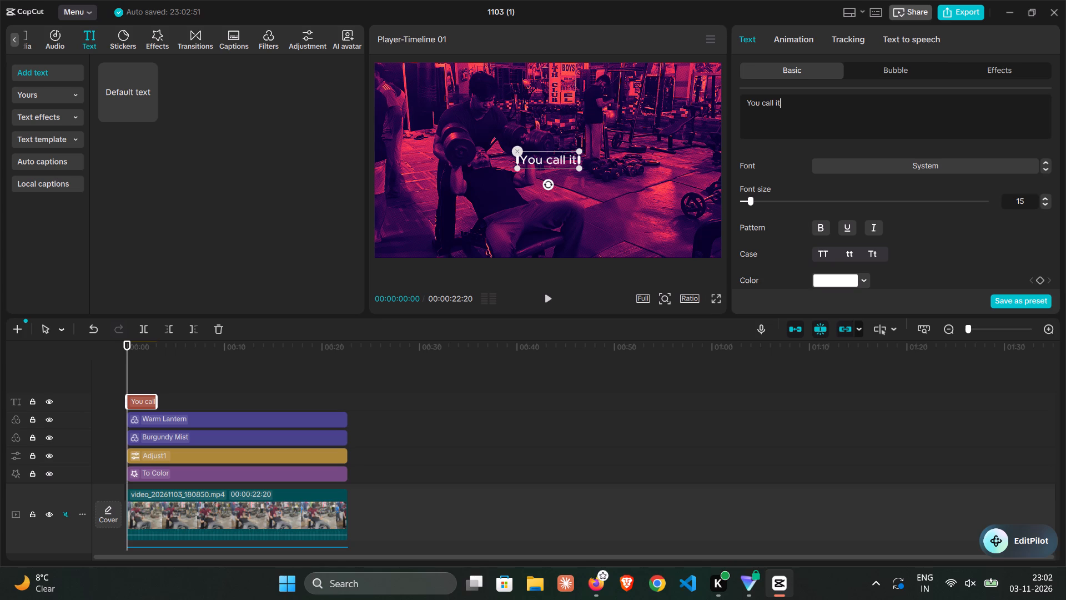
Recolour only the word You in the title text to a near-white shade.
drag(785, 97, 757, 108)
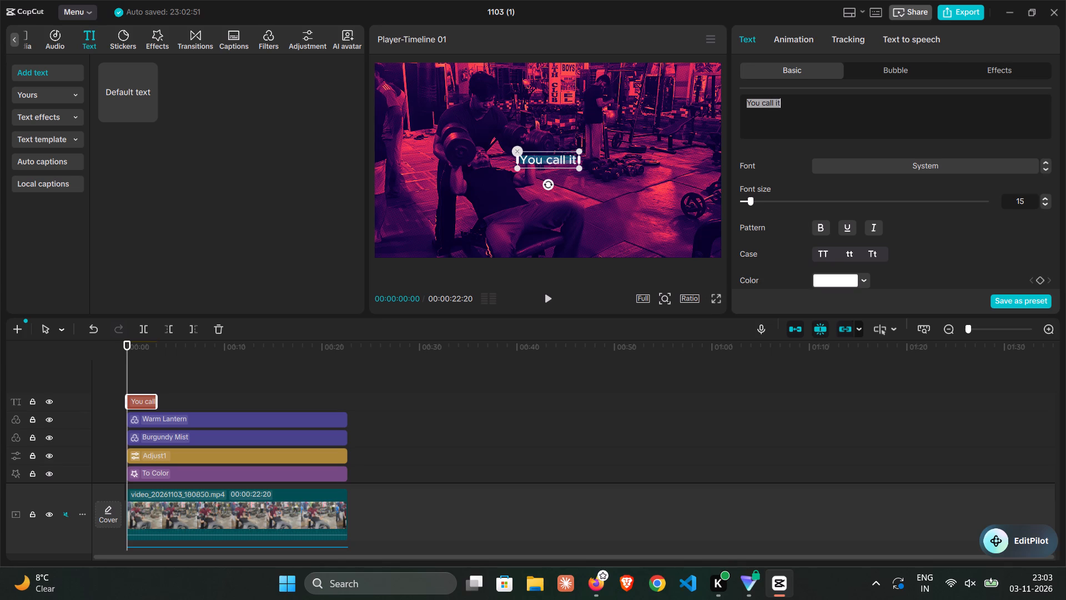
drag(757, 108, 760, 104)
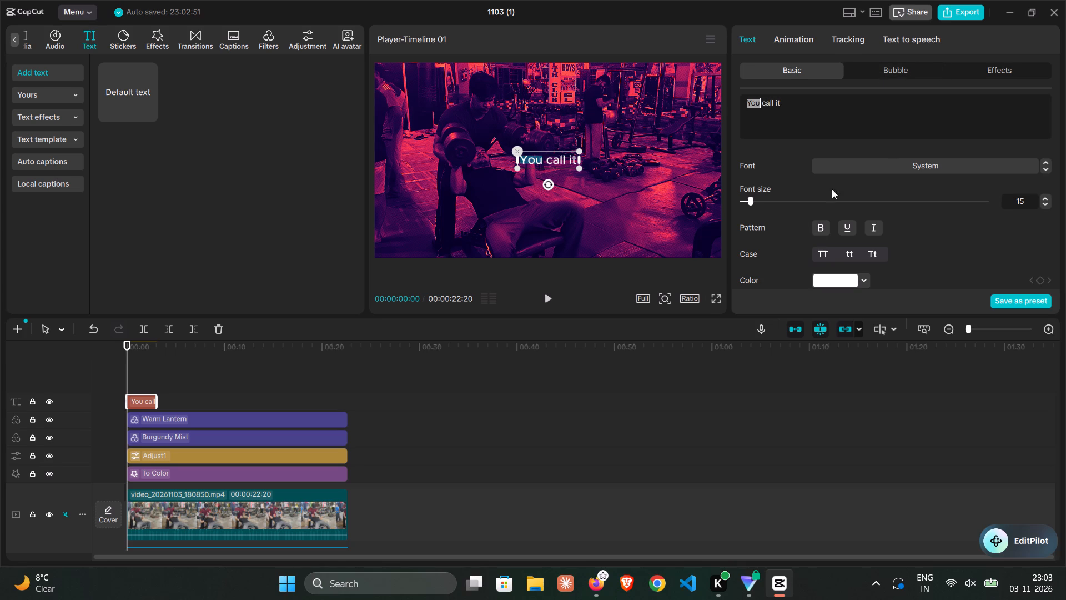
scroll(811, 243, down, 1)
scroll(811, 243, up, 1)
scroll(811, 243, down, 1)
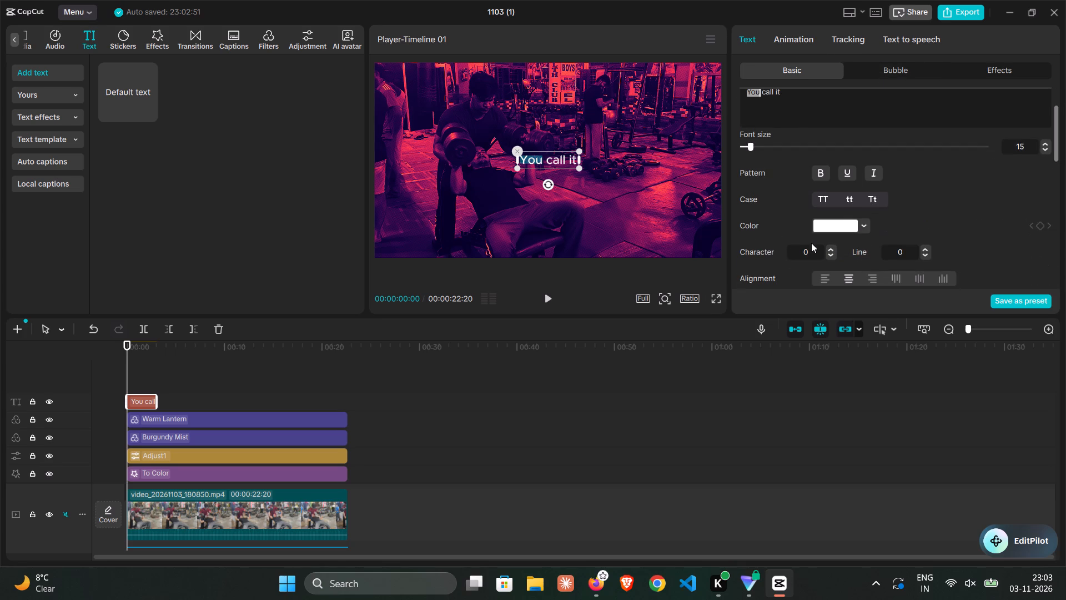
click(860, 218)
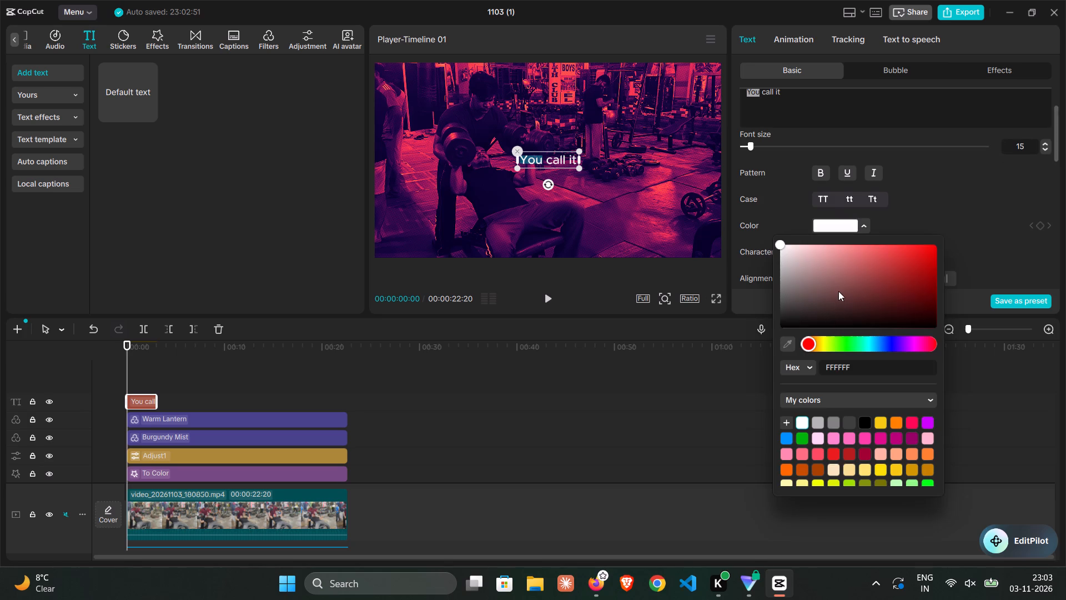
drag(814, 348, 857, 343)
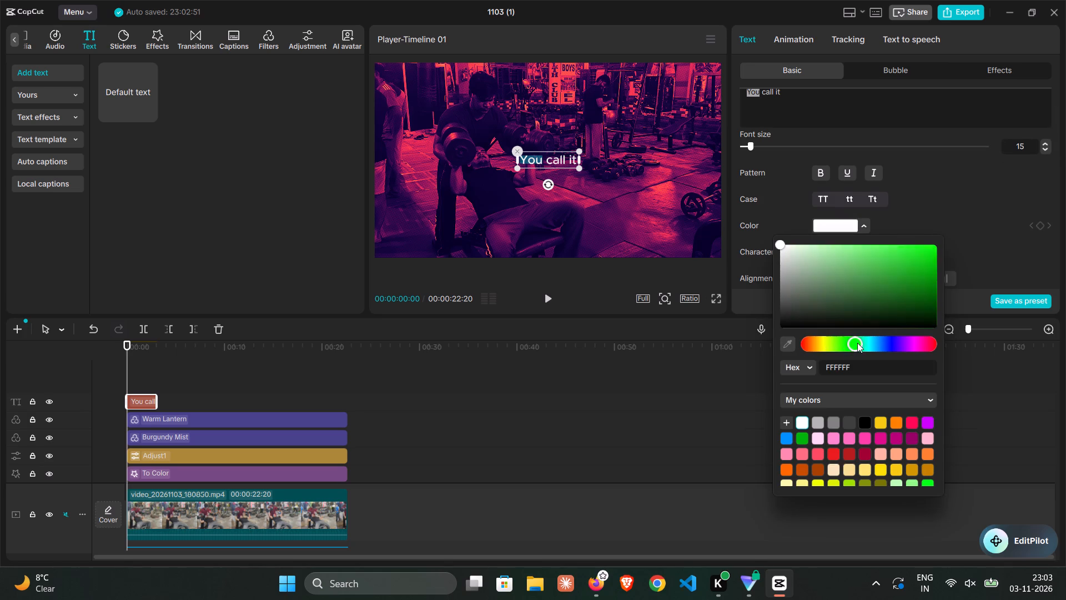
drag(857, 343, 796, 351)
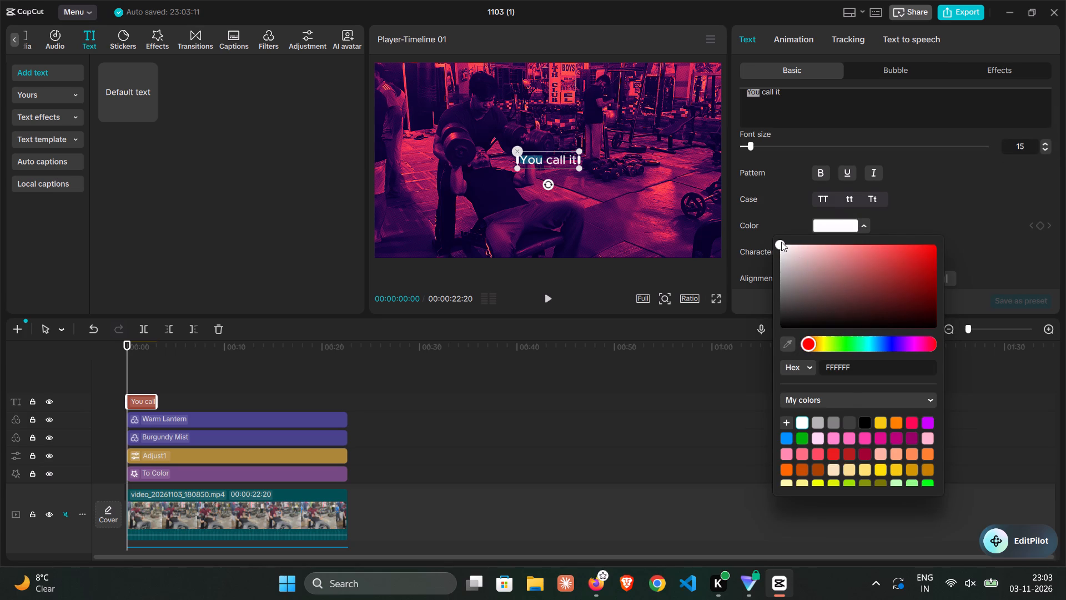
drag(781, 242, 721, 249)
click(604, 165)
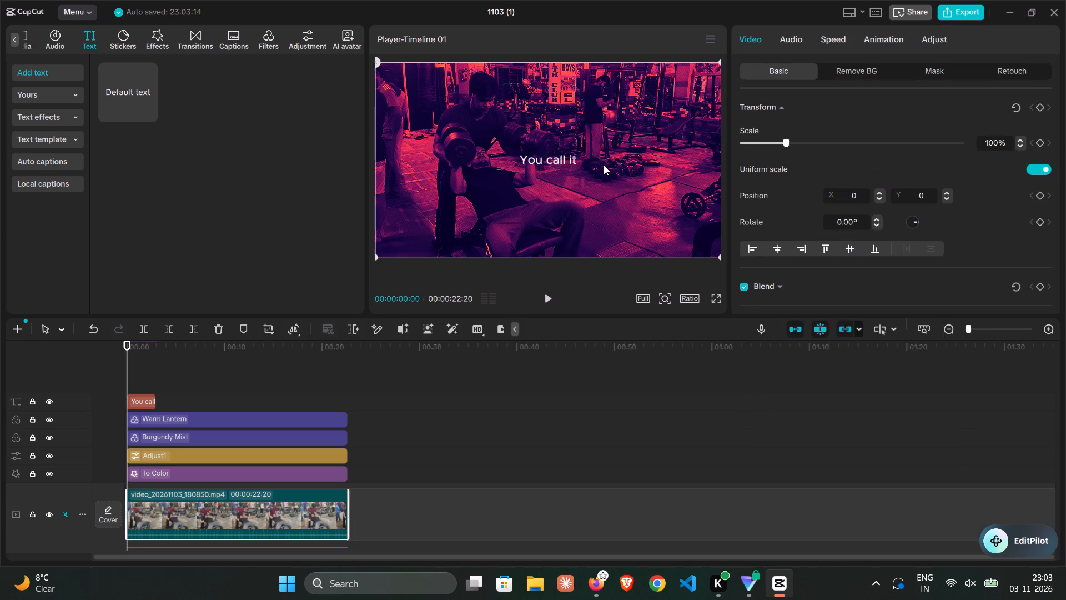
Complete the opening title text so it reads: You call it "AHANKAAR".
click(560, 155)
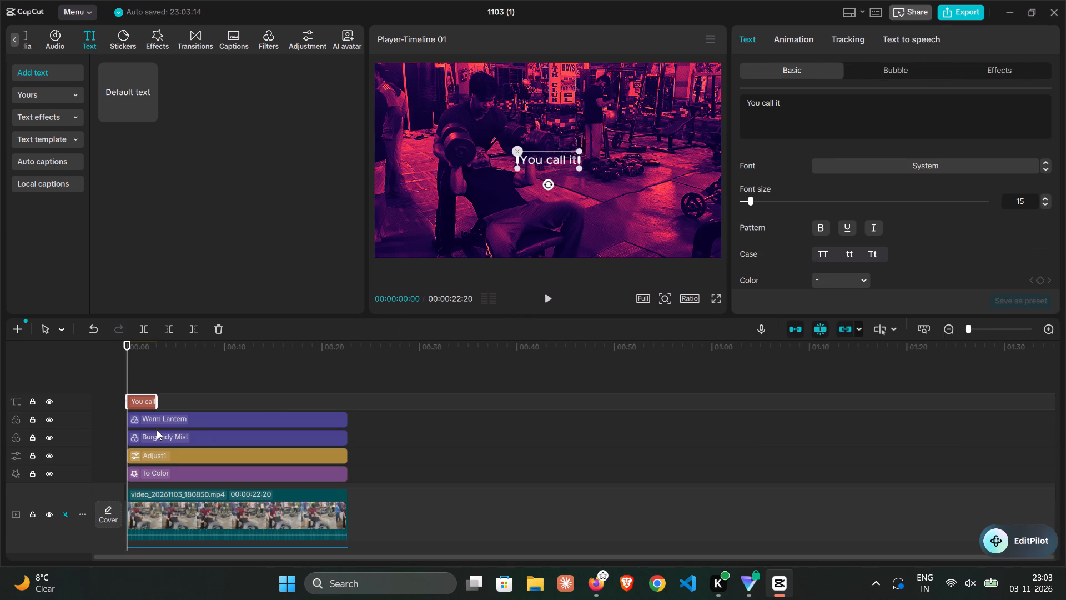
click(145, 401)
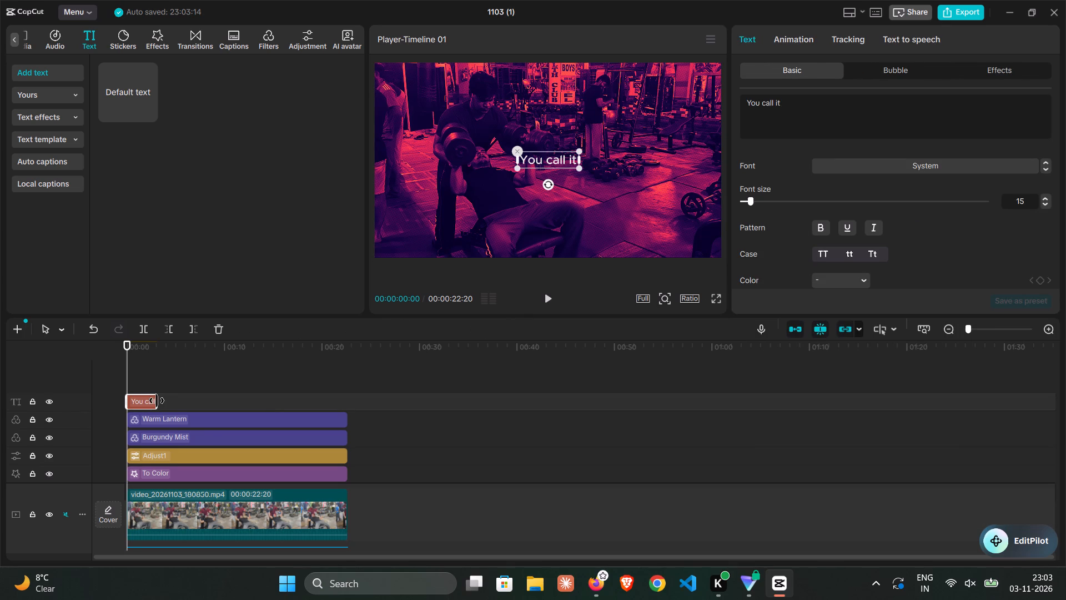
click(159, 401)
click(791, 107)
key(space)
text(")
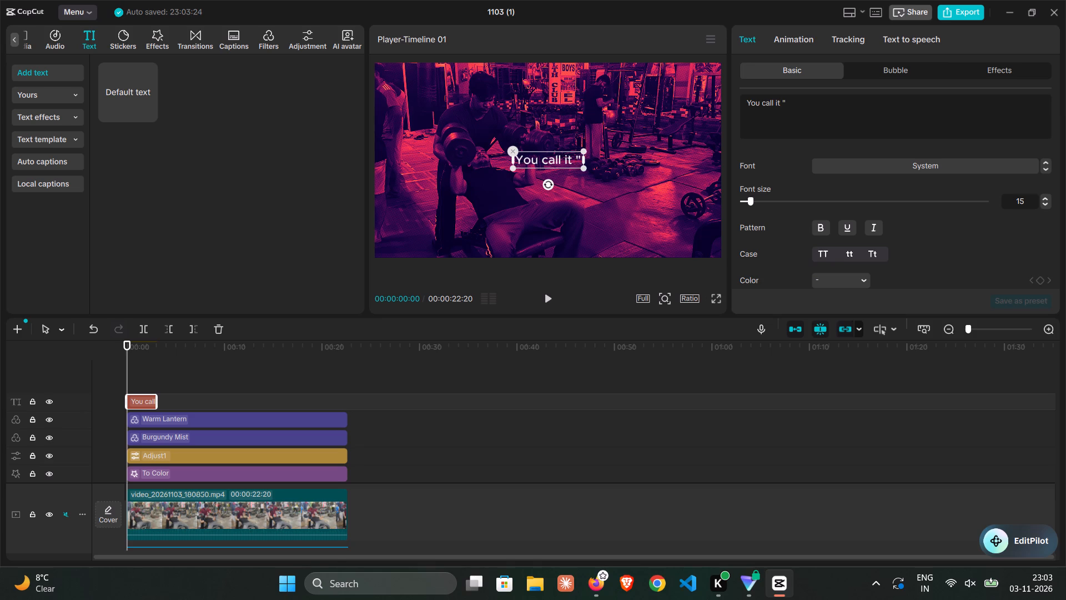
key(shift+quotedbl)
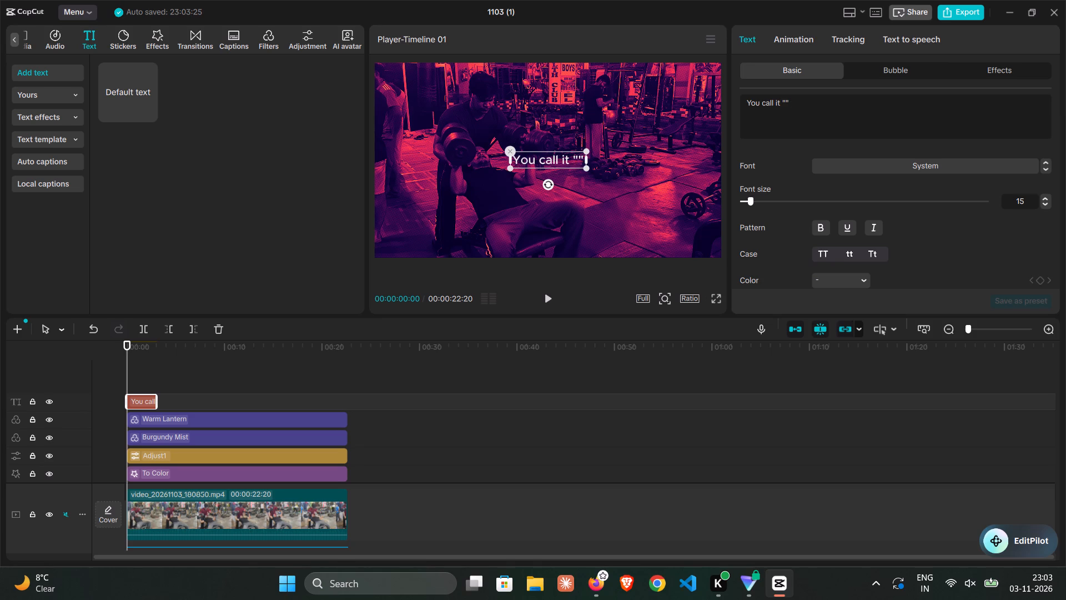
key(Left)
key(a)
text(HANKAAR)
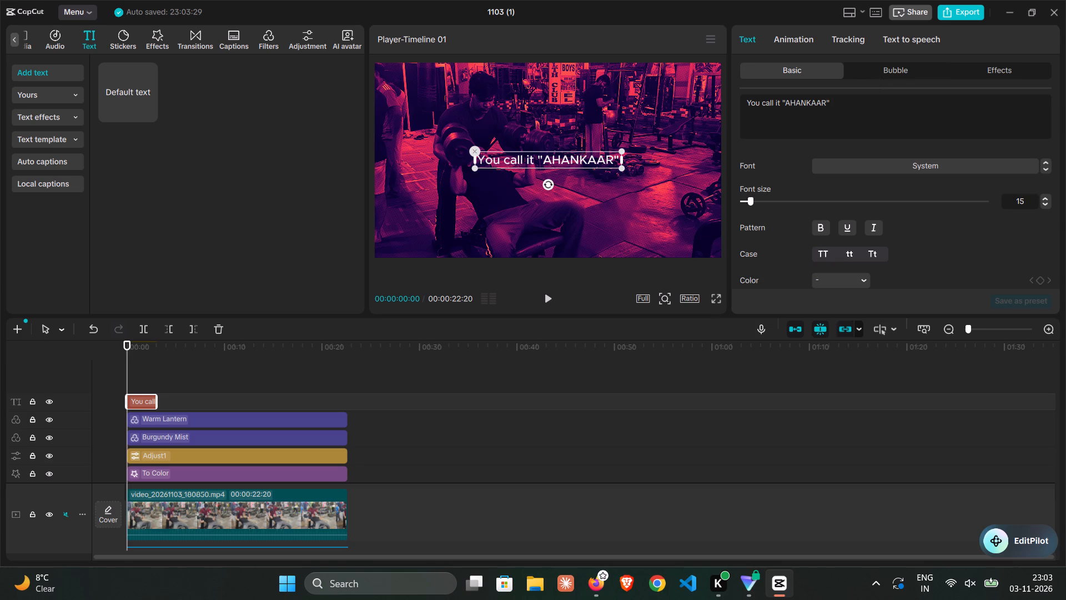
Colour only the word AHANKAAR in the title yellow, F4C70F, leaving out the quotation marks.
drag(825, 103, 803, 106)
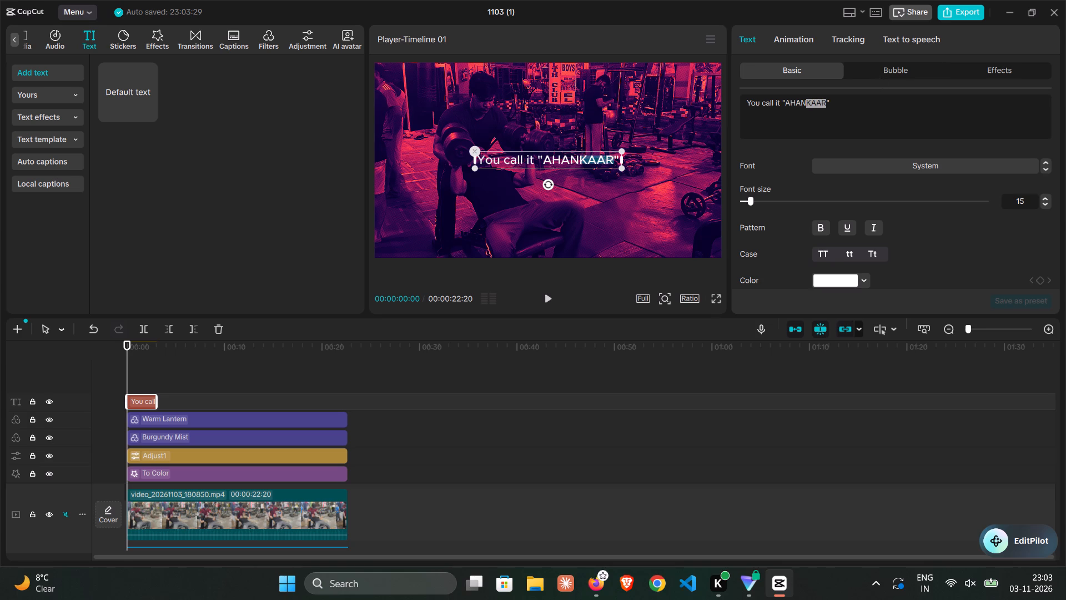
drag(803, 106, 785, 106)
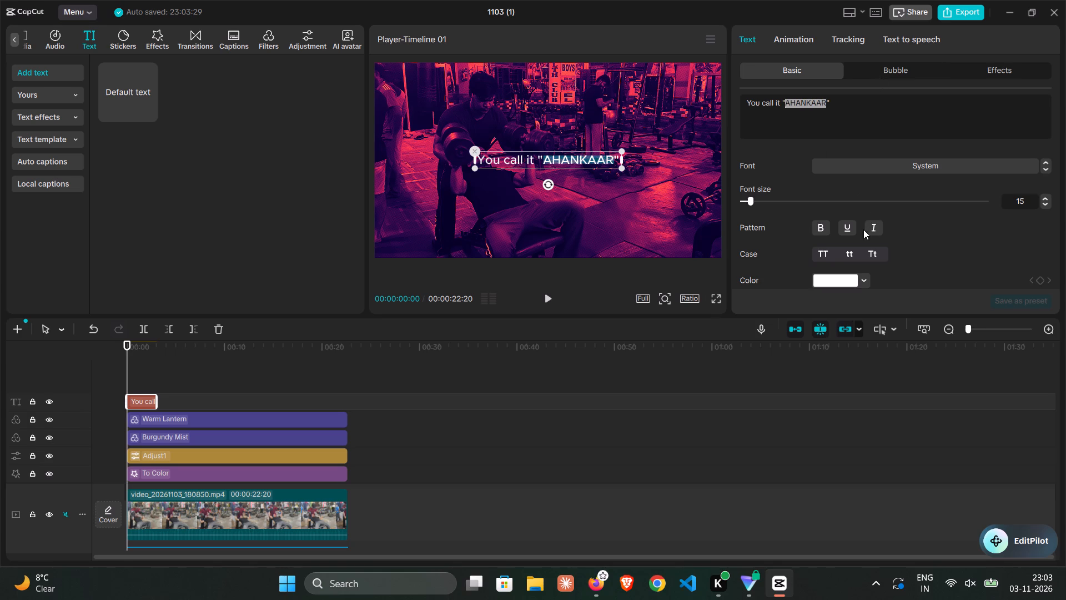
click(863, 278)
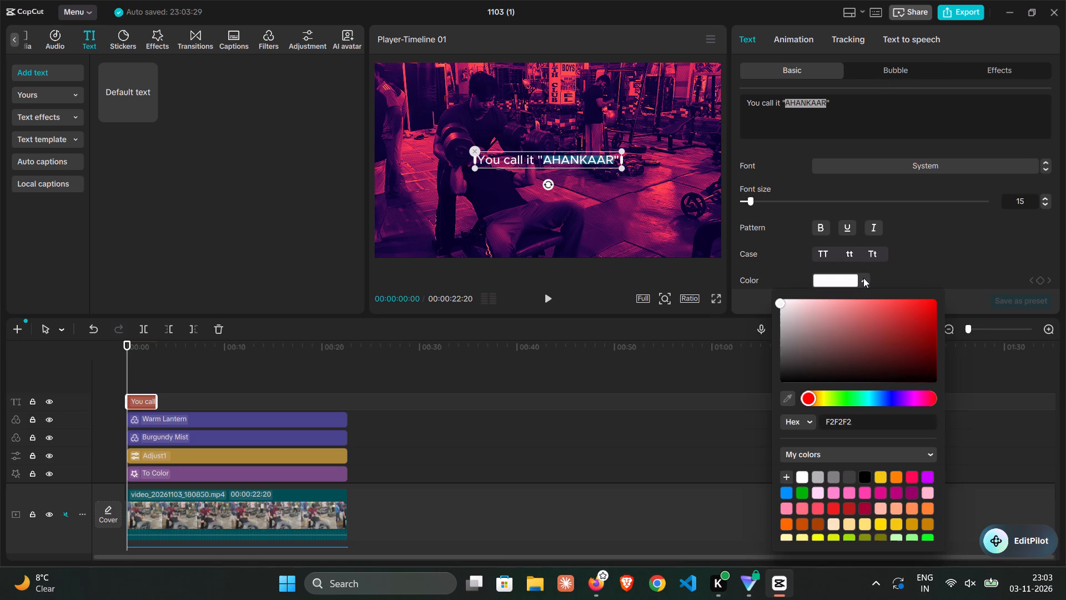
click(879, 474)
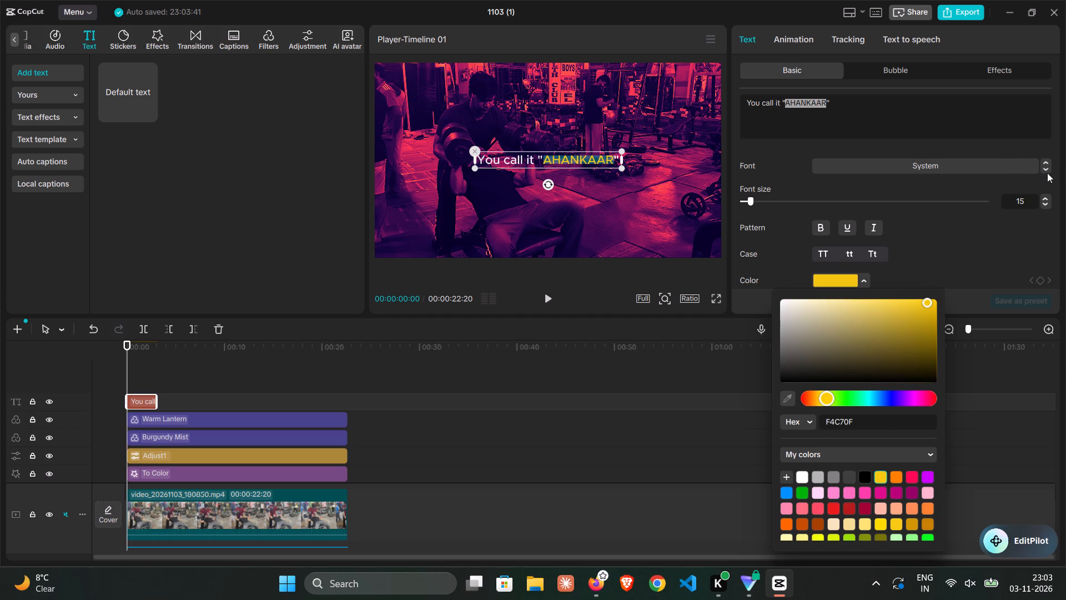
Set the font of the word AHANKAAR to Public Sans.
click(979, 168)
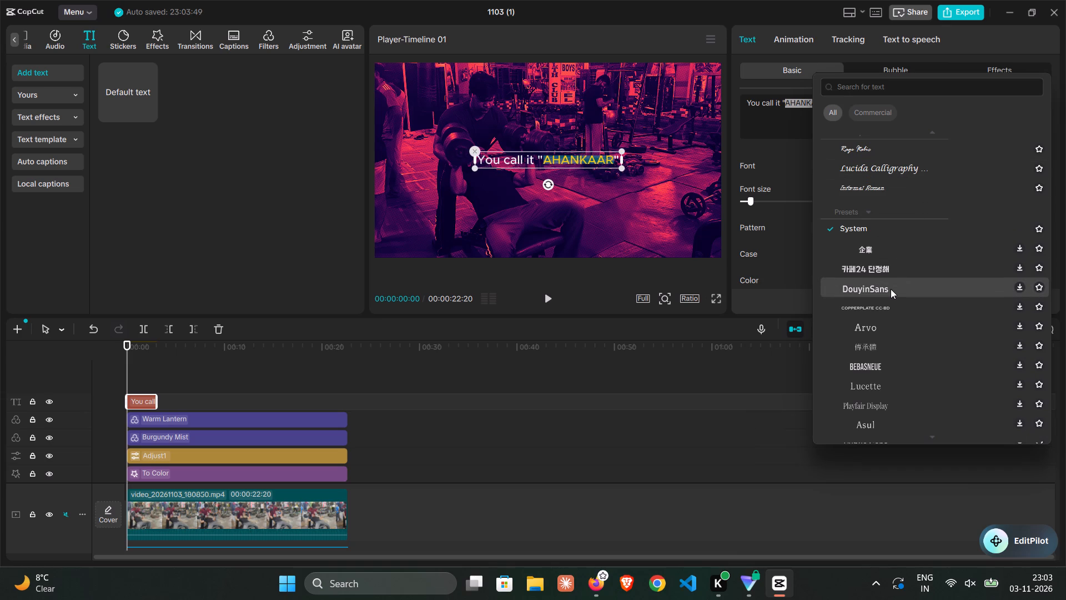
scroll(891, 289, down, 1)
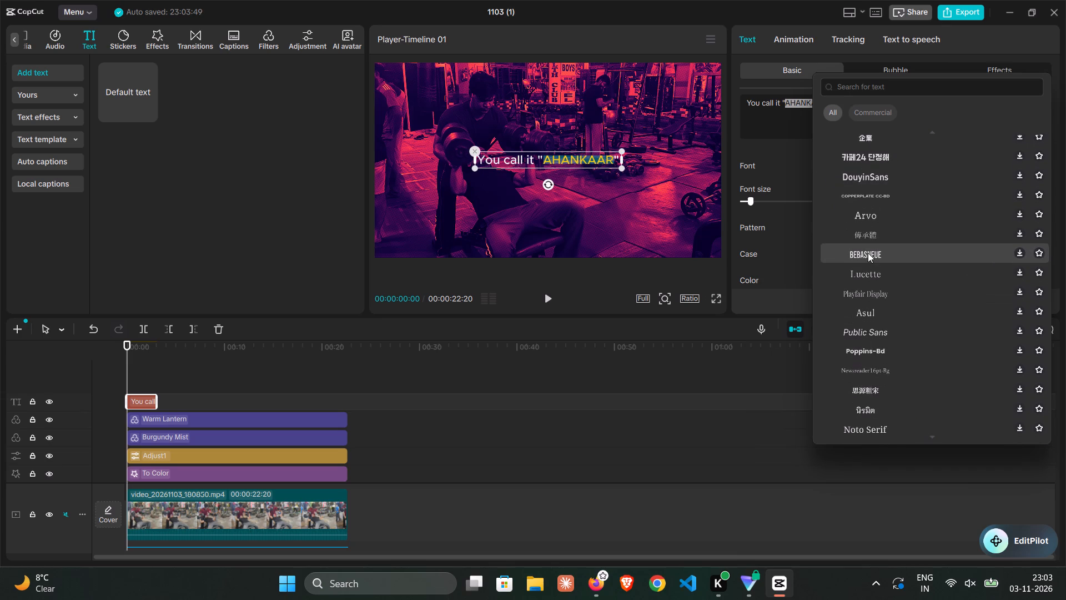
scroll(868, 242, down, 1)
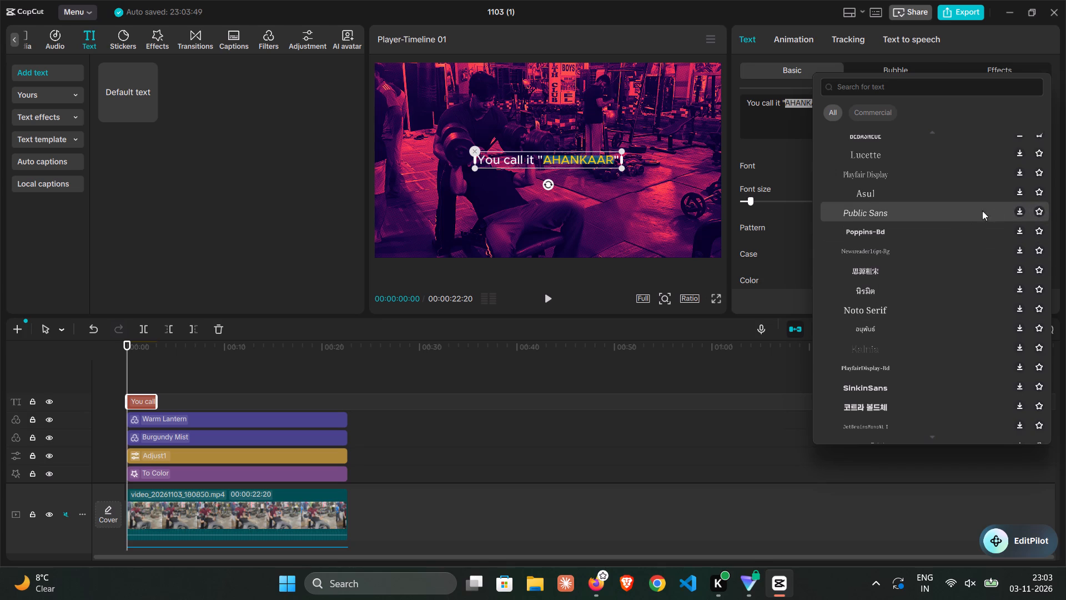
double_click(928, 208)
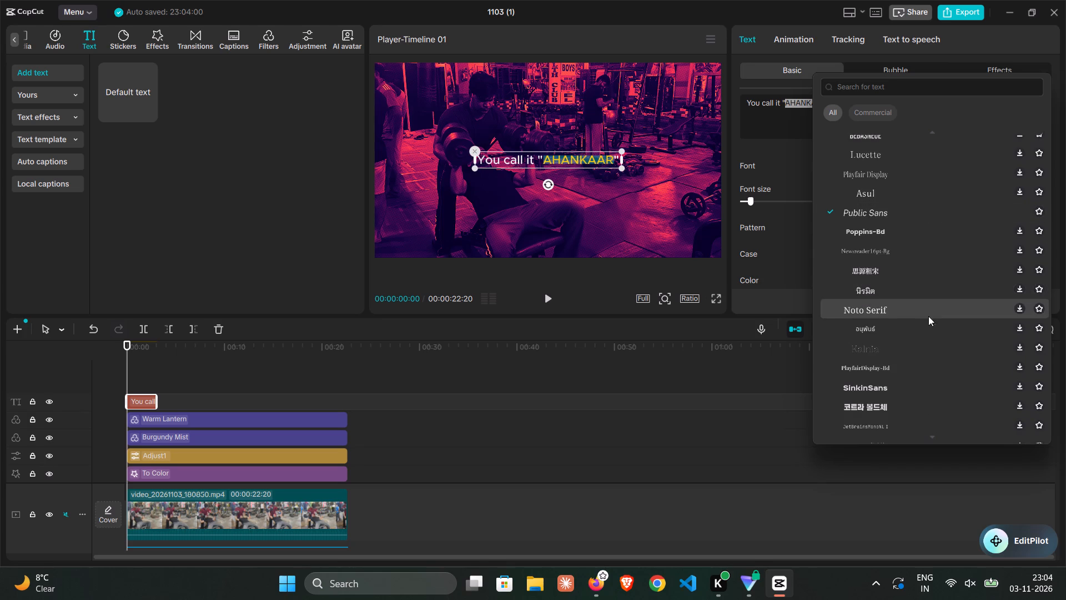
Browse the font list and preview system fonts on the word AHANKAAR to find a more distinctive style.
scroll(921, 346, down, 16)
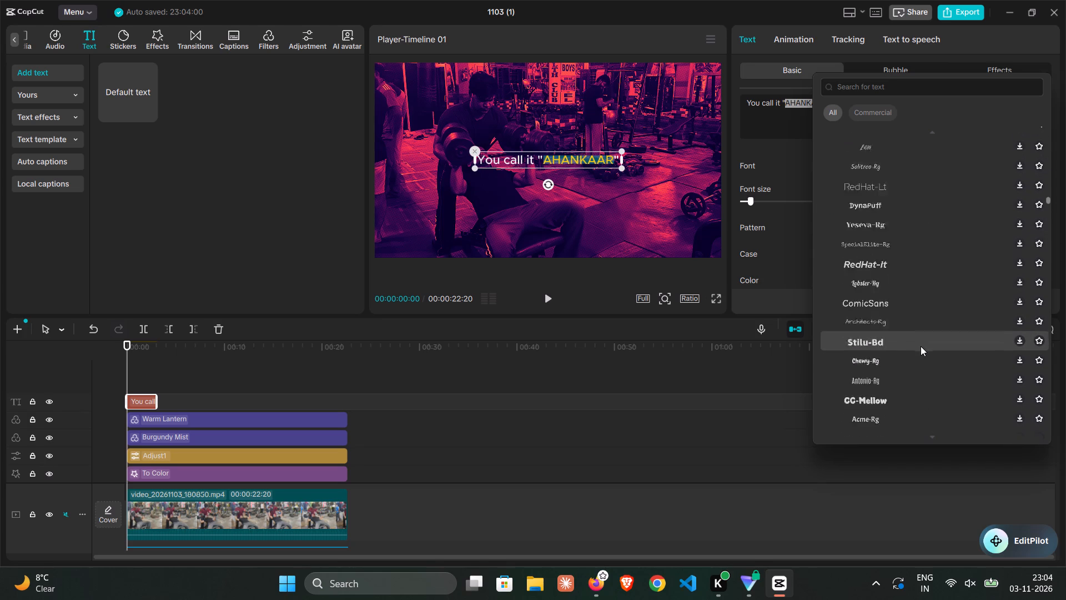
scroll(921, 346, down, 13)
scroll(921, 346, down, 8)
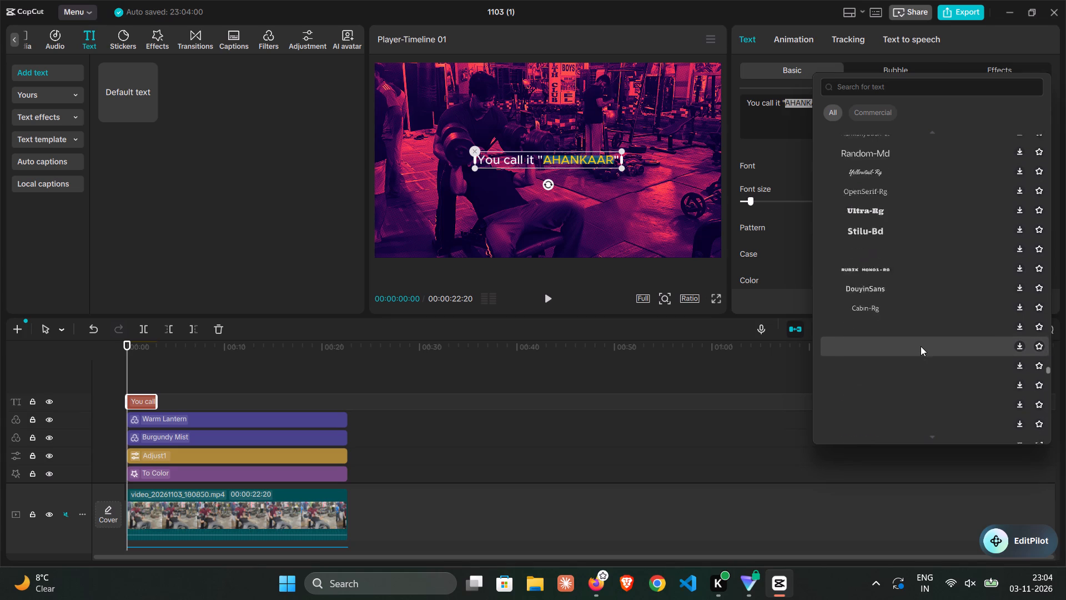
scroll(921, 346, up, 1)
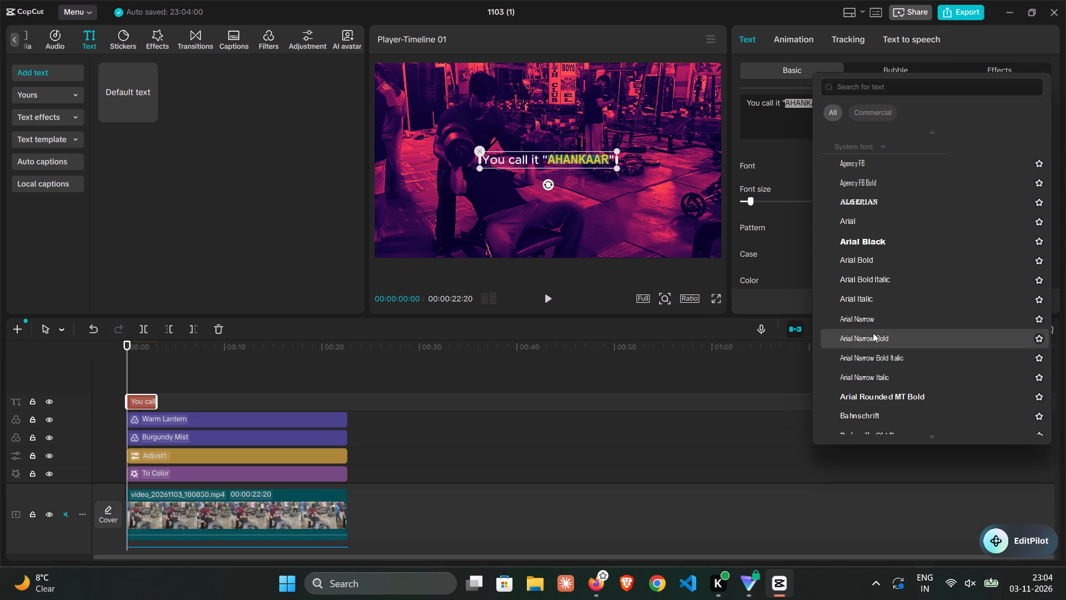
scroll(873, 333, down, 1)
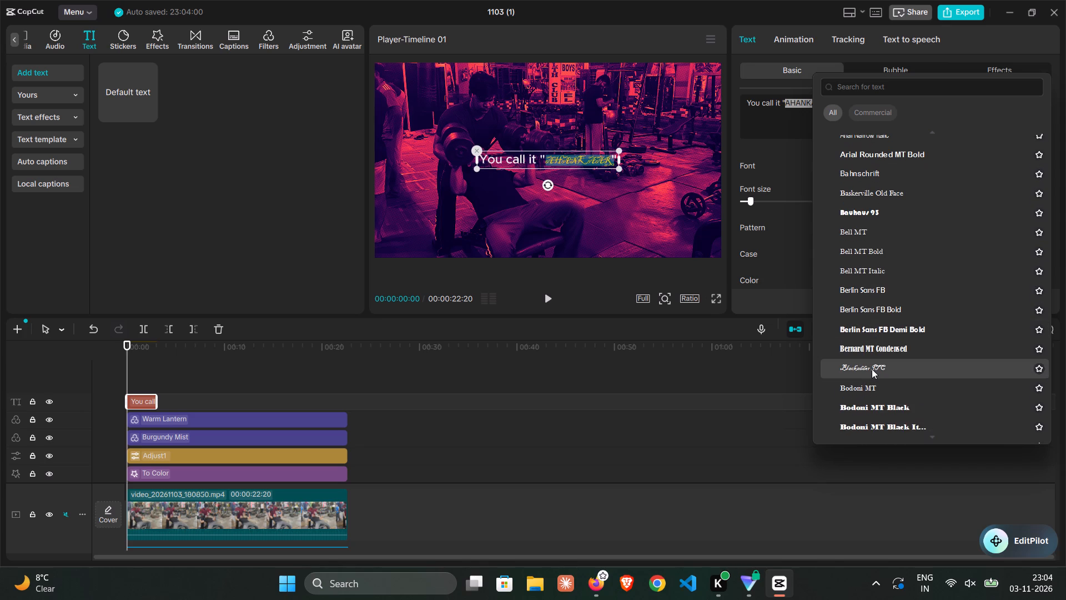
scroll(872, 369, down, 1)
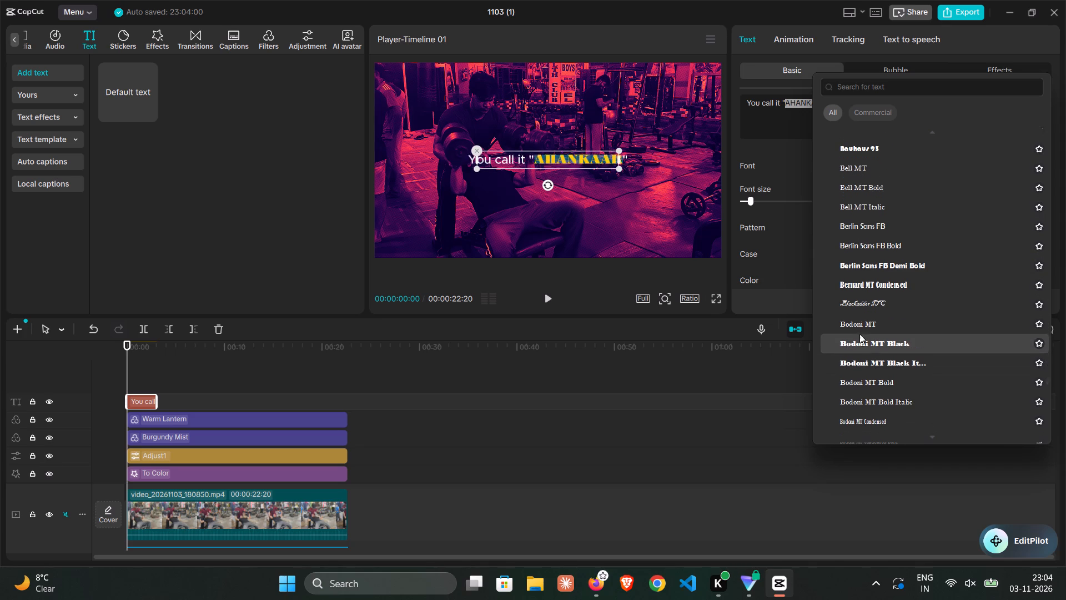
scroll(867, 419, down, 1)
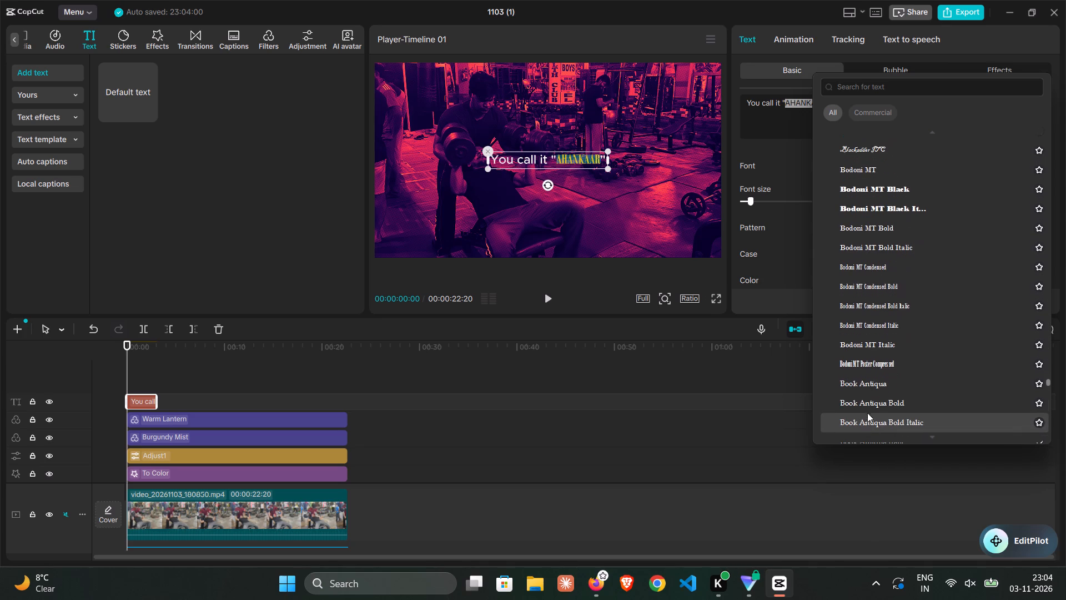
scroll(867, 368, down, 1)
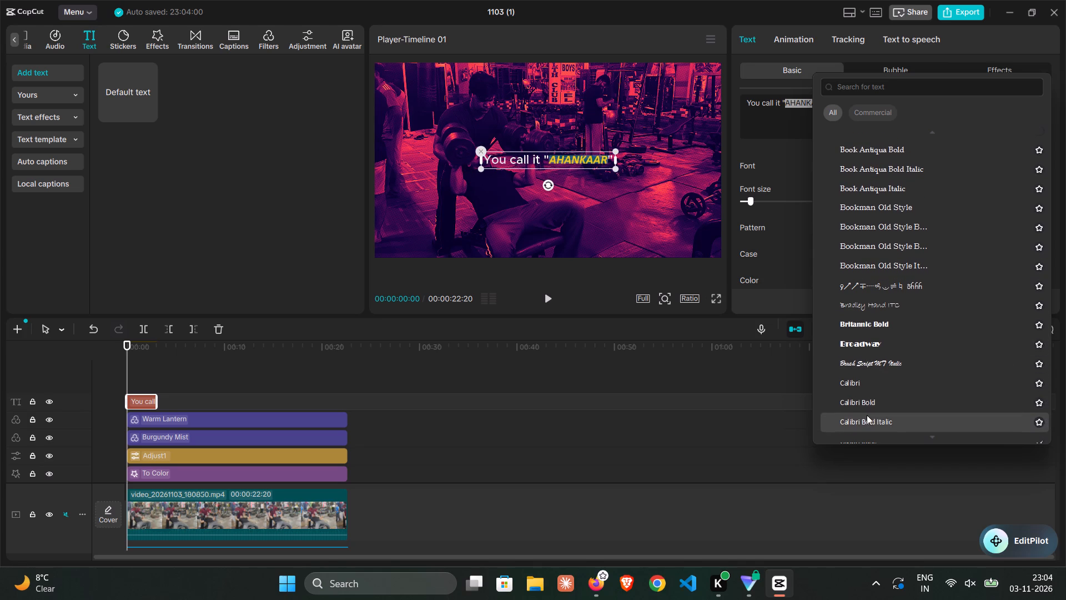
scroll(867, 415, down, 1)
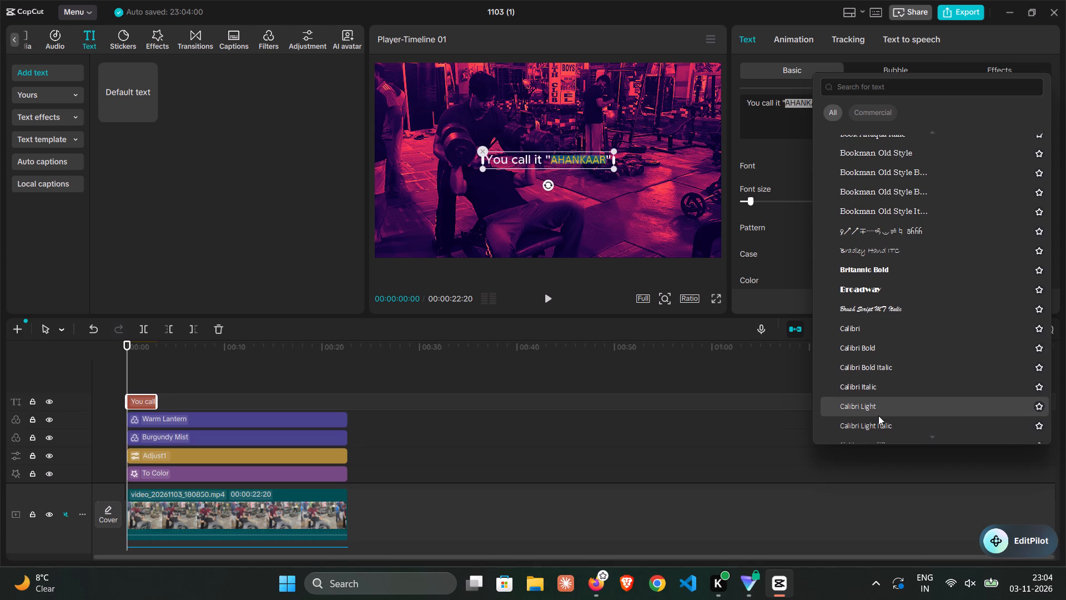
scroll(878, 416, down, 1)
scroll(873, 367, down, 1)
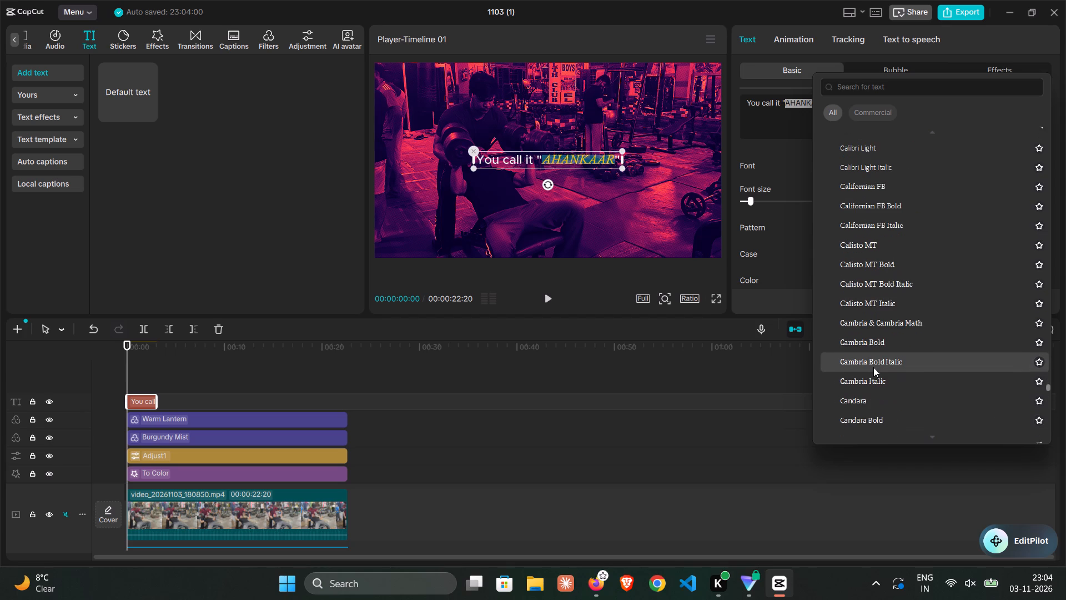
scroll(873, 367, down, 1)
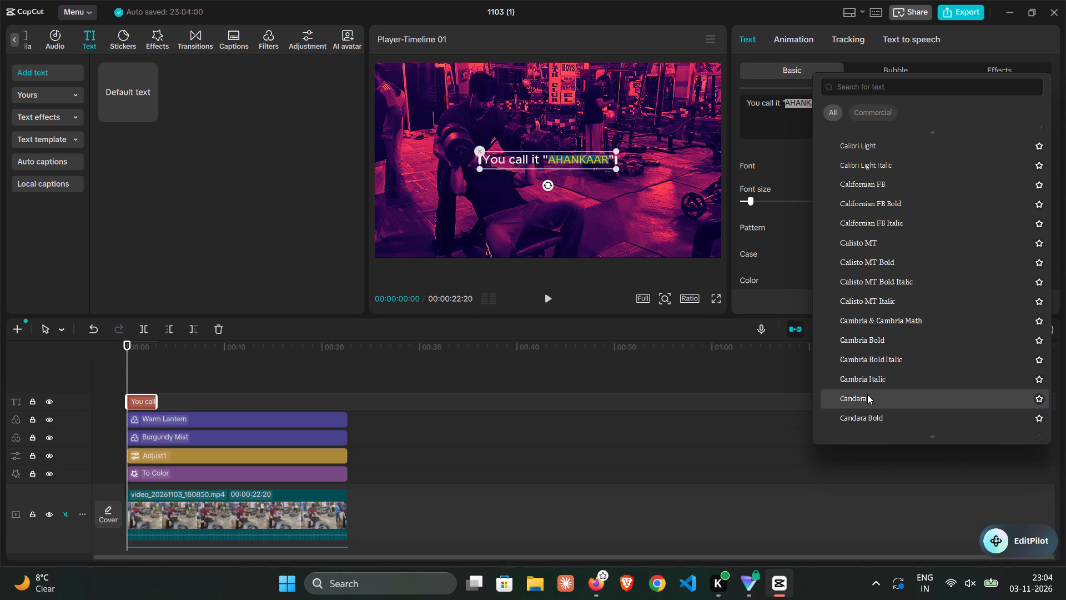
scroll(867, 394, down, 2)
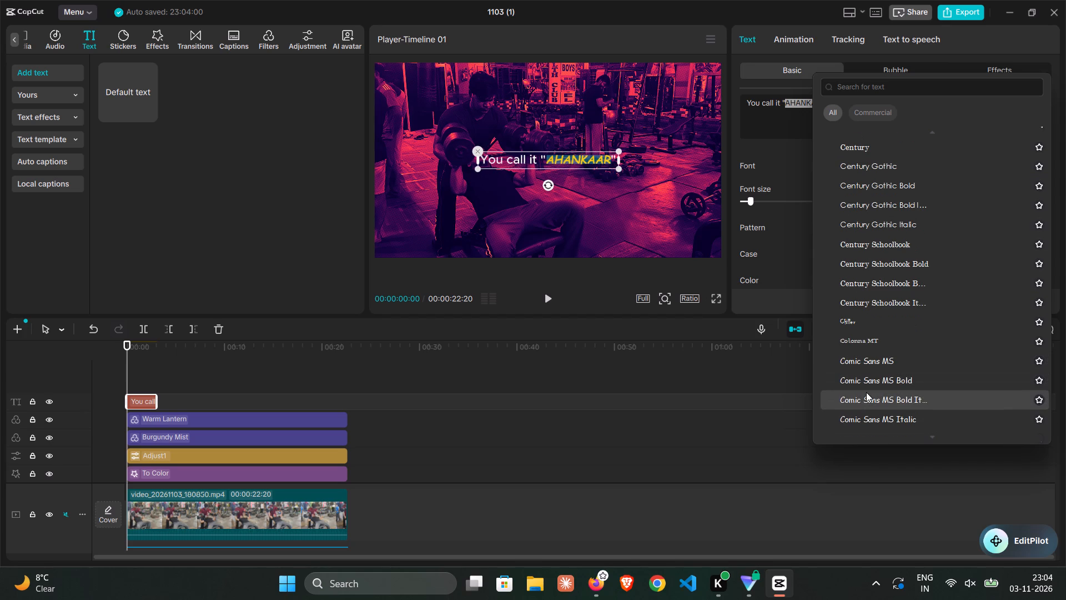
scroll(866, 392, down, 2)
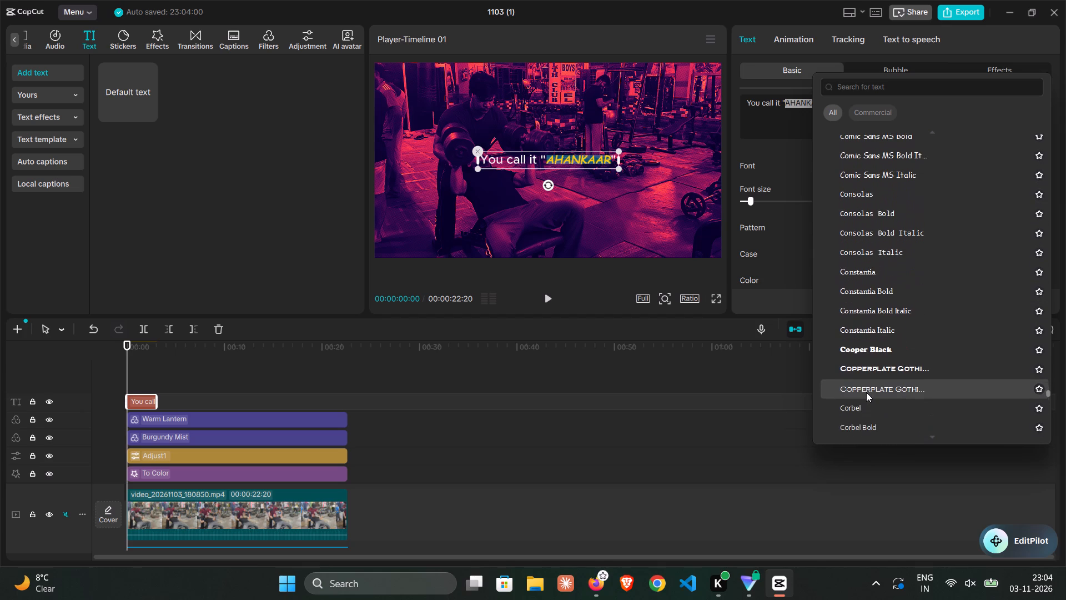
scroll(866, 392, down, 1)
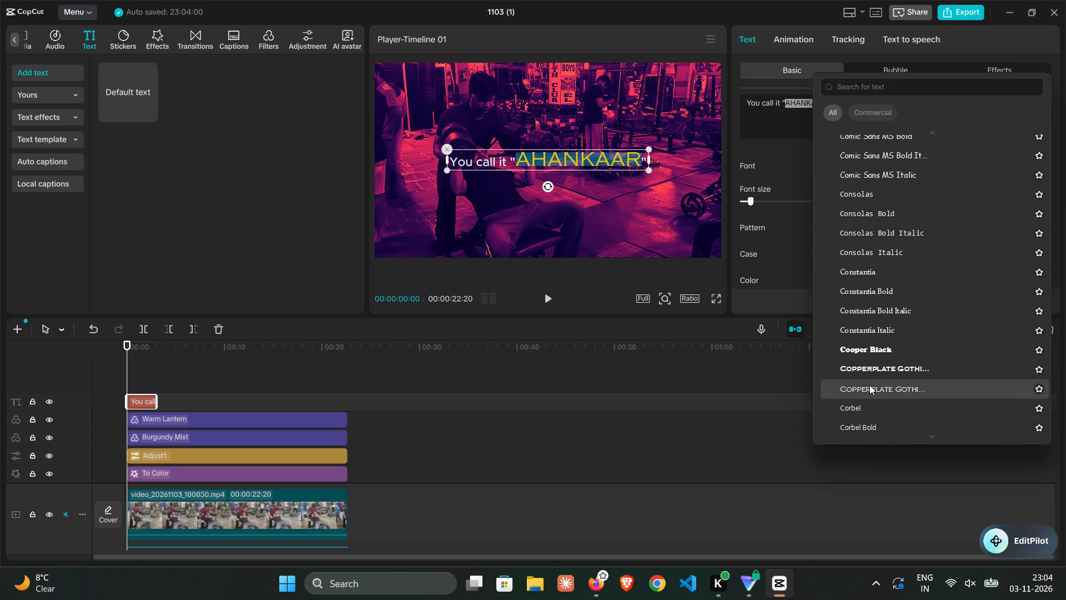
scroll(869, 385, down, 2)
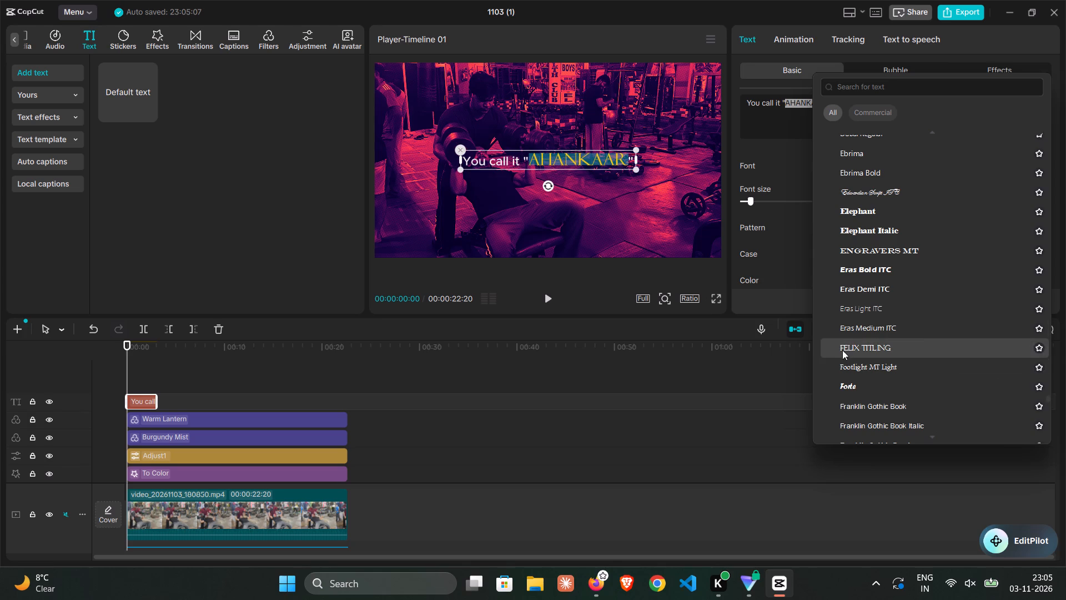
scroll(842, 350, down, 1)
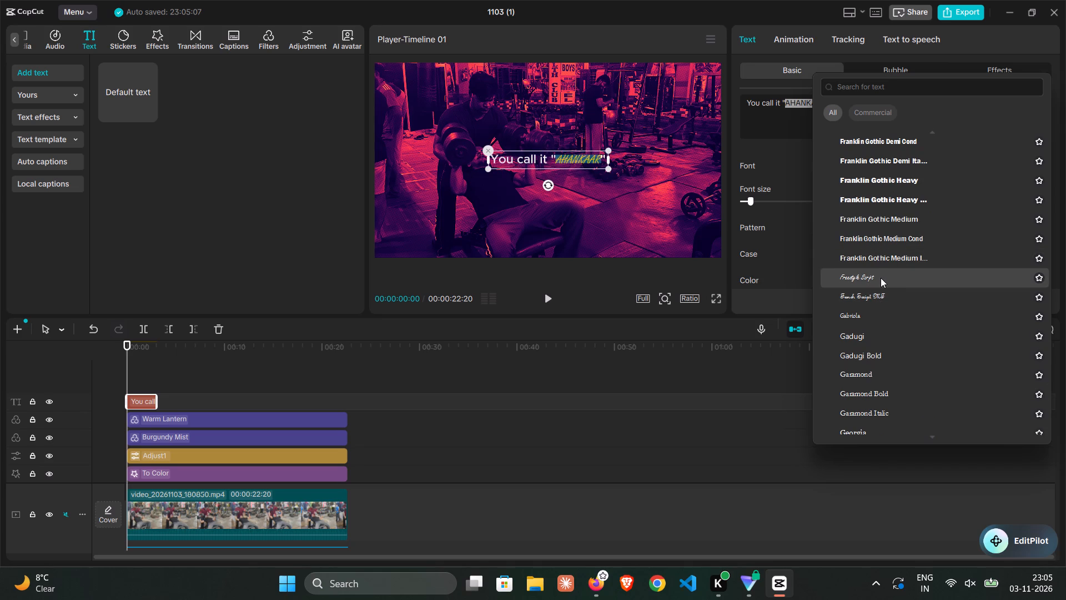
scroll(896, 397, down, 3)
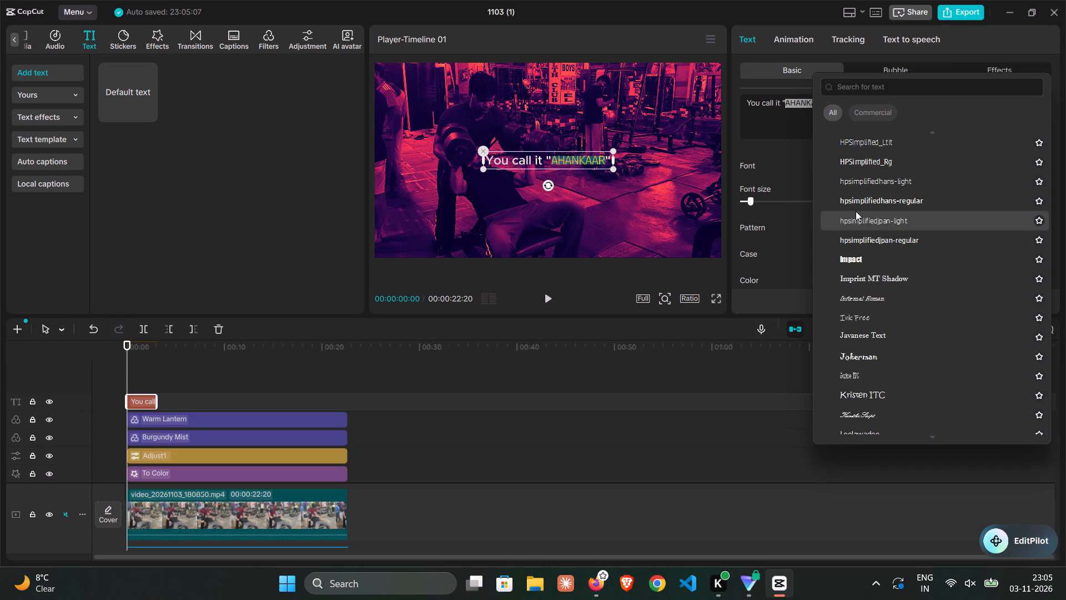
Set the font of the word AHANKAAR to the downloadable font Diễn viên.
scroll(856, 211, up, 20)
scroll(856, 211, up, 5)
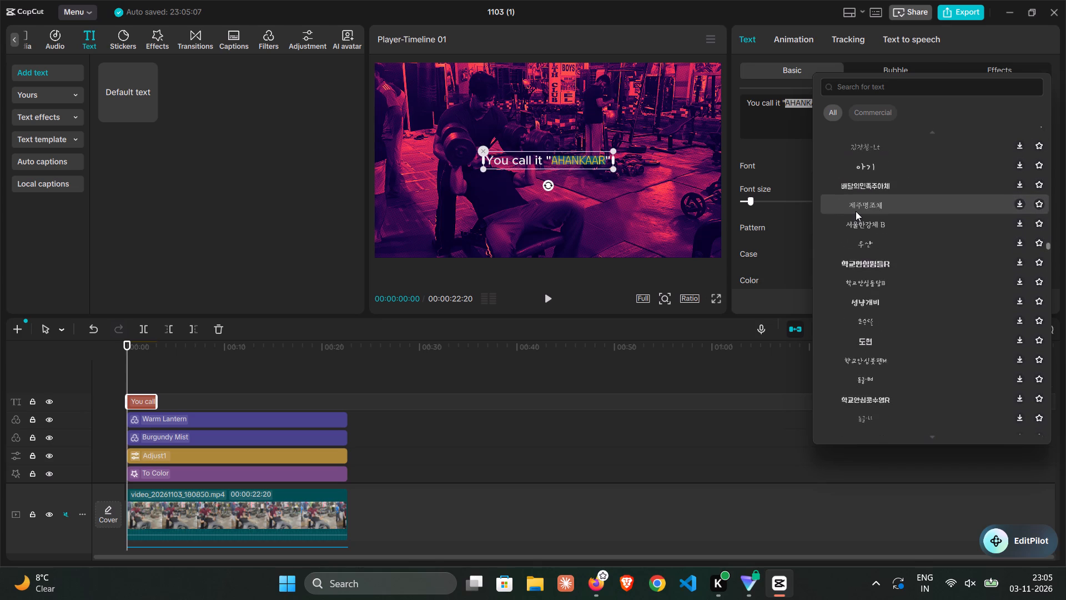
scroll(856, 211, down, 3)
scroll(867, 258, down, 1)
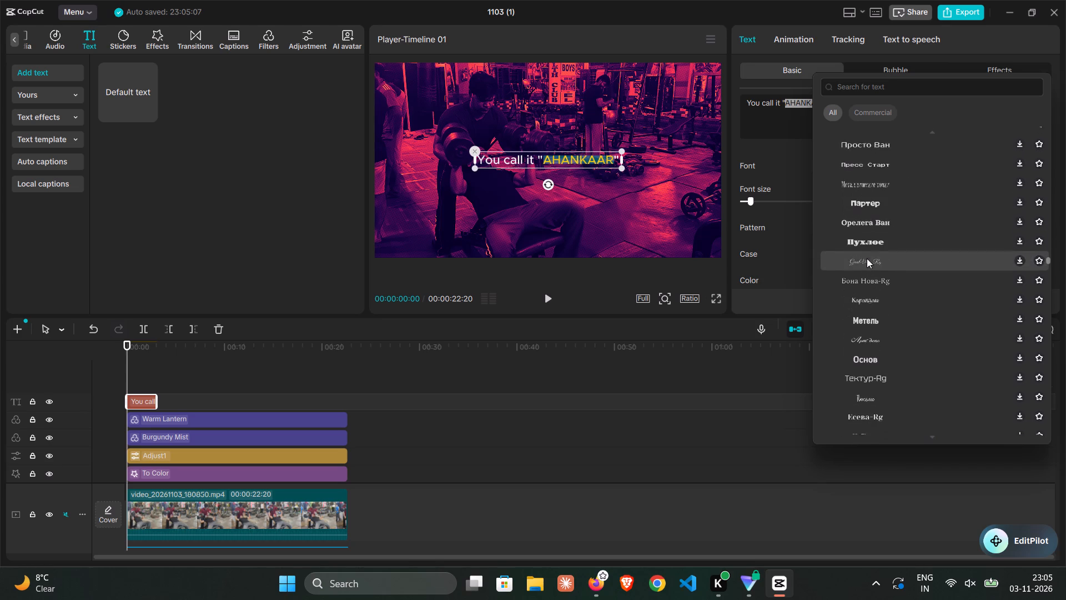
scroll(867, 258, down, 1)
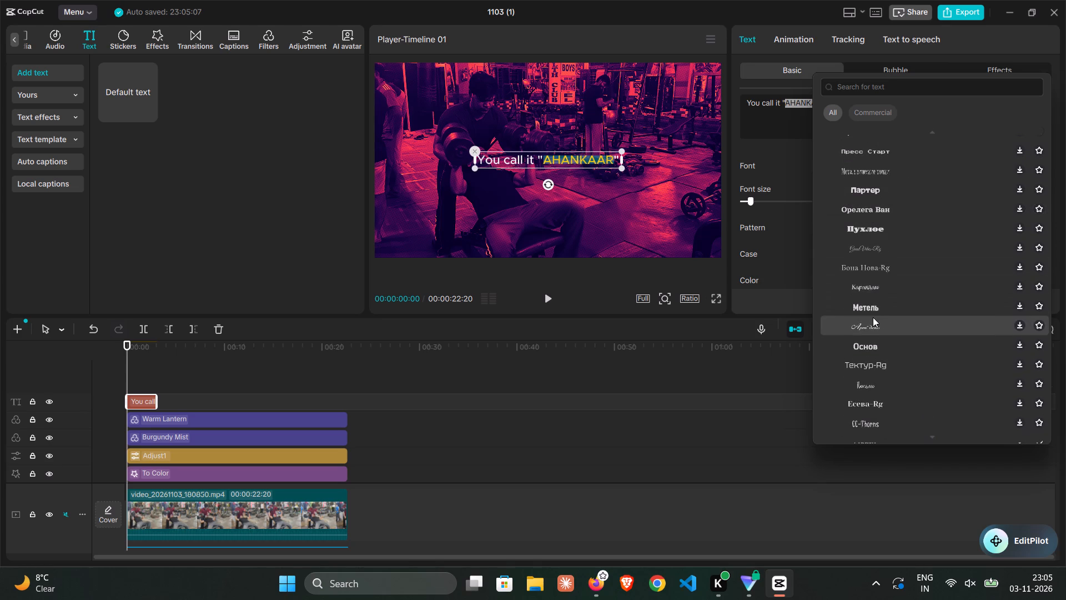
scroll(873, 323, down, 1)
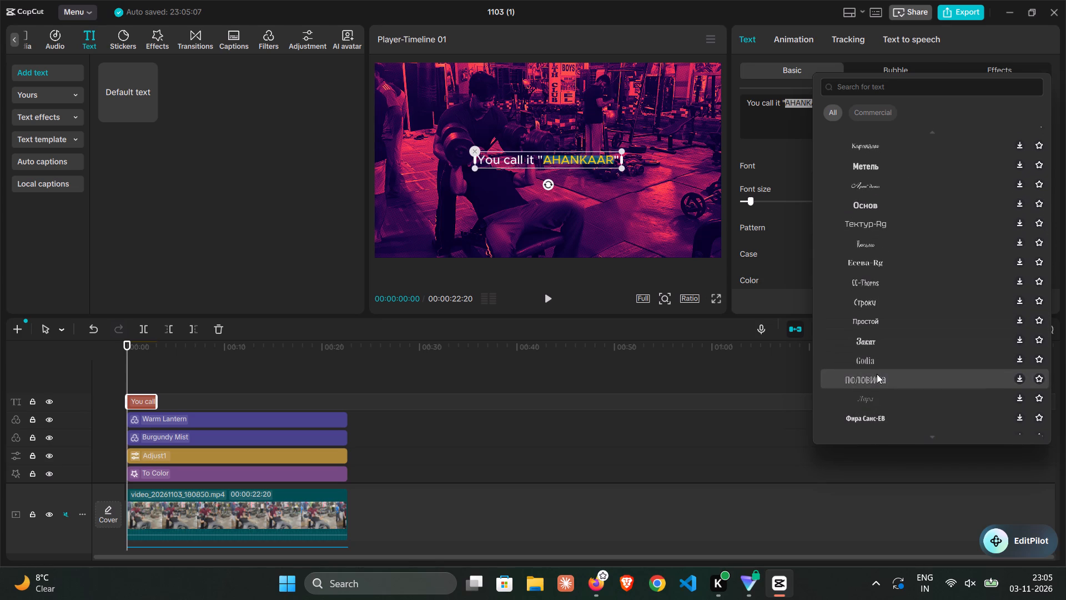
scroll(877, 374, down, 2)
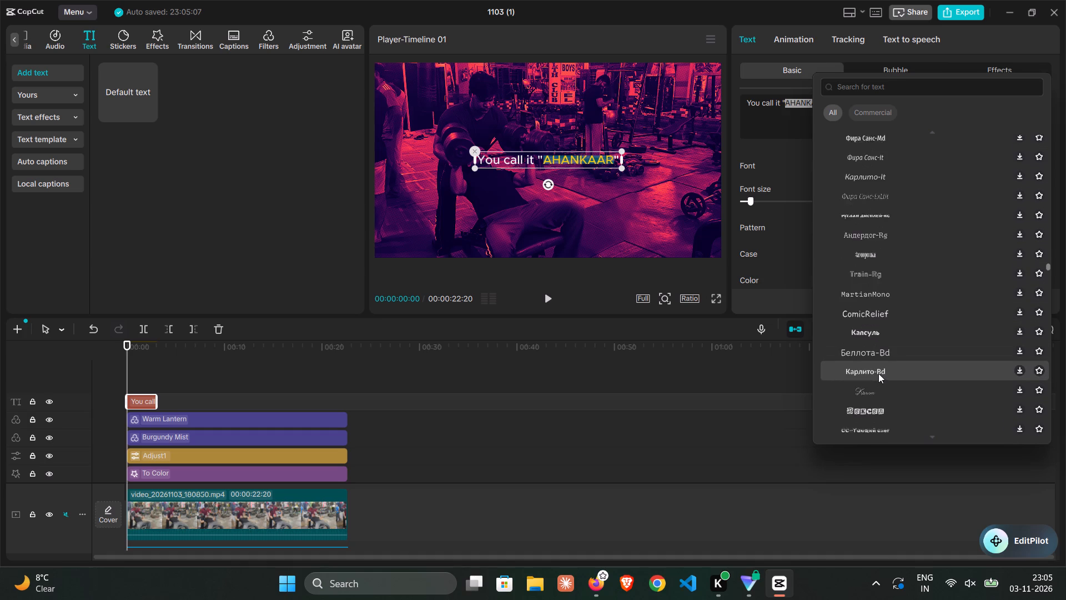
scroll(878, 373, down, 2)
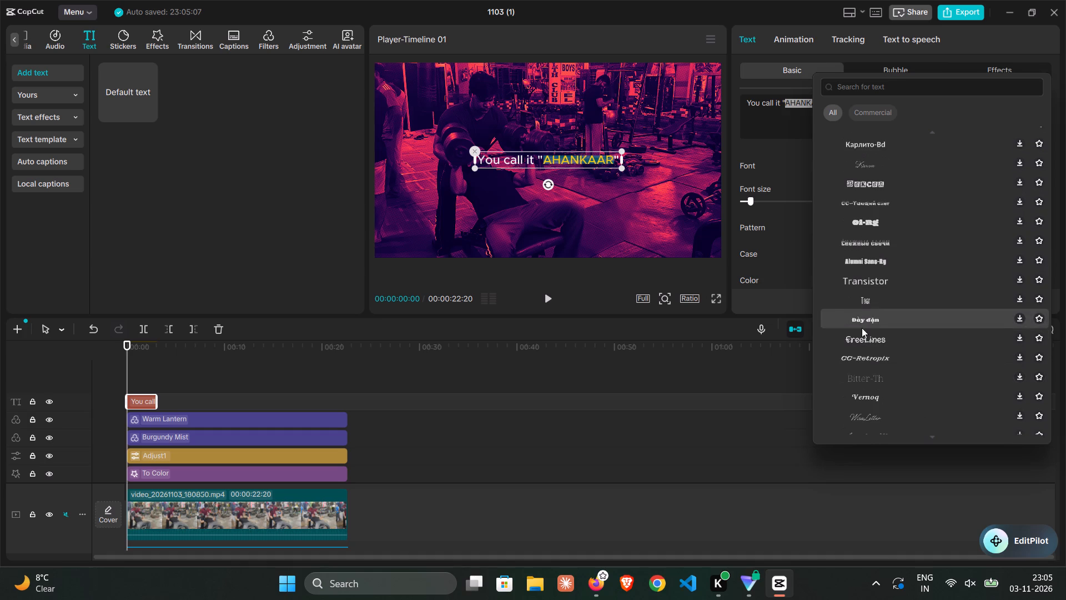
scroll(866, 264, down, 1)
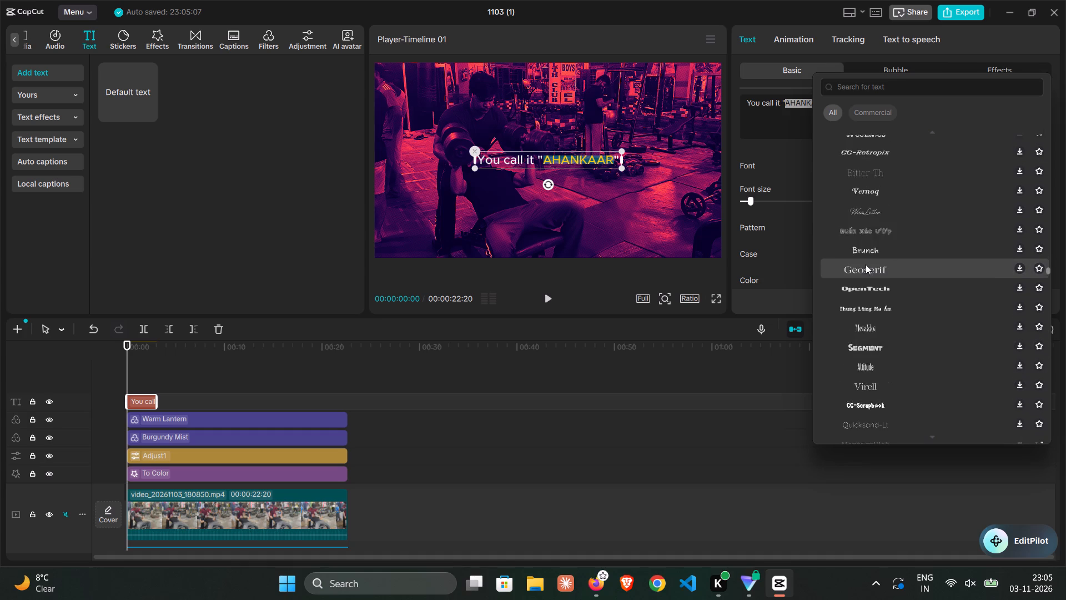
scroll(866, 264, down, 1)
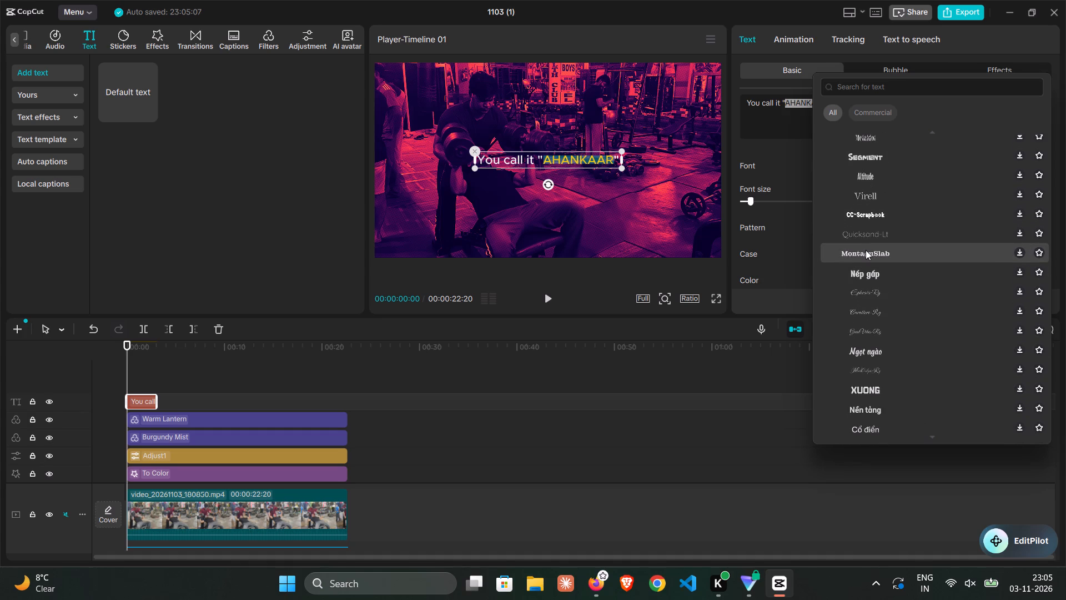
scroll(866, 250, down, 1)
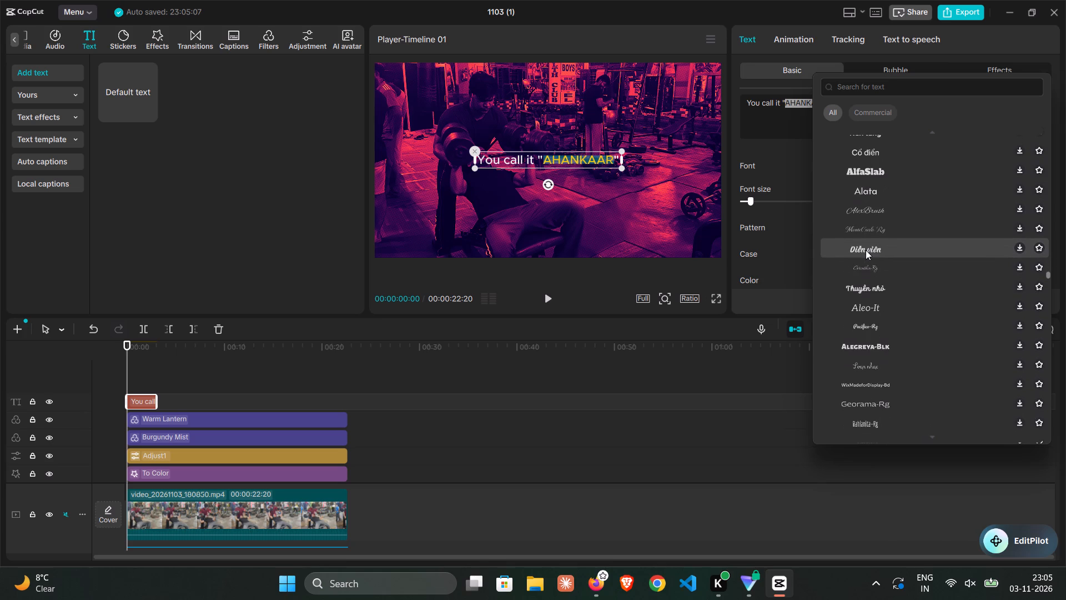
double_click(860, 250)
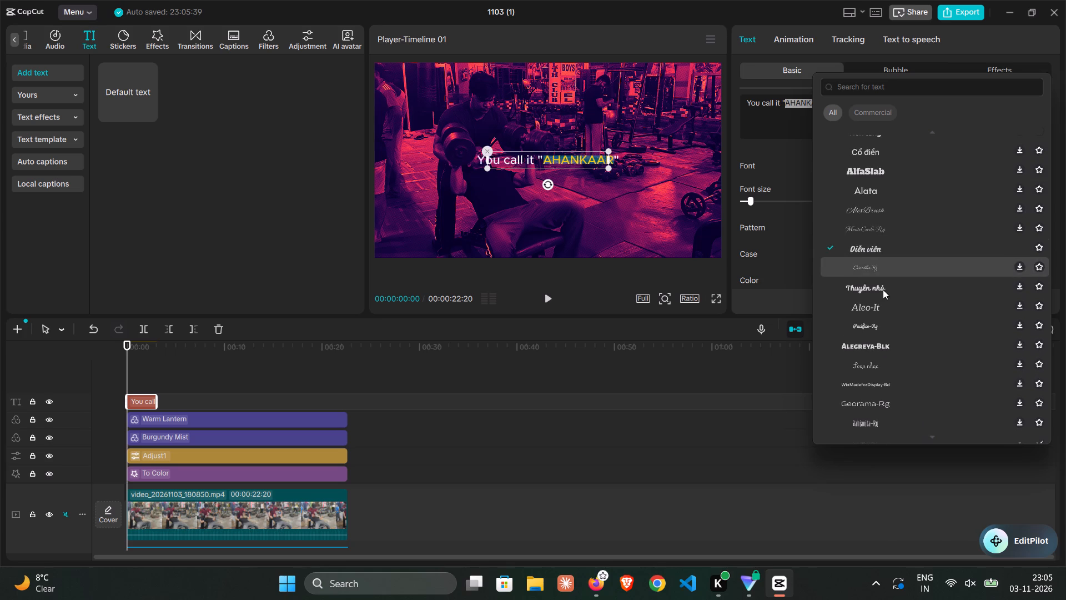
Set the font of the word AHANKAAR to CinzelDt-Rg.
scroll(883, 290, down, 2)
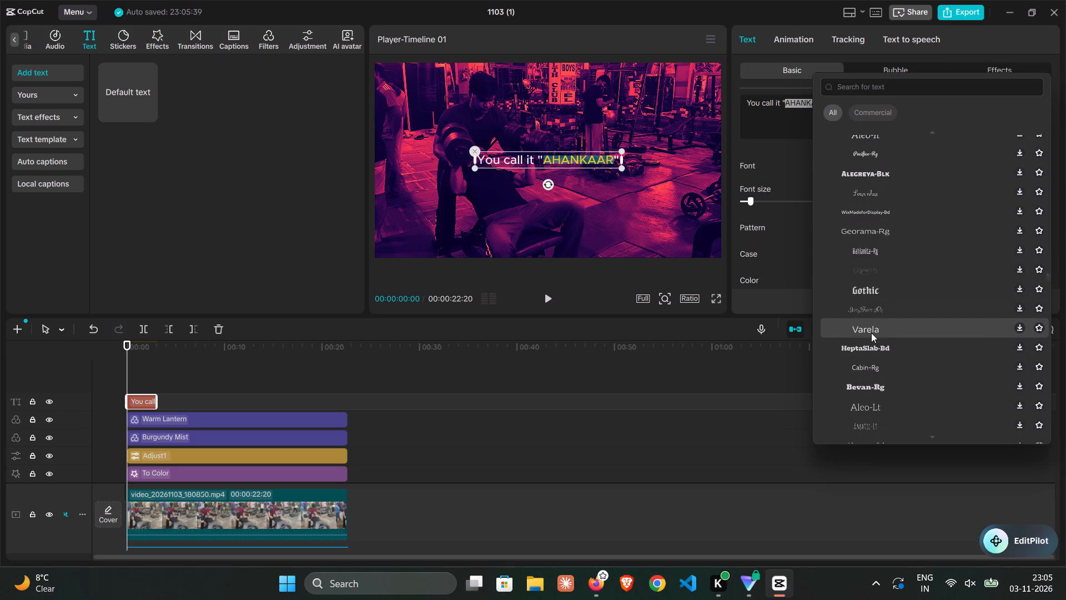
scroll(866, 346, down, 2)
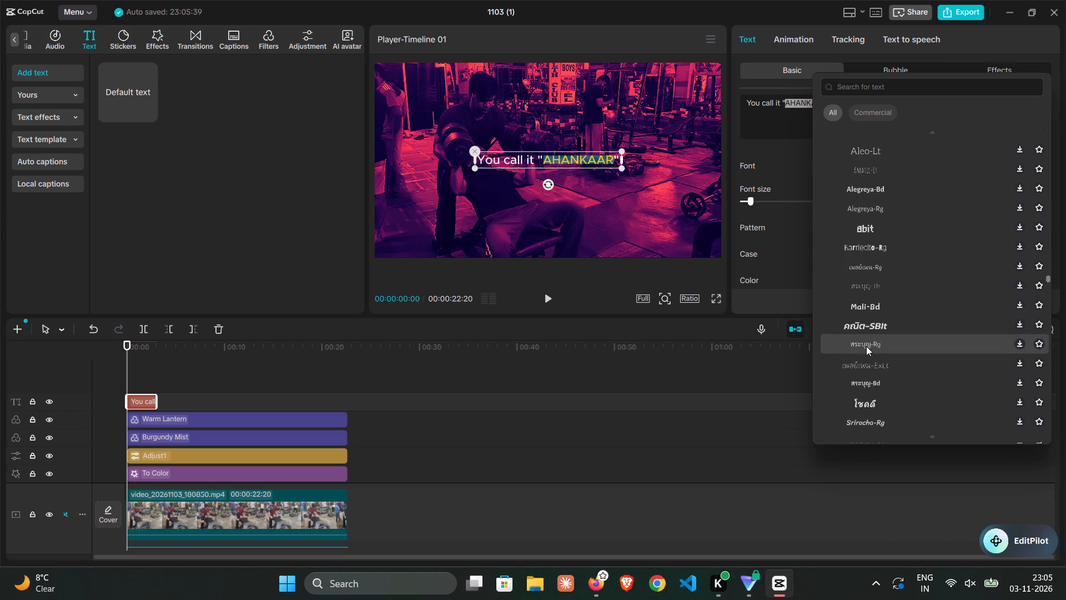
scroll(866, 346, down, 2)
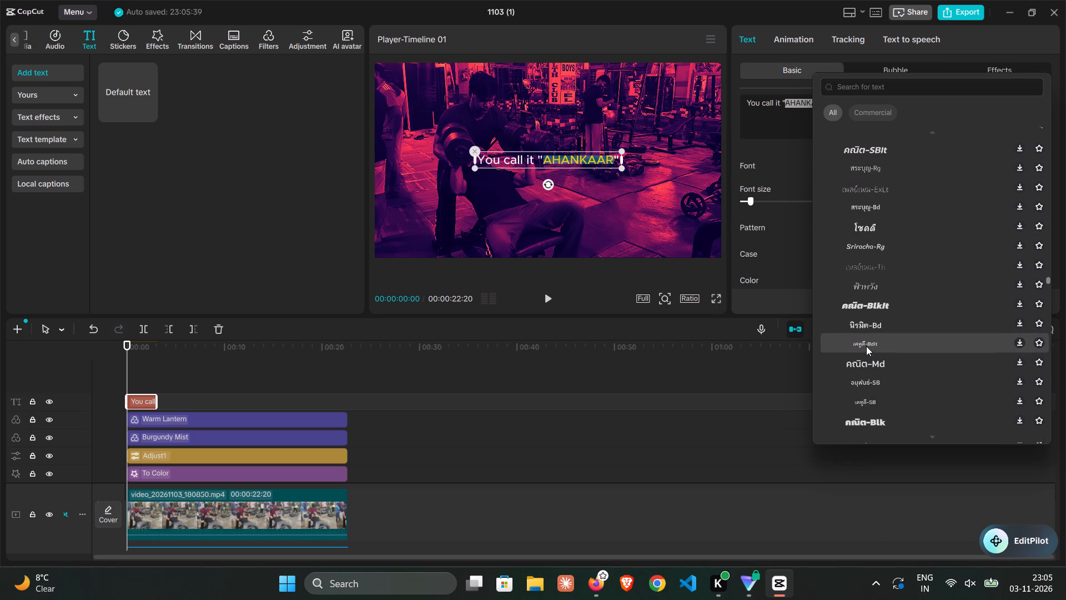
scroll(870, 336, down, 1)
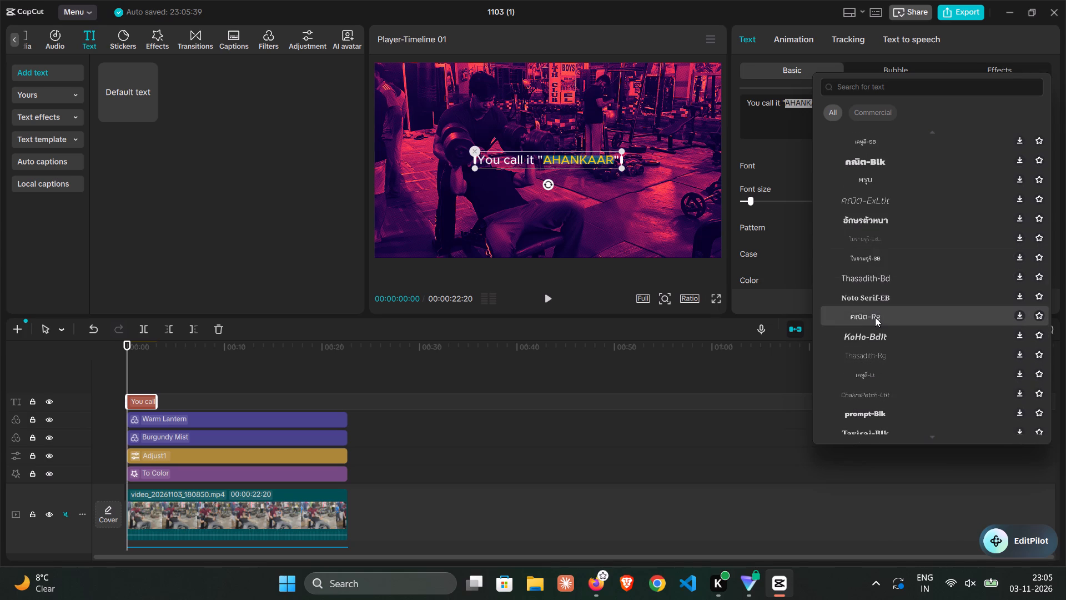
scroll(875, 317, down, 3)
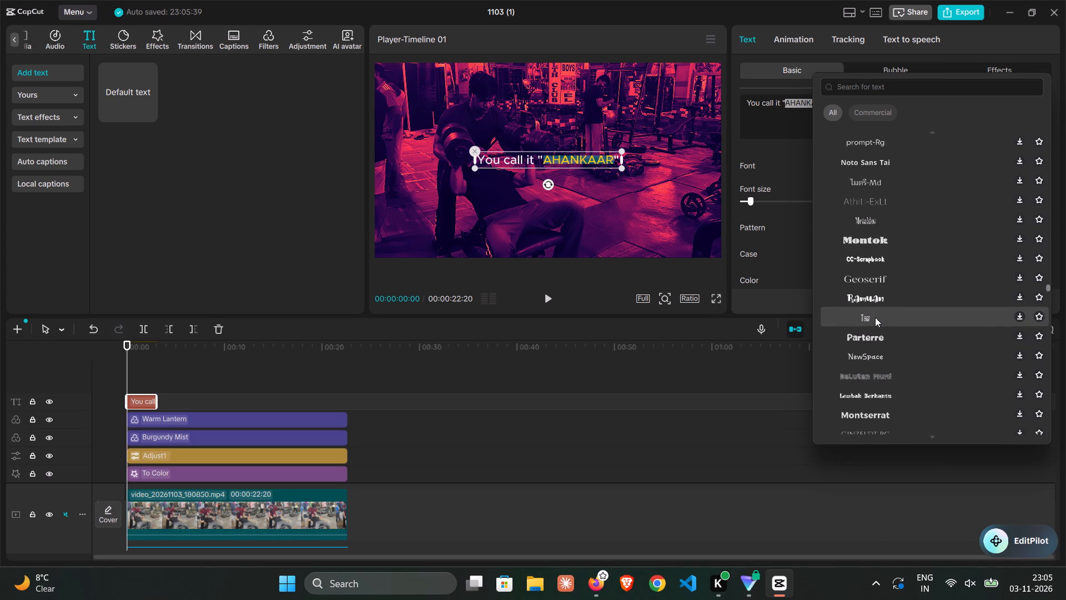
scroll(863, 374, down, 1)
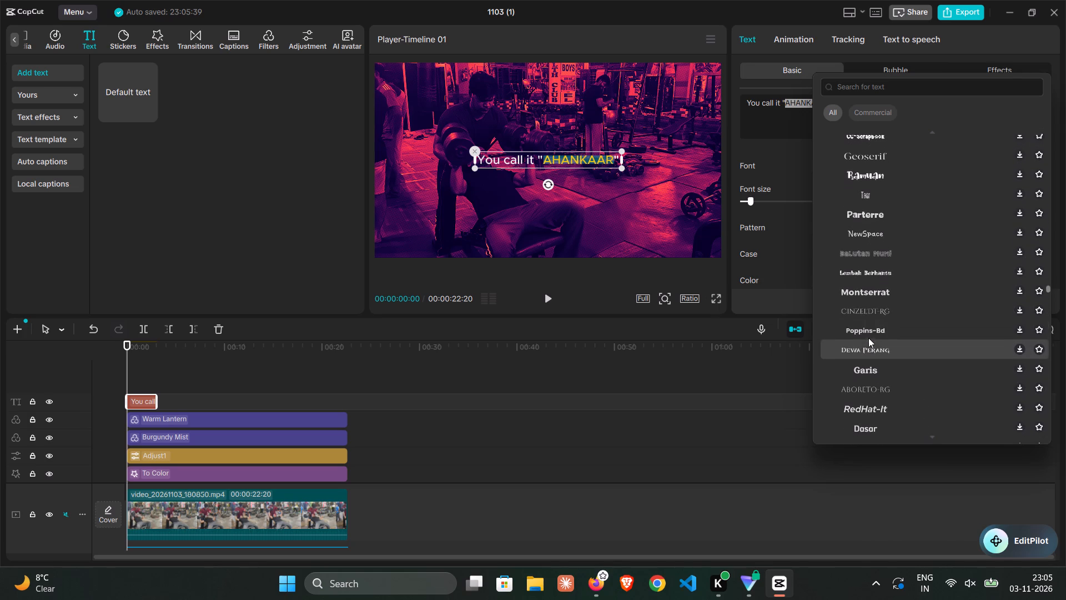
double_click(870, 314)
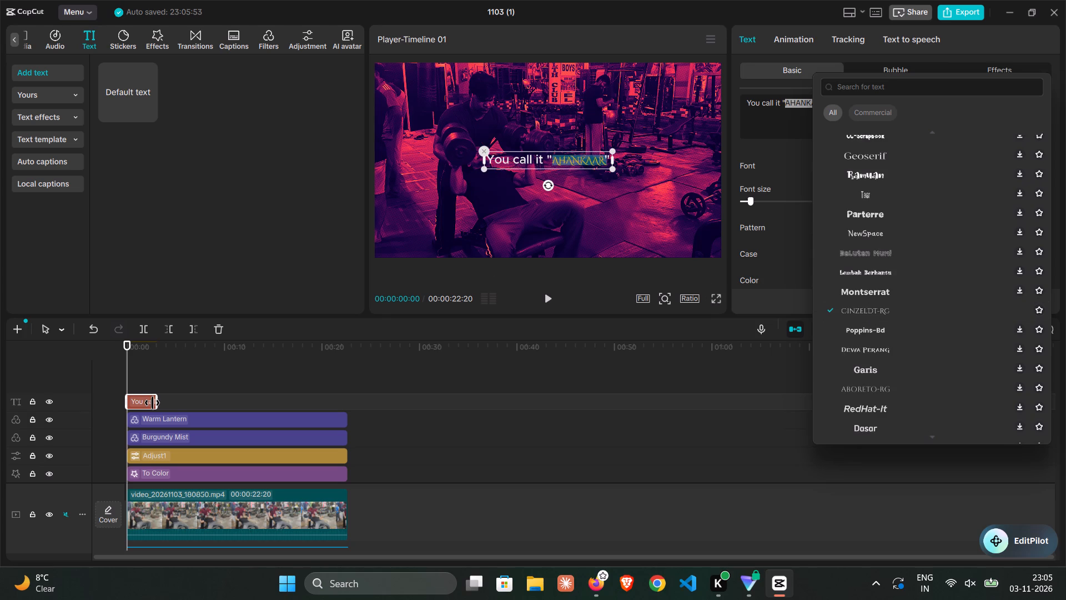
Extend the You call it "AHANKAAR" title clip on the timeline to about 11 seconds.
drag(155, 403, 174, 409)
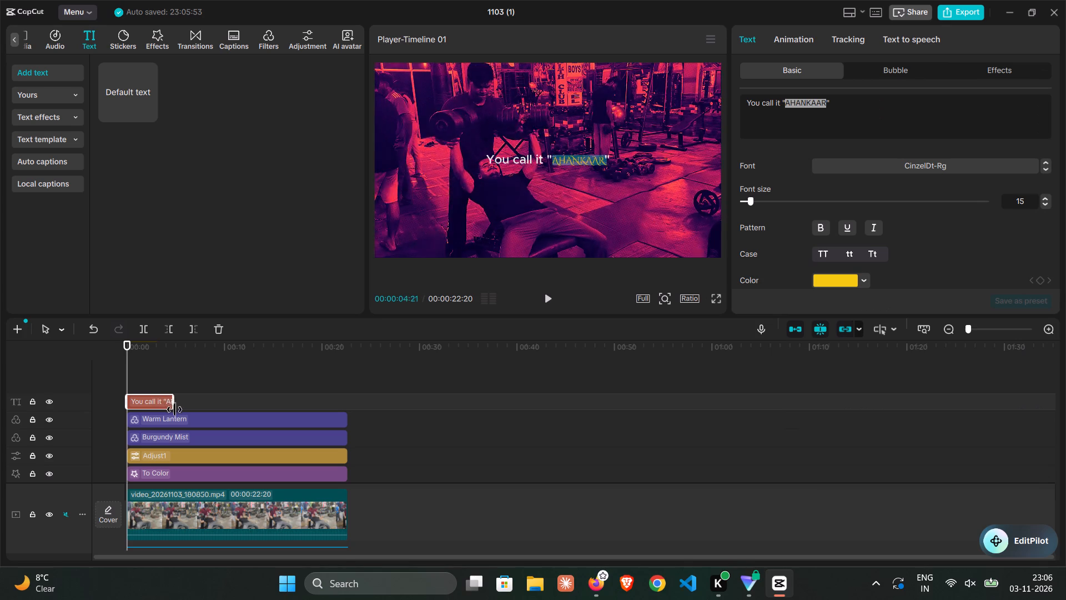
drag(174, 409, 243, 406)
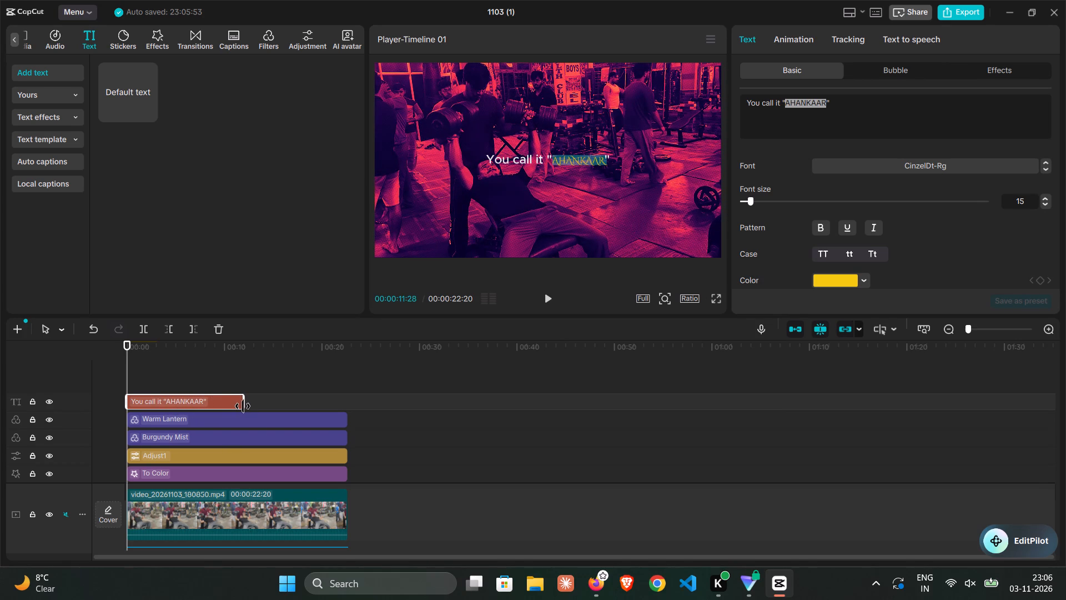
drag(243, 406, 236, 409)
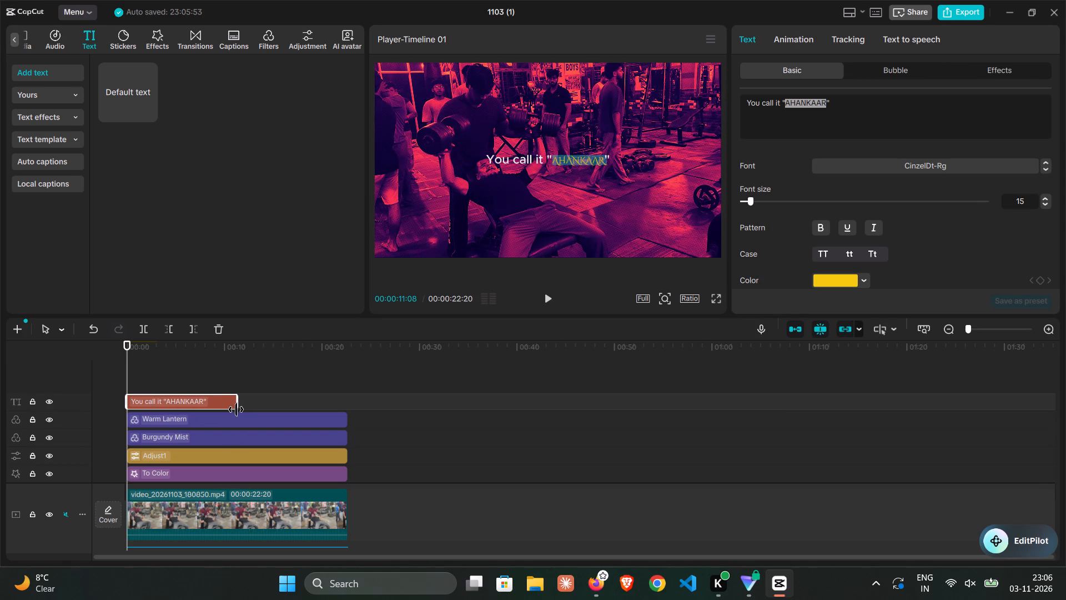
drag(236, 409, 235, 409)
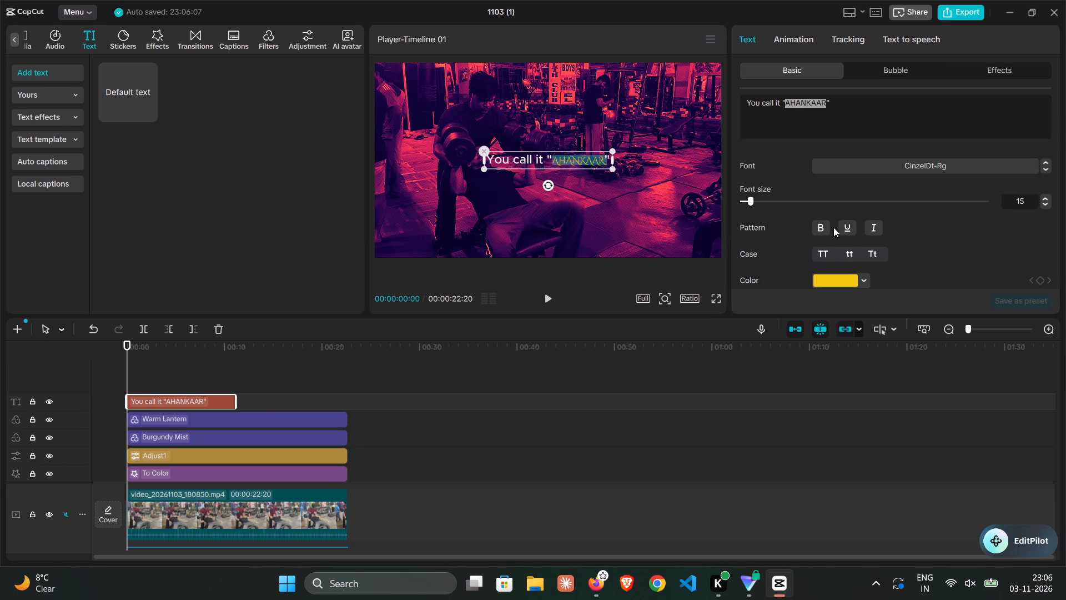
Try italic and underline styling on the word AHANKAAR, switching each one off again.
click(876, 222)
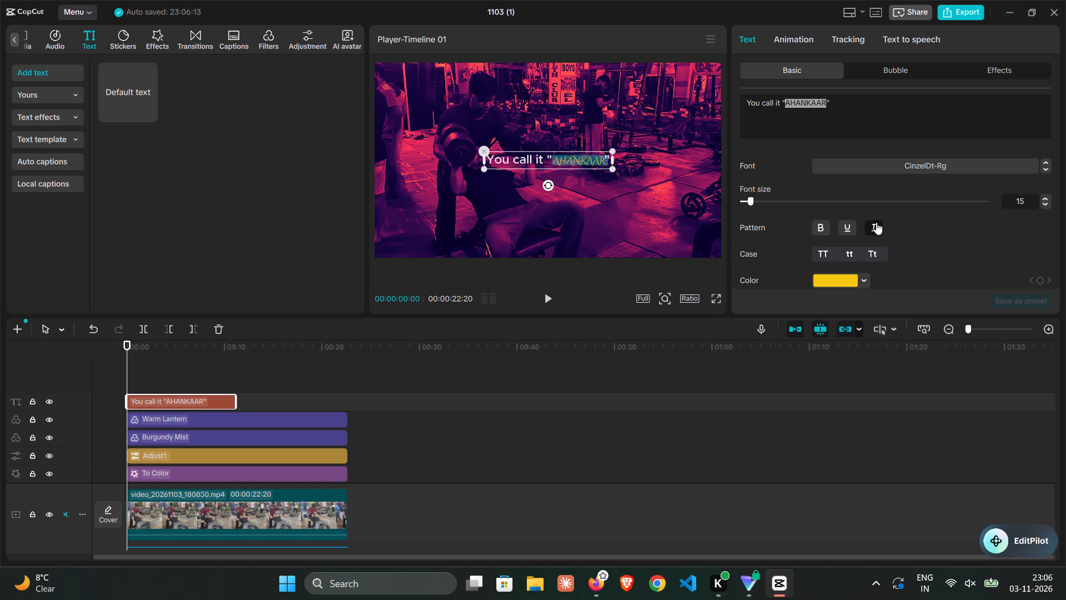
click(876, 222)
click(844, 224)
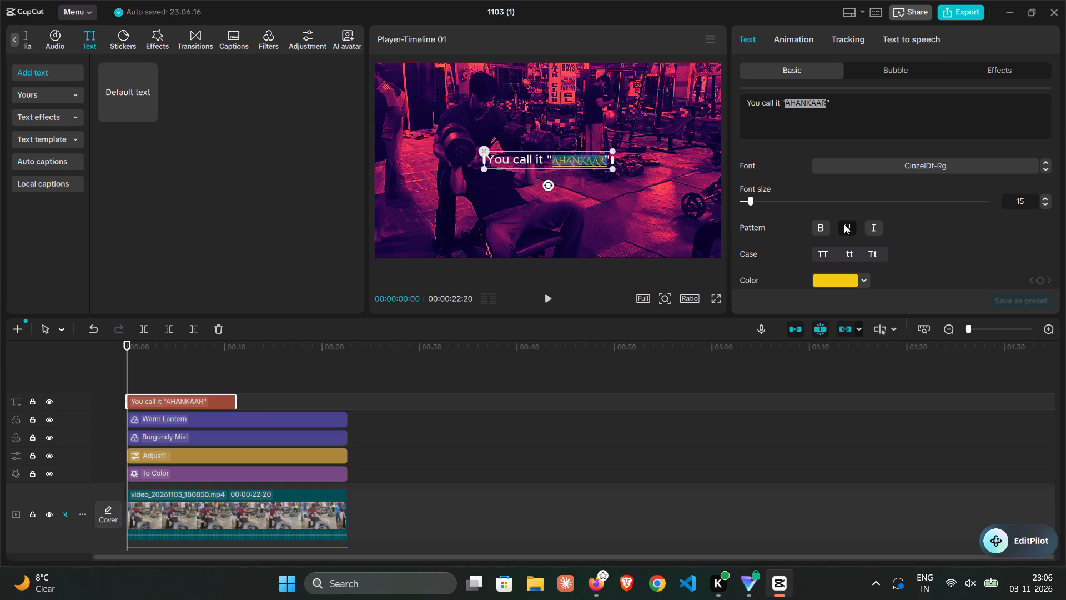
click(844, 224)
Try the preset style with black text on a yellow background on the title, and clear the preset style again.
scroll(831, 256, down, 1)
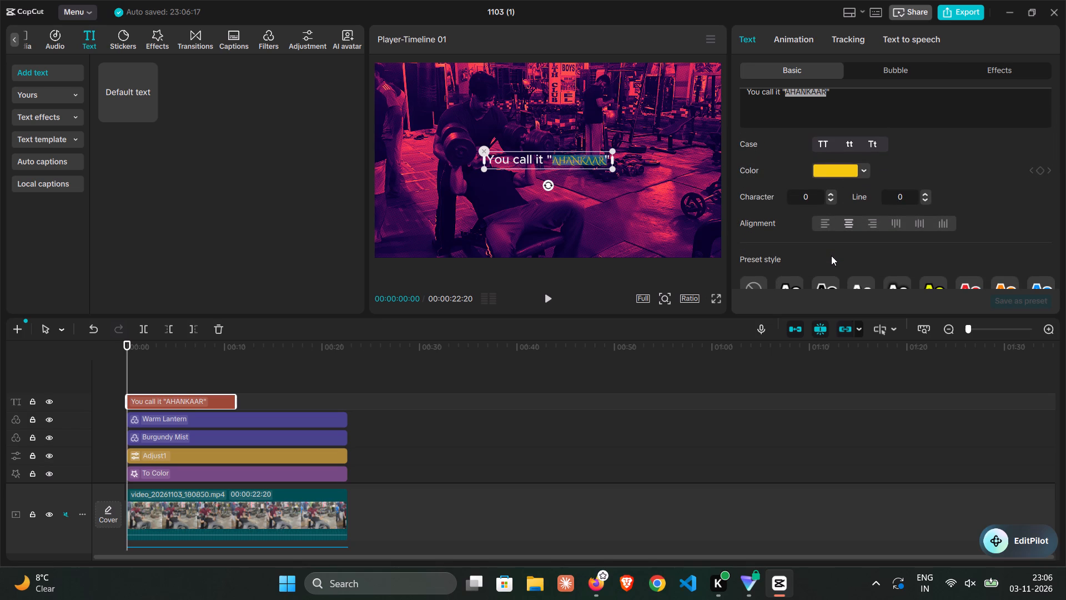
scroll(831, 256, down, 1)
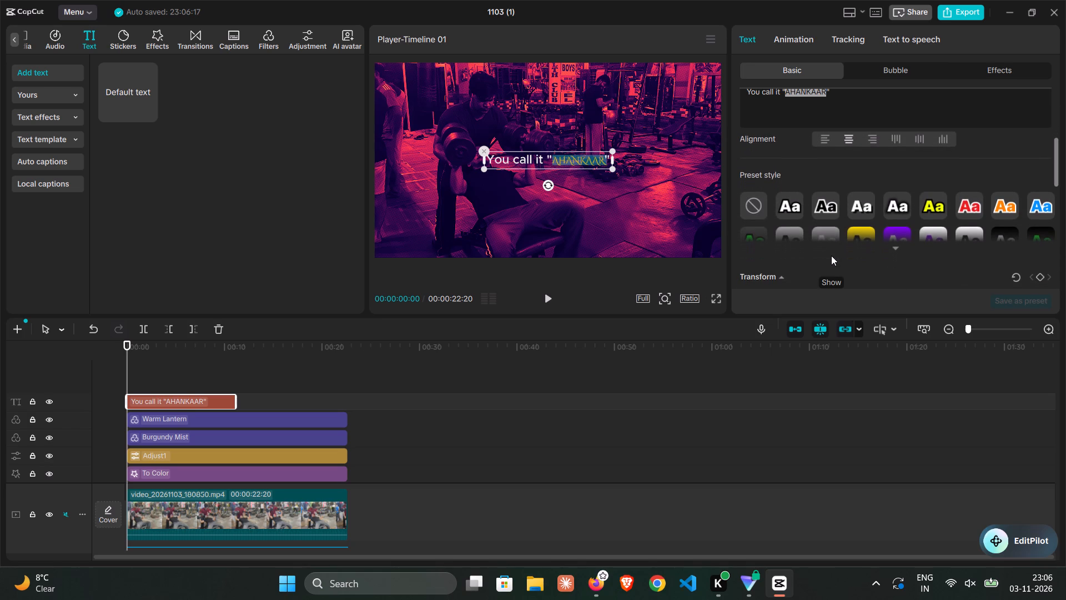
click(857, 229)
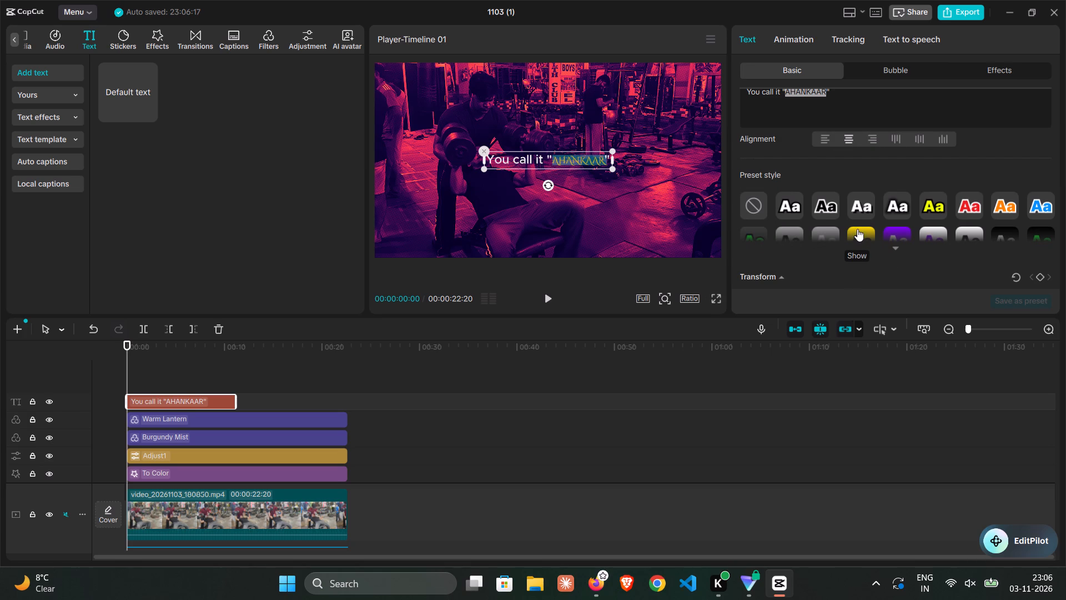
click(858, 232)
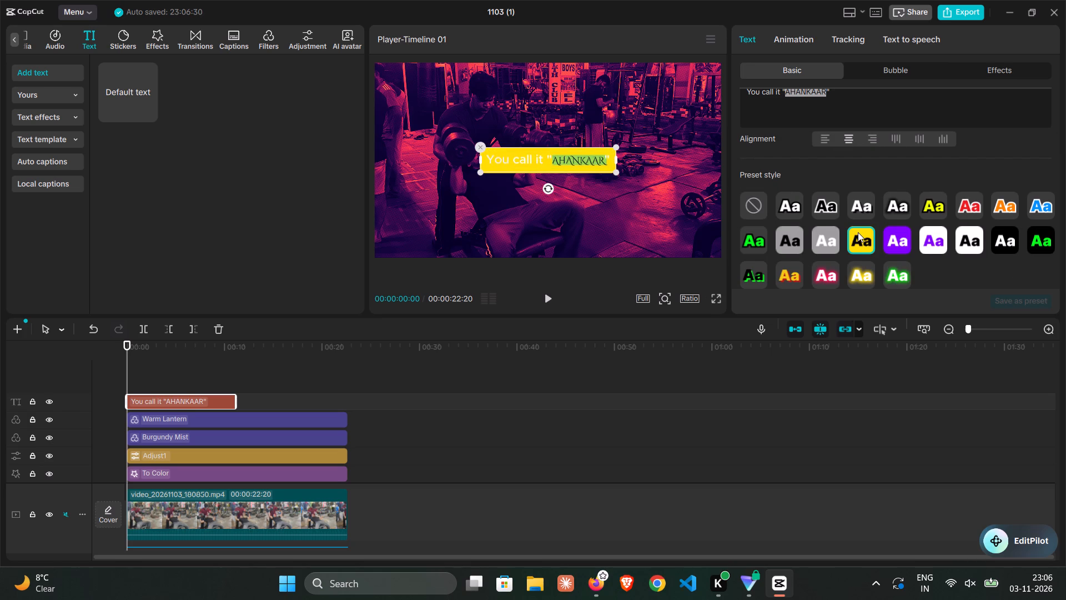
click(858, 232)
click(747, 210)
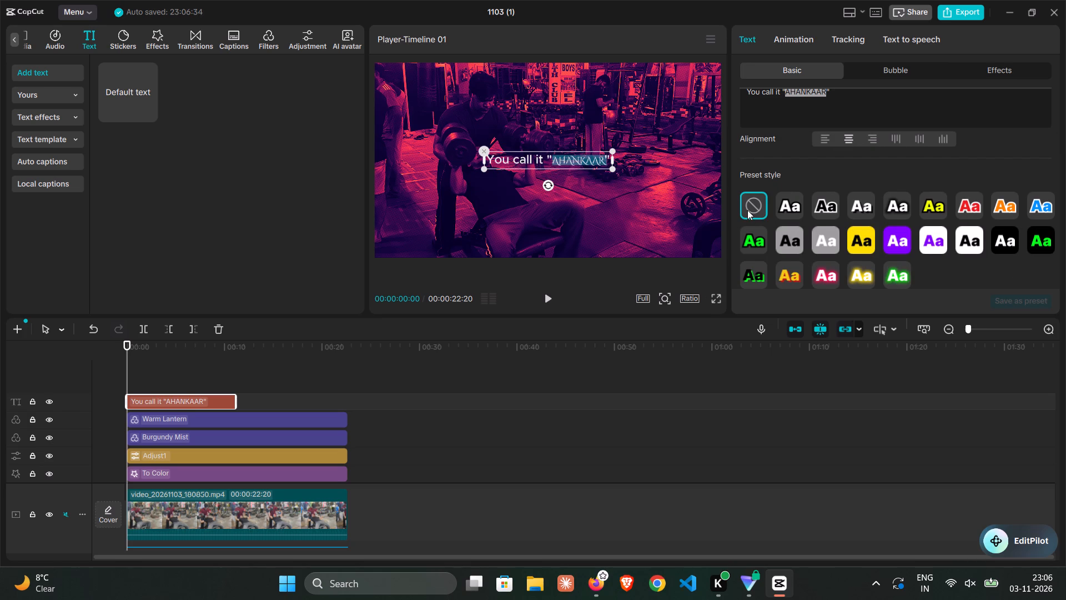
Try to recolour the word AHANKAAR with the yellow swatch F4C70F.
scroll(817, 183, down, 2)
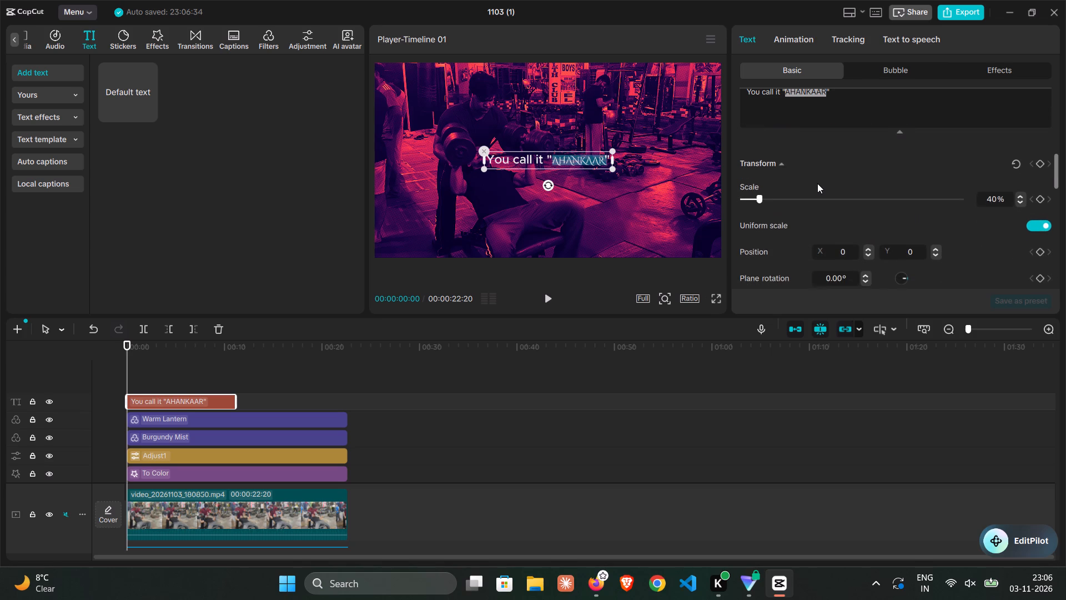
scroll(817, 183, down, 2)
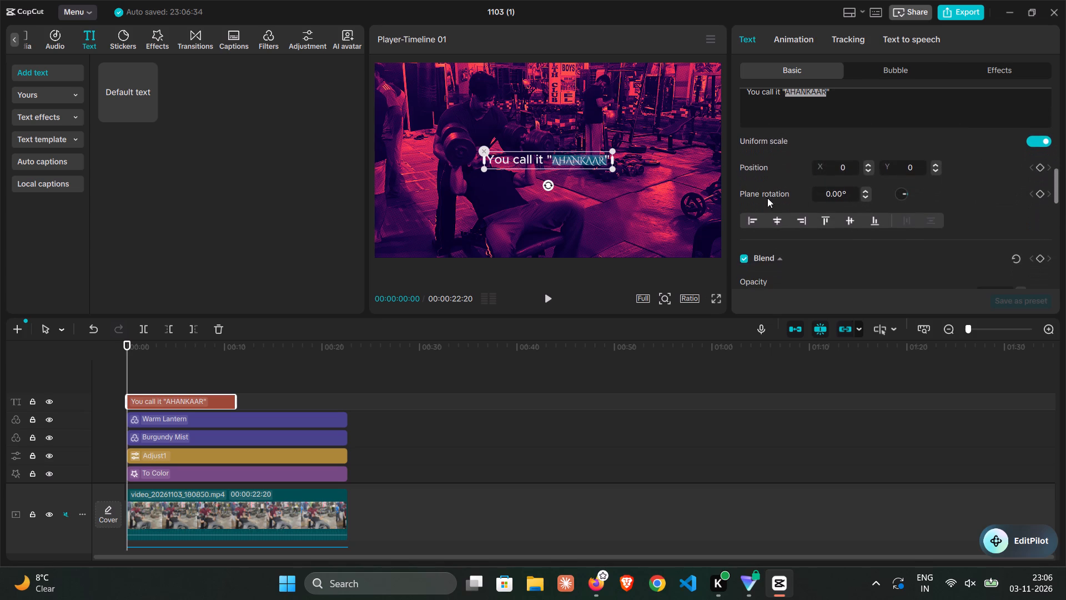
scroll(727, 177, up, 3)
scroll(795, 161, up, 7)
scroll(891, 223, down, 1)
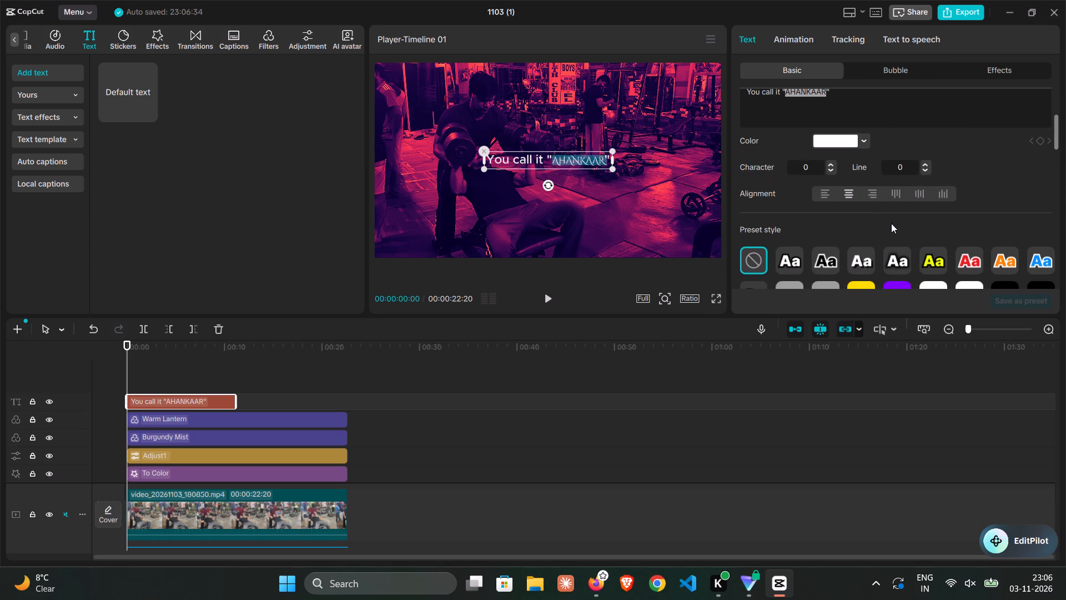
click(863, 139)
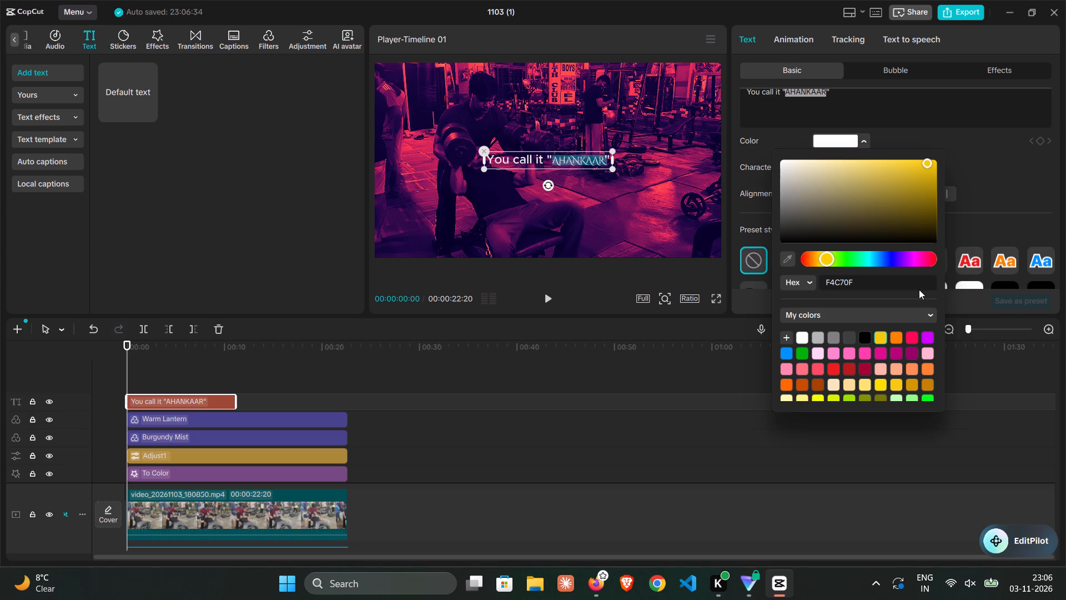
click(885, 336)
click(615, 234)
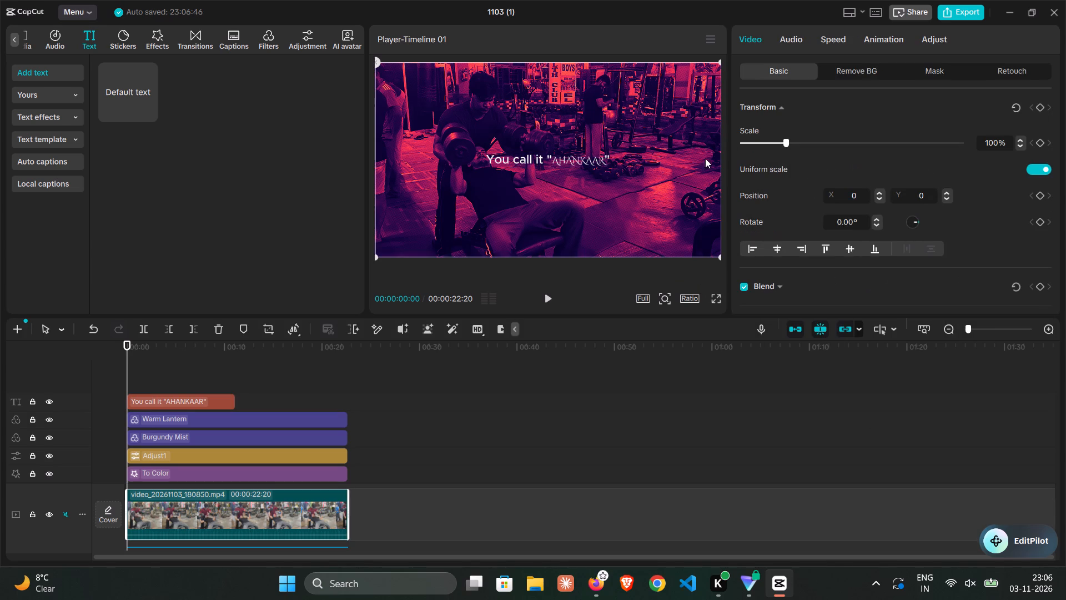
Set the colour of the word AHANKAAR in the title to yellow FFCD00 and check it in a full-screen preview.
click(577, 163)
click(596, 156)
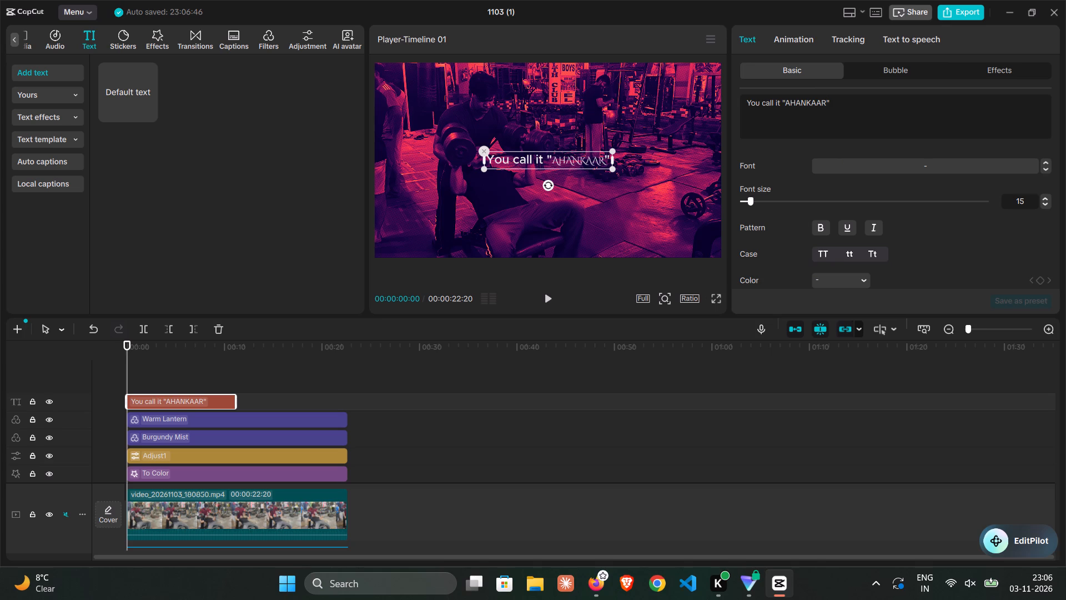
drag(824, 104, 797, 106)
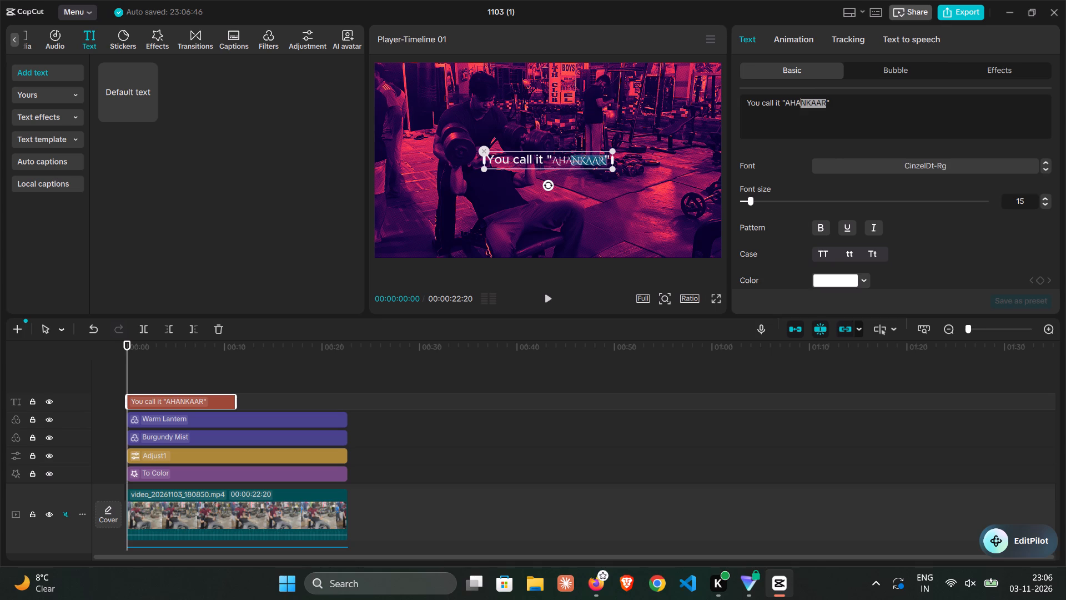
drag(797, 106, 785, 106)
scroll(826, 250, down, 1)
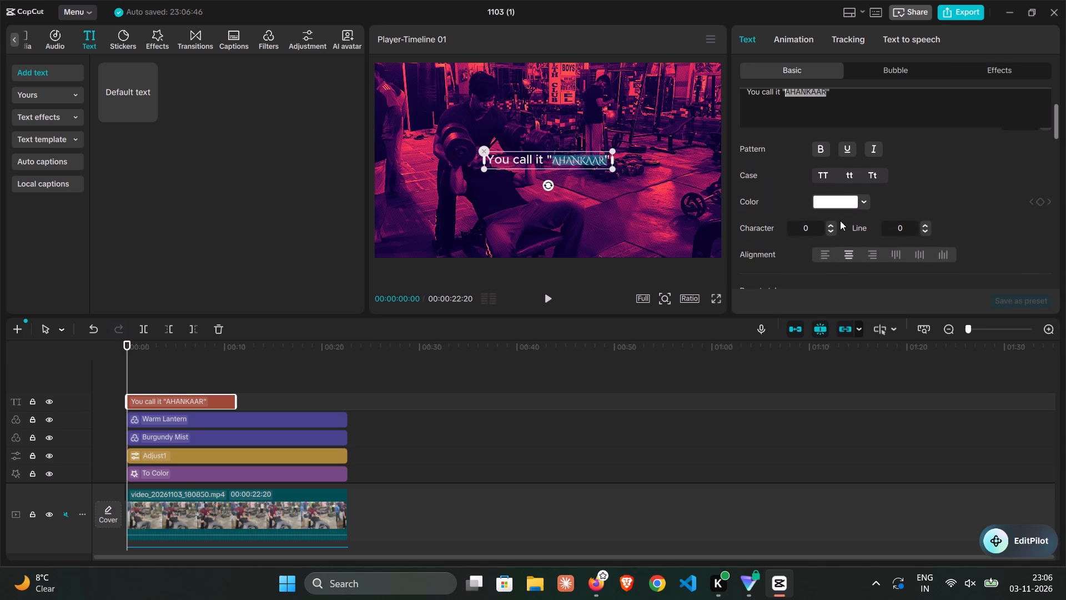
click(862, 201)
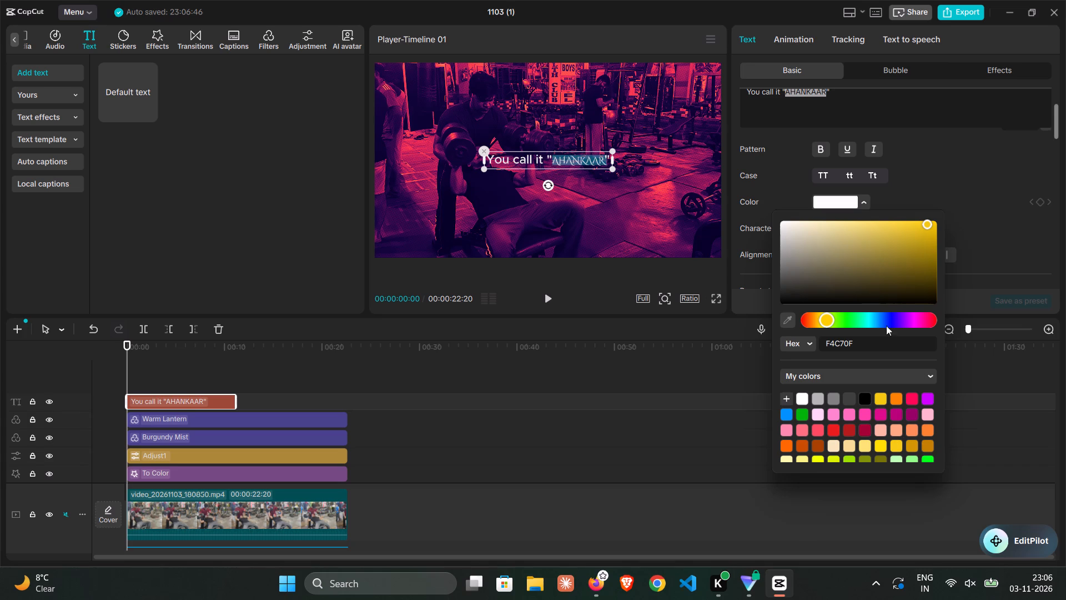
click(882, 402)
double_click(882, 402)
drag(926, 223, 919, 238)
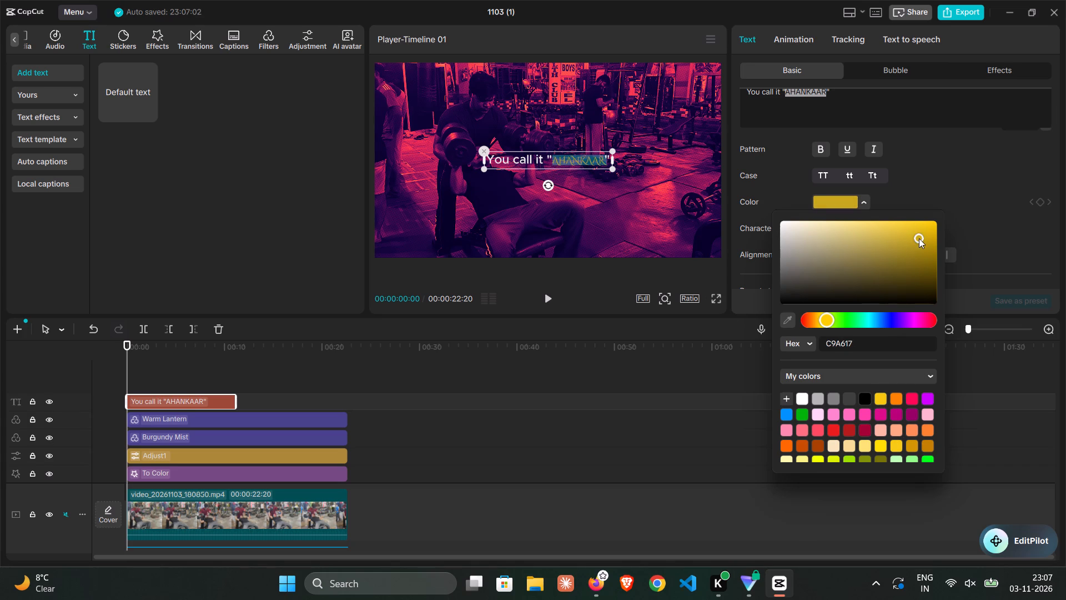
drag(919, 238, 962, 217)
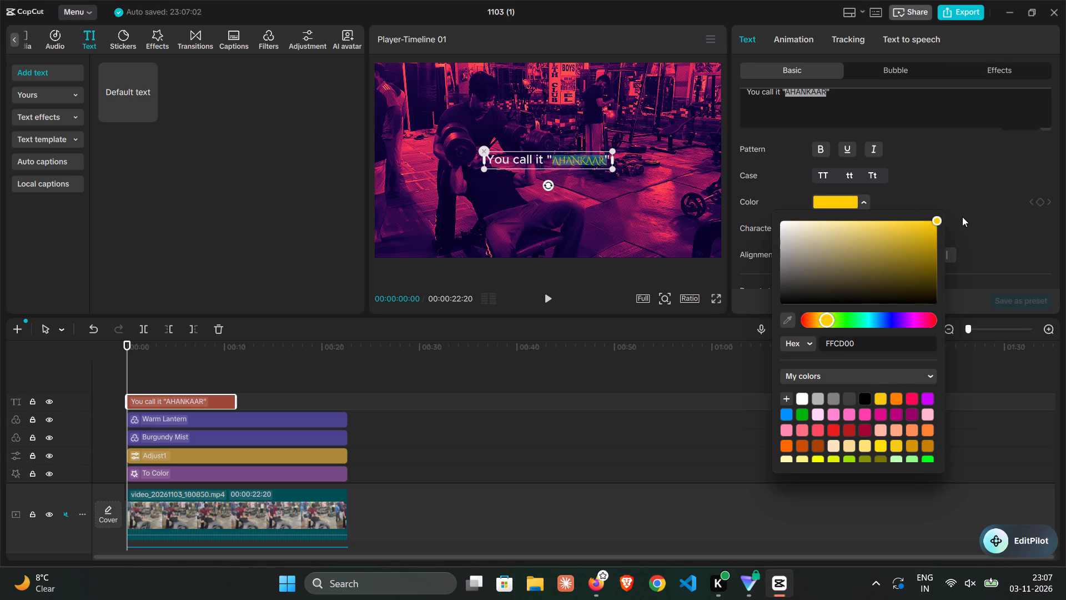
drag(962, 217, 963, 217)
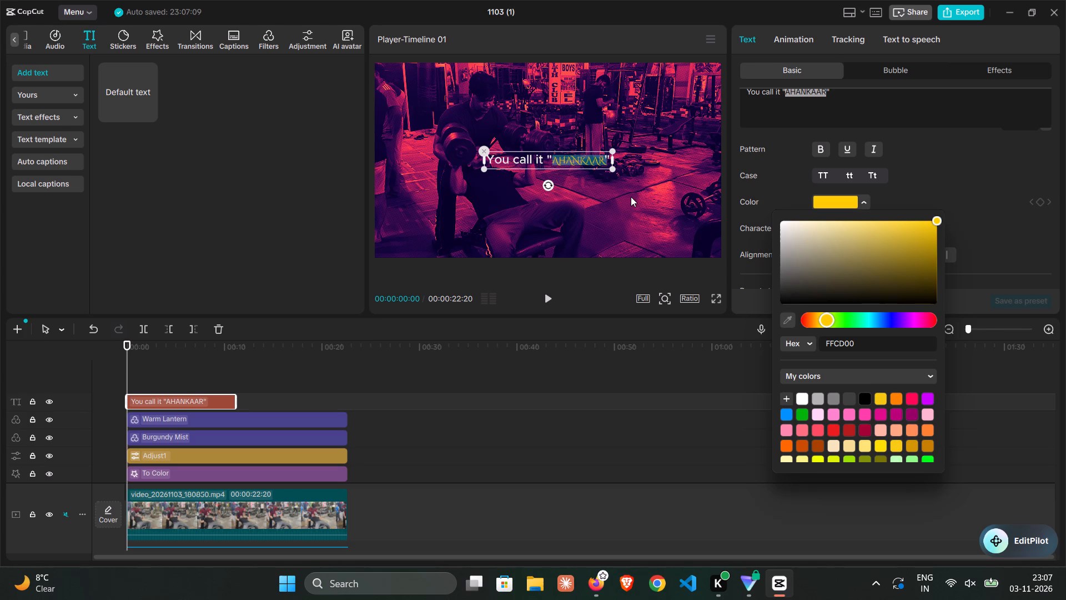
click(631, 197)
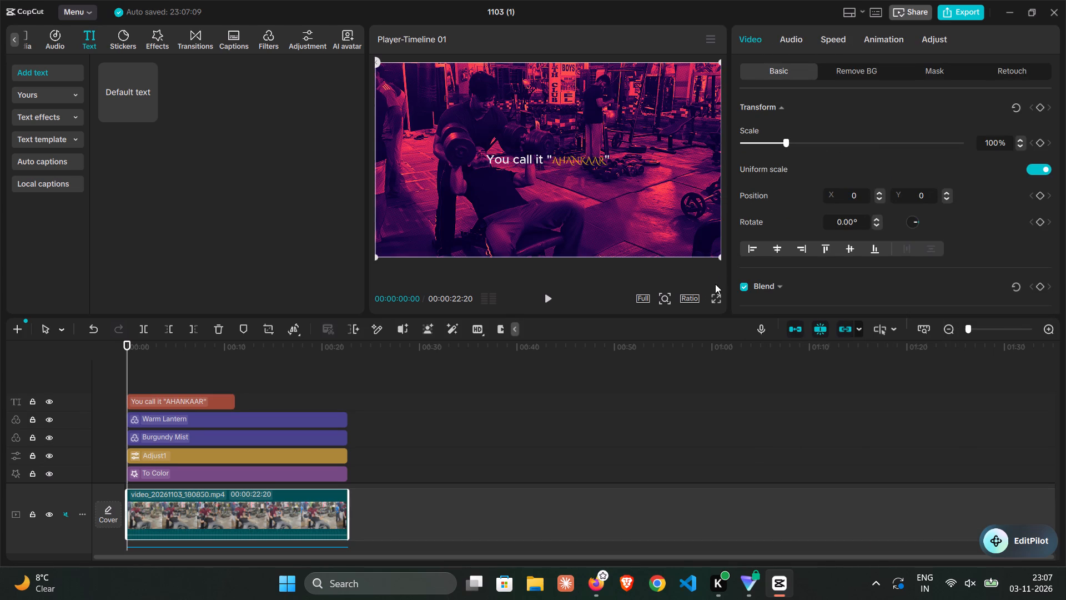
click(713, 299)
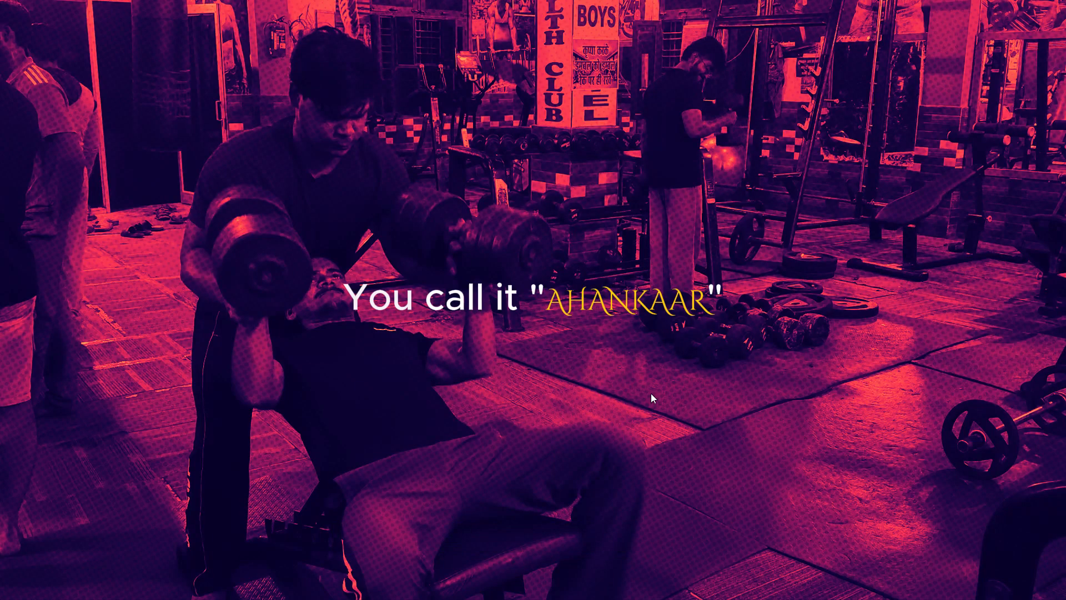
click(752, 468)
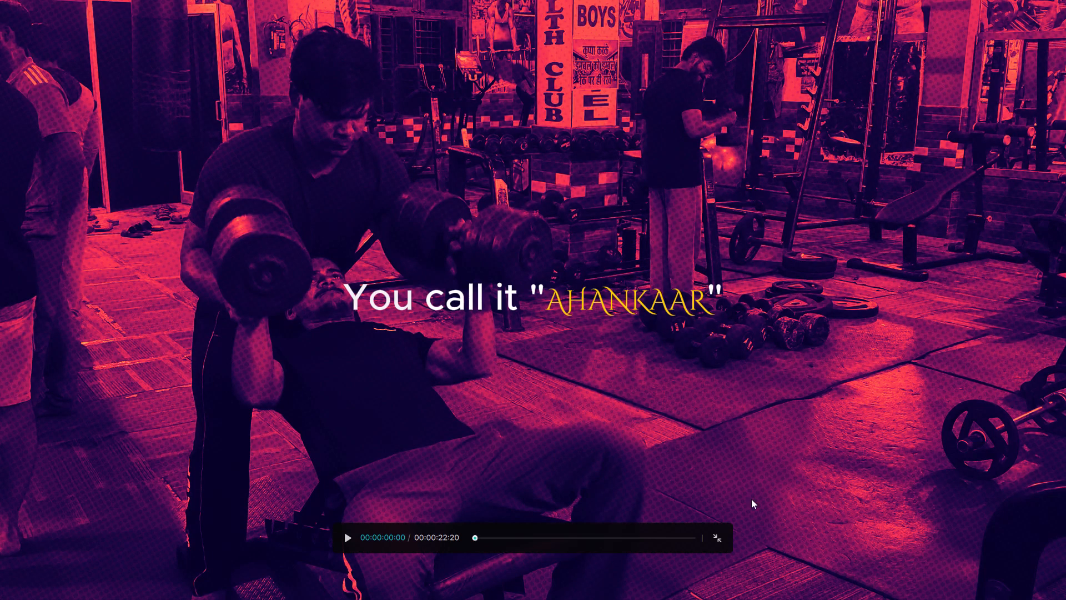
click(713, 546)
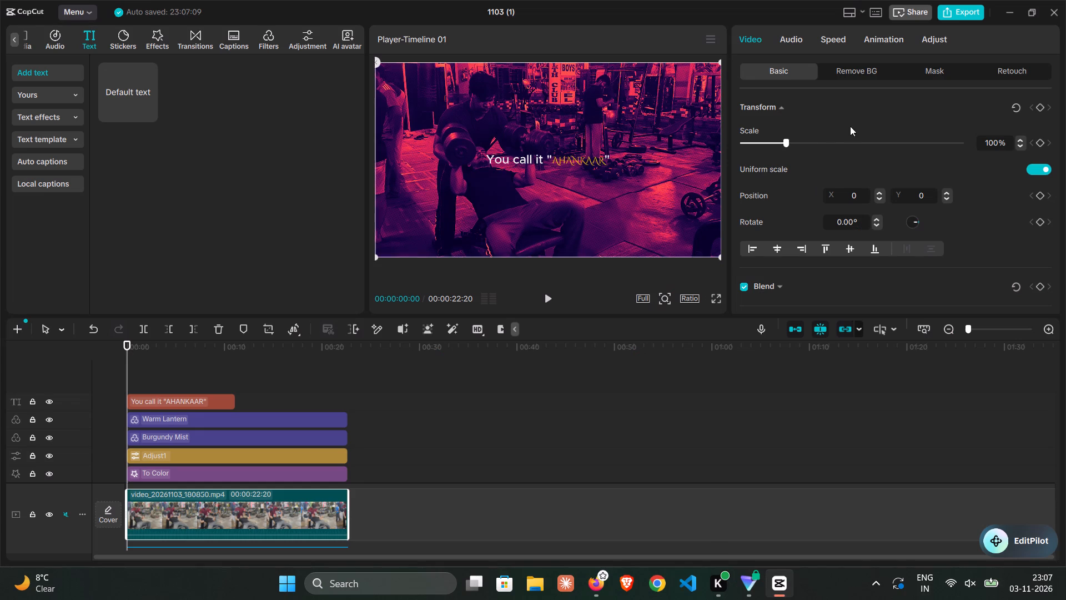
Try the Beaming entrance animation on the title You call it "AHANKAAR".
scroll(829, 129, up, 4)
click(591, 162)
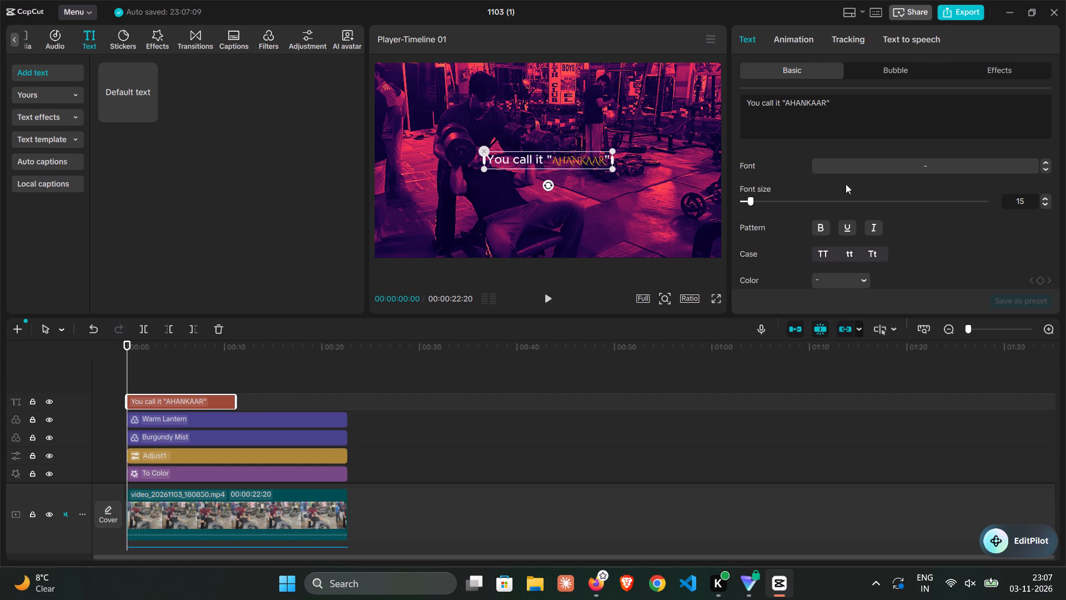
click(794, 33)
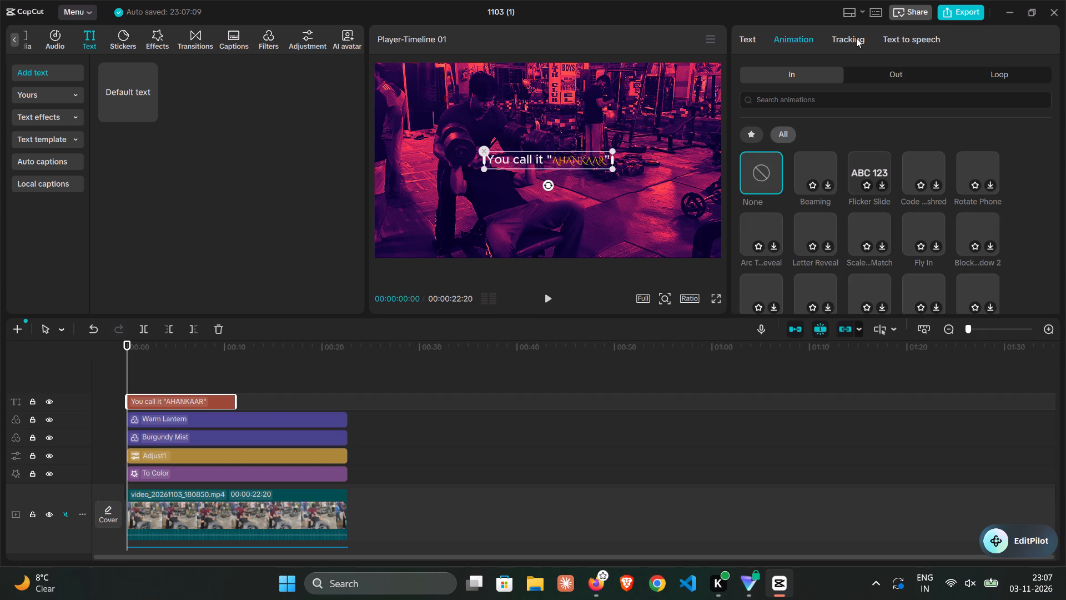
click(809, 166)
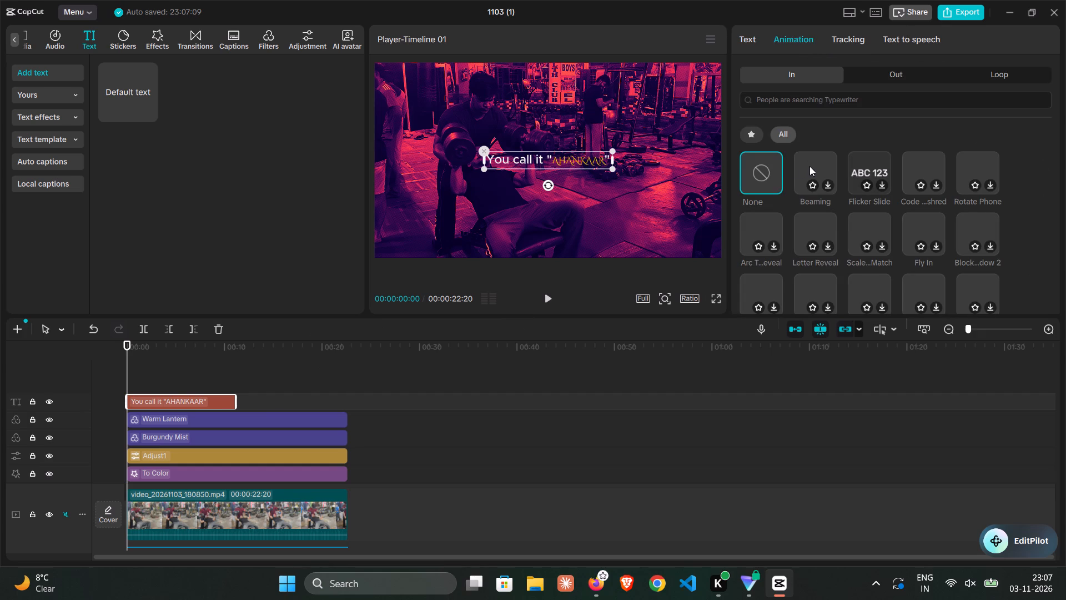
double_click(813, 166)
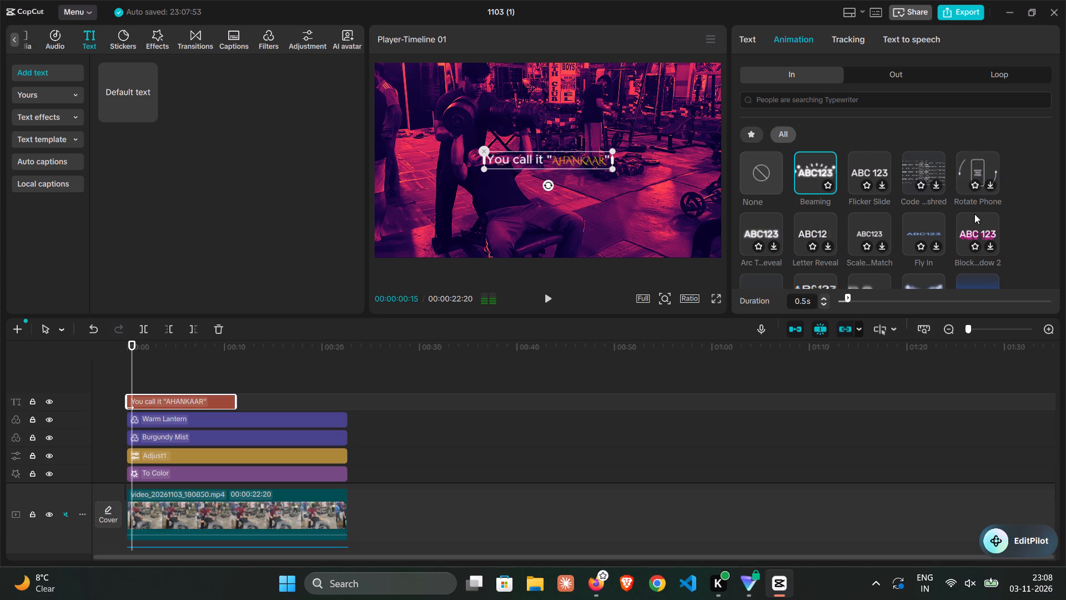
Browse the entrance and loop animations and apply the Letter Reveal entrance animation to the title.
scroll(973, 226, down, 1)
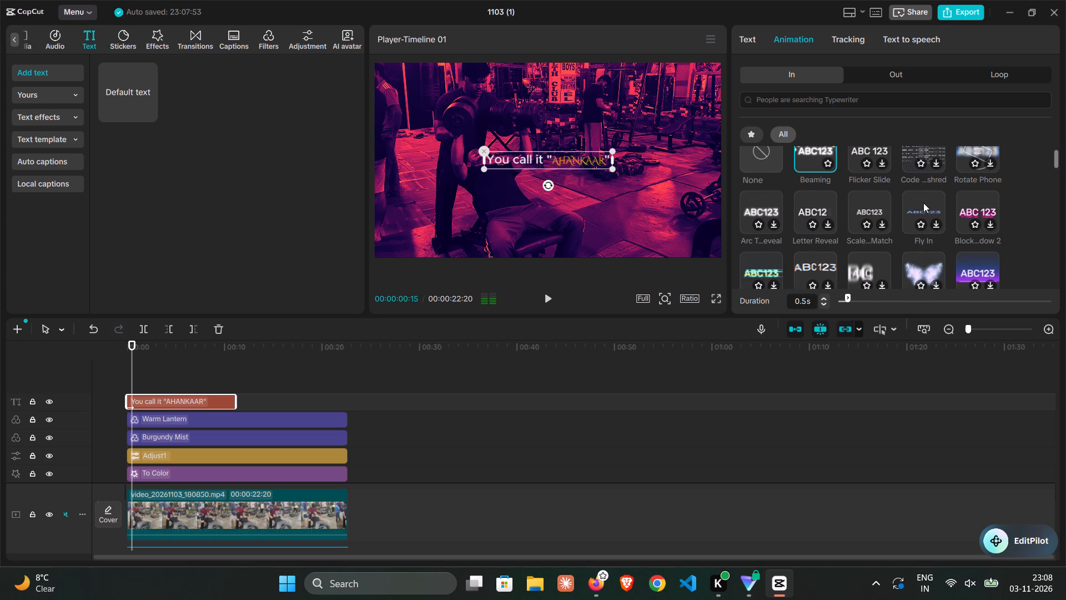
scroll(857, 263, down, 1)
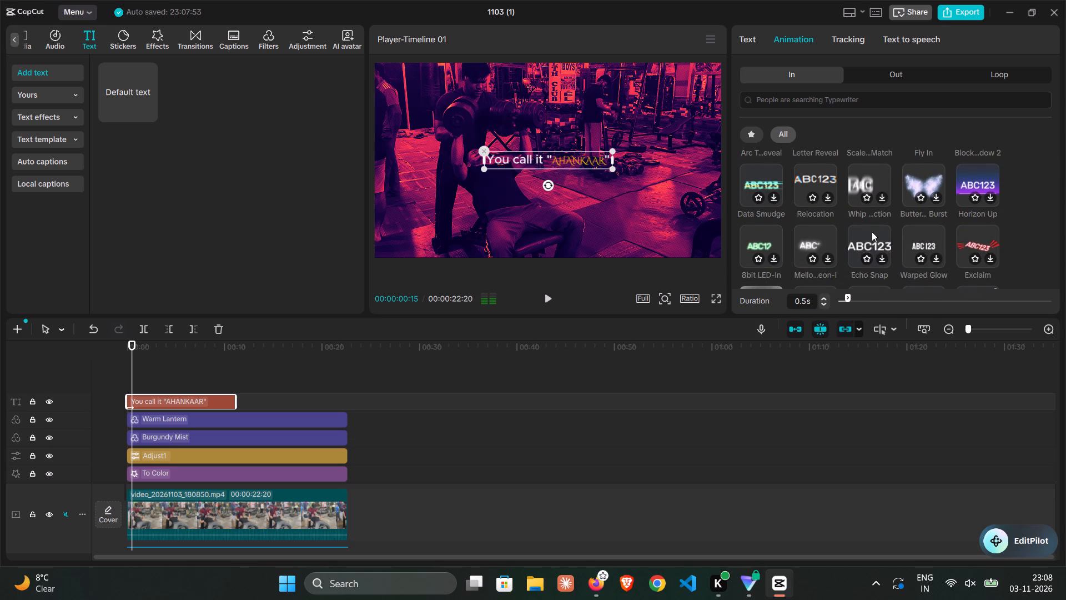
scroll(872, 232, down, 1)
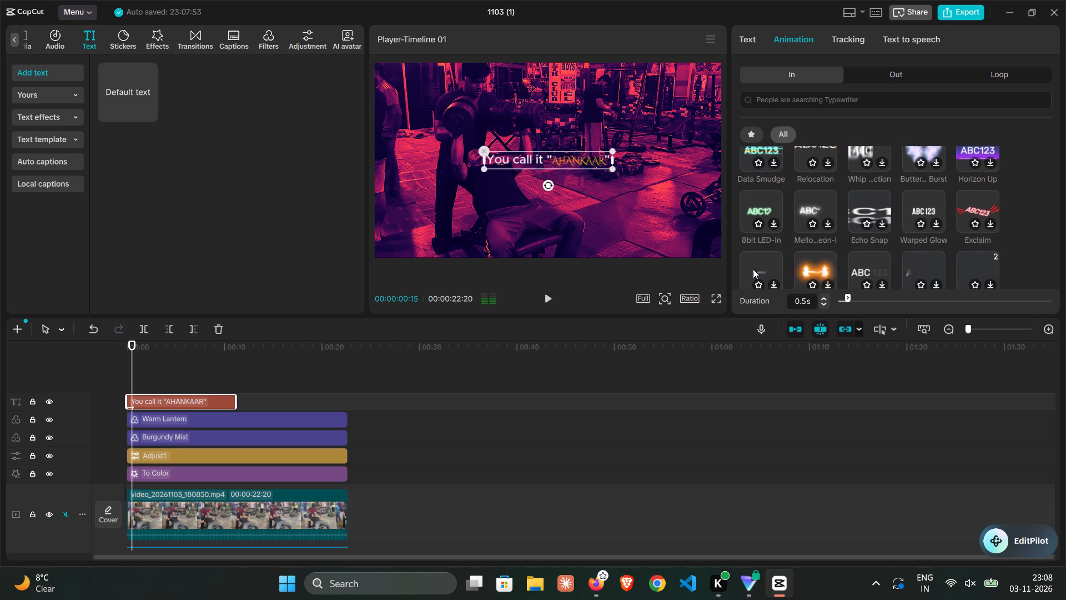
scroll(795, 249, up, 1)
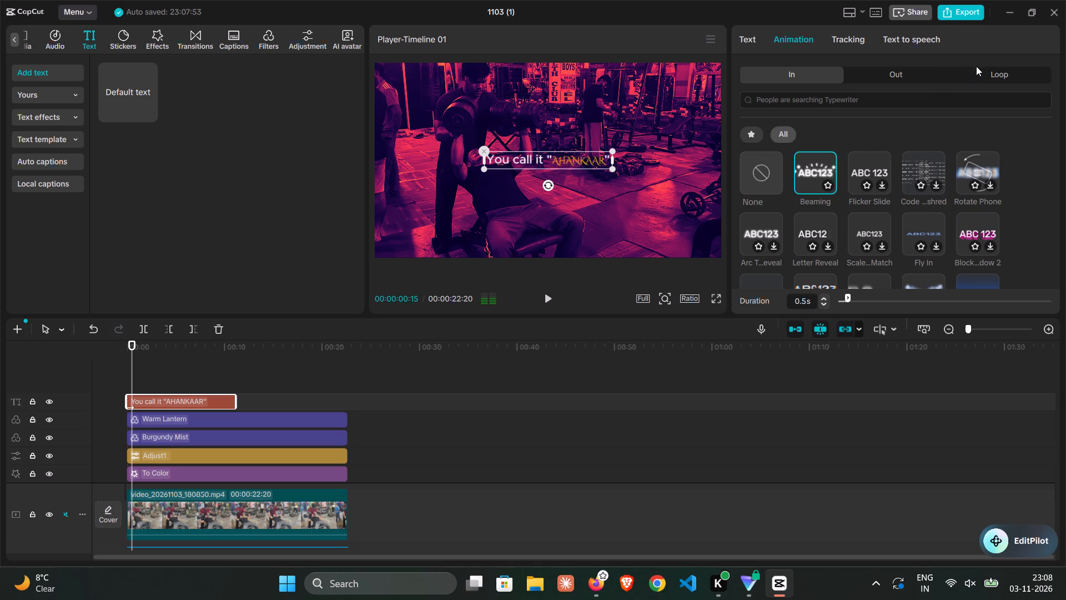
click(978, 70)
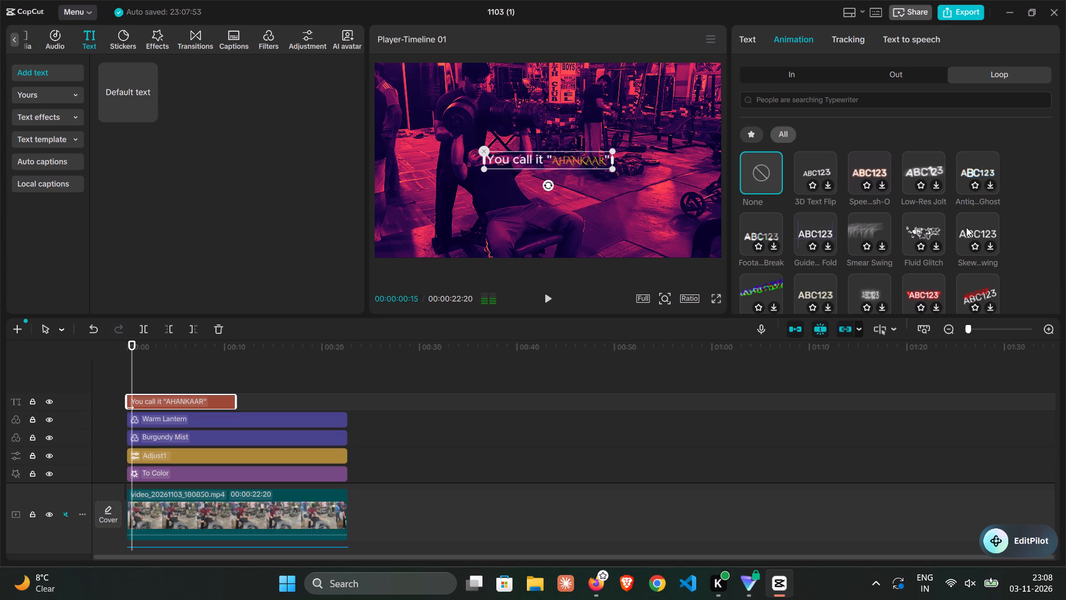
click(788, 78)
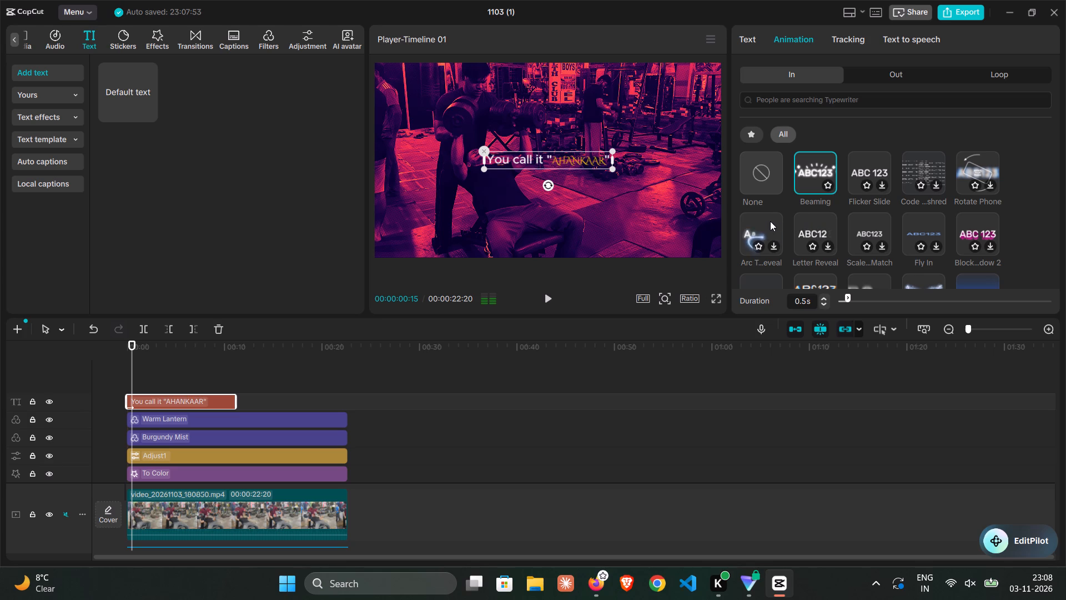
double_click(822, 222)
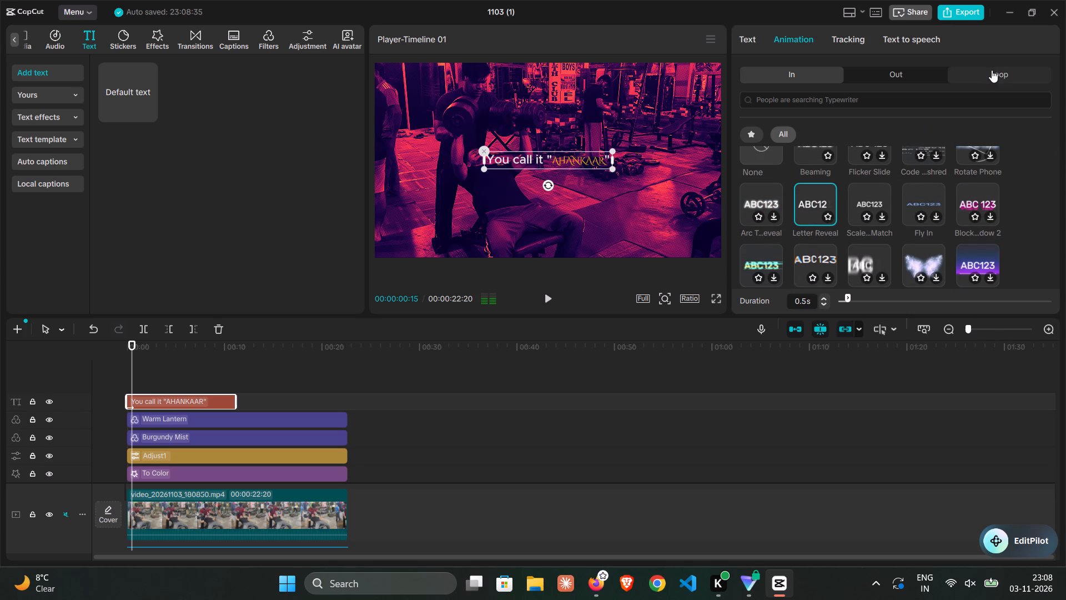
Apply the Fade Out exit animation to the title.
click(921, 72)
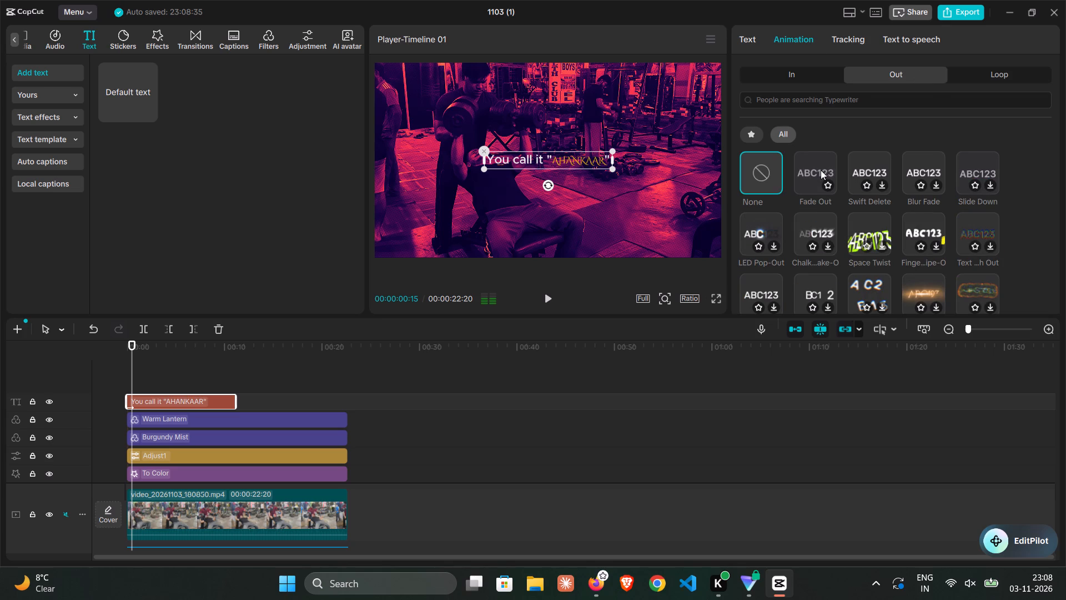
click(821, 170)
double_click(821, 170)
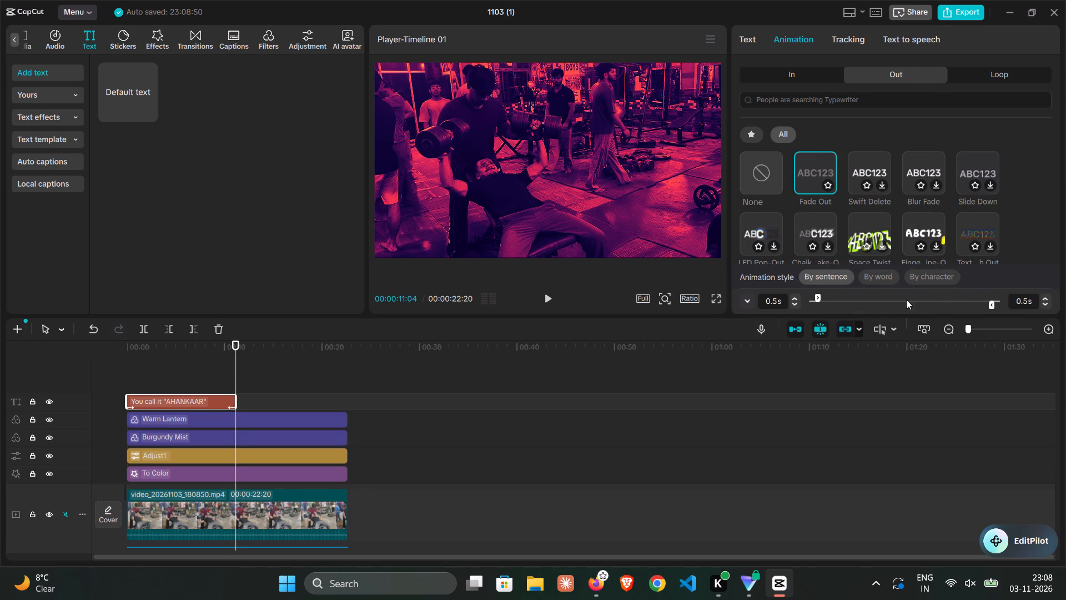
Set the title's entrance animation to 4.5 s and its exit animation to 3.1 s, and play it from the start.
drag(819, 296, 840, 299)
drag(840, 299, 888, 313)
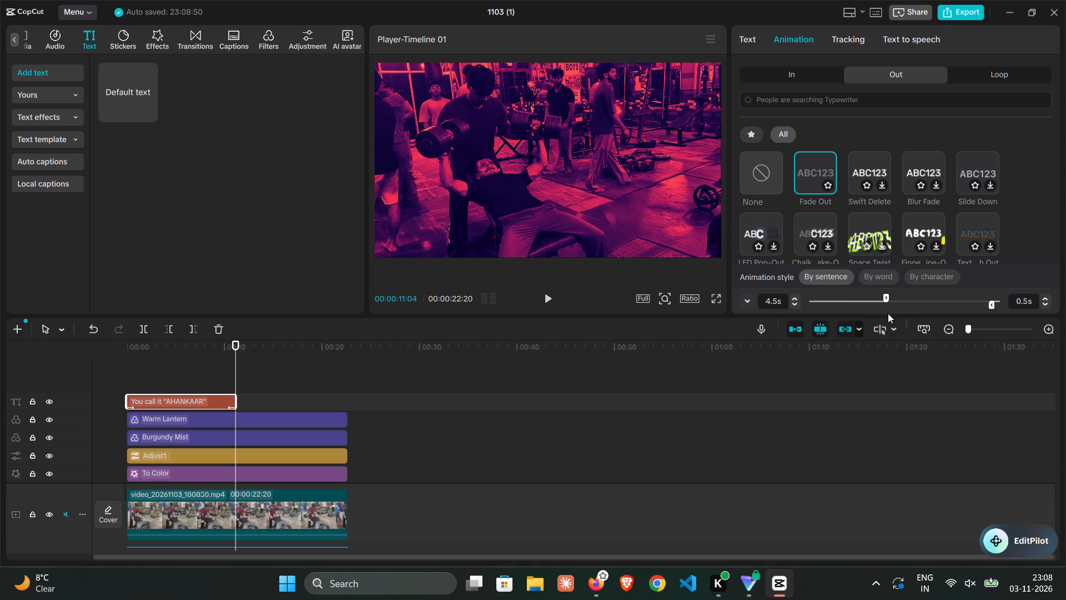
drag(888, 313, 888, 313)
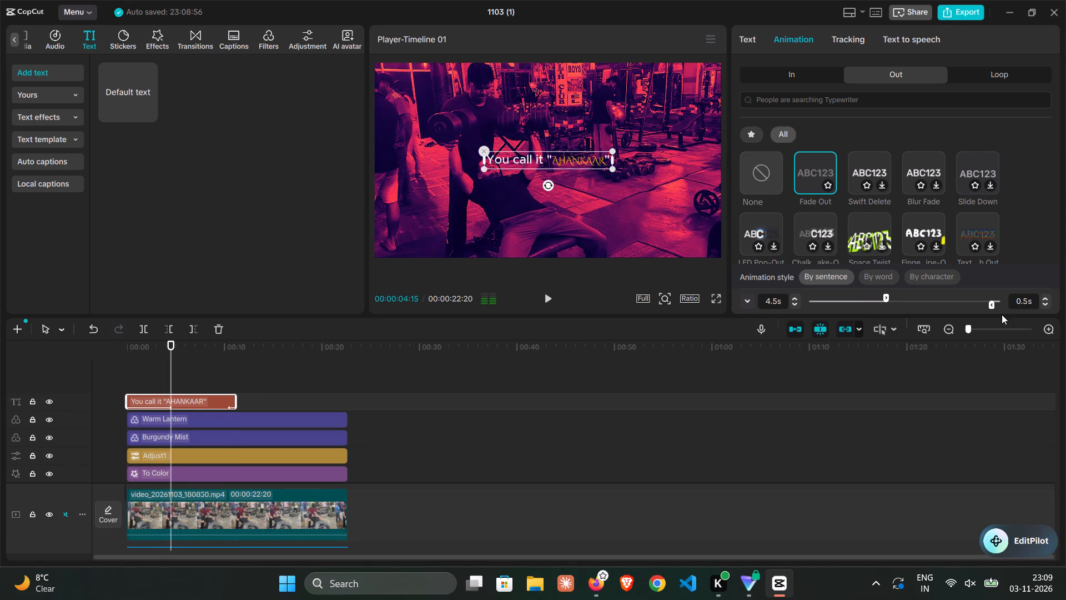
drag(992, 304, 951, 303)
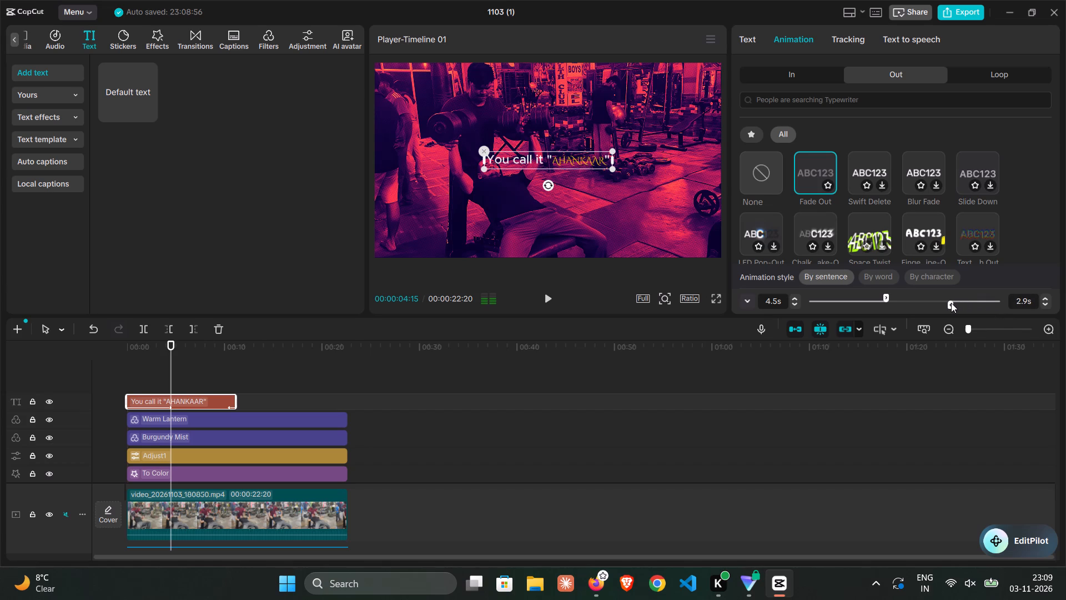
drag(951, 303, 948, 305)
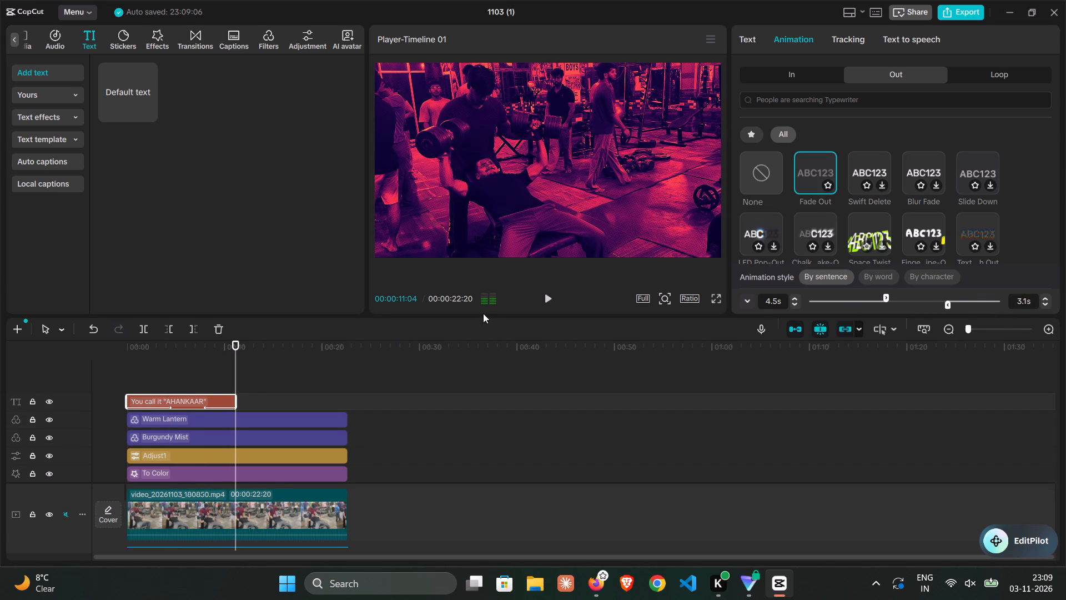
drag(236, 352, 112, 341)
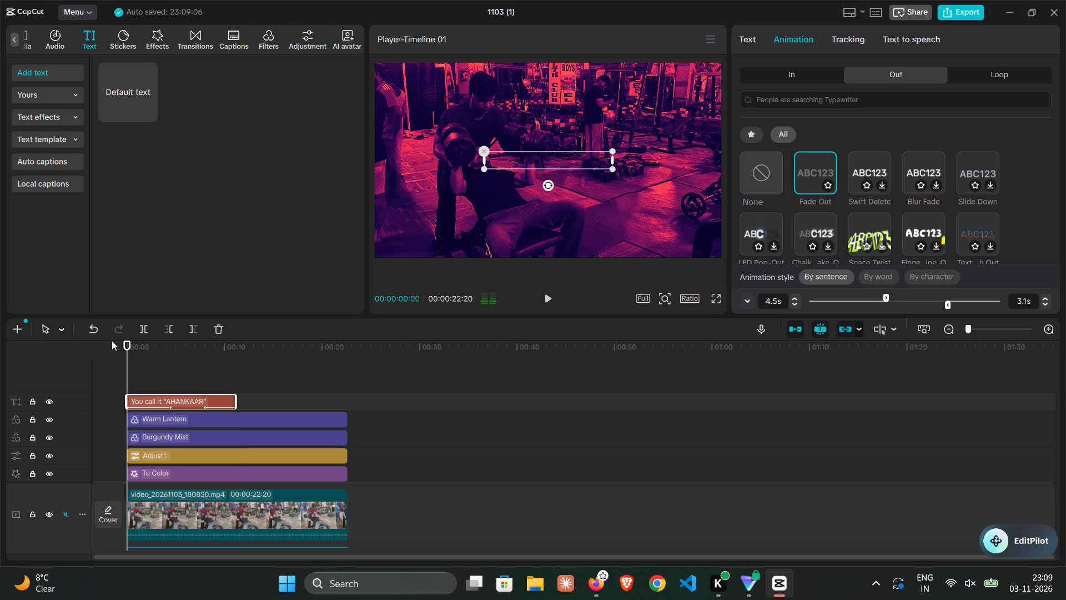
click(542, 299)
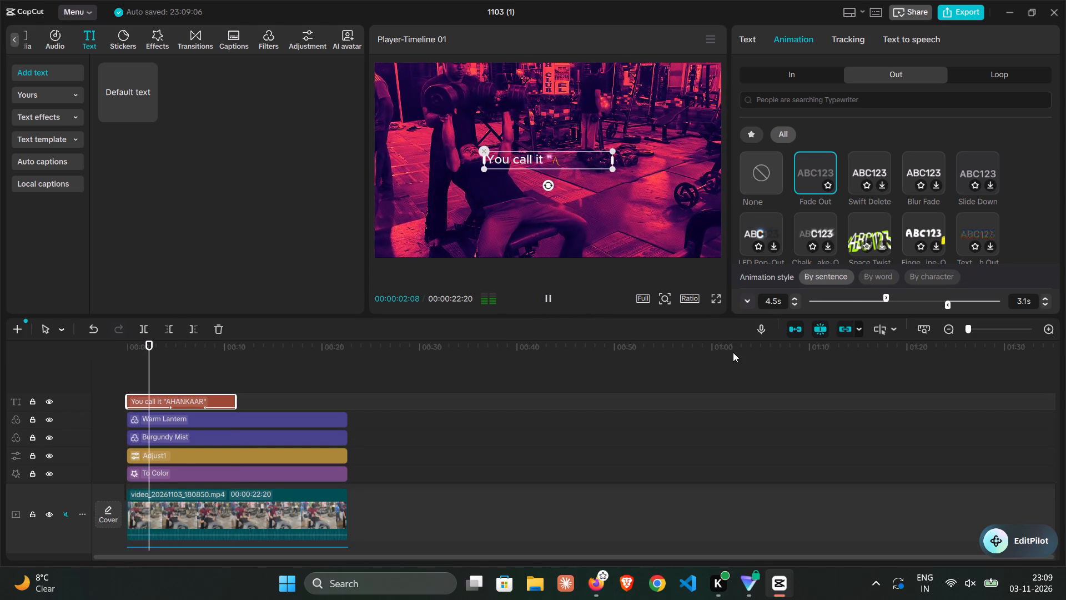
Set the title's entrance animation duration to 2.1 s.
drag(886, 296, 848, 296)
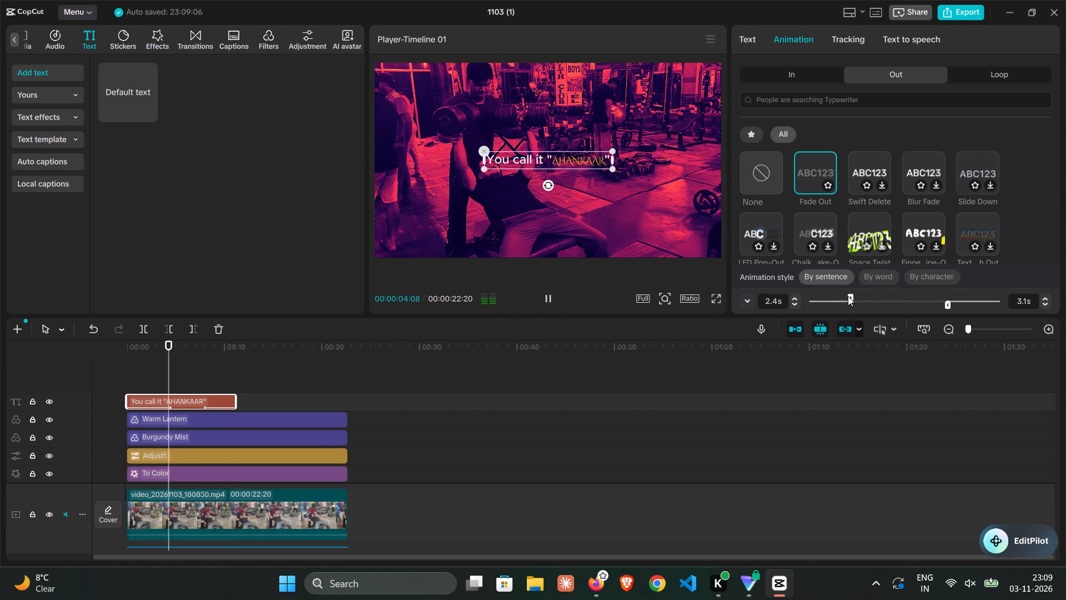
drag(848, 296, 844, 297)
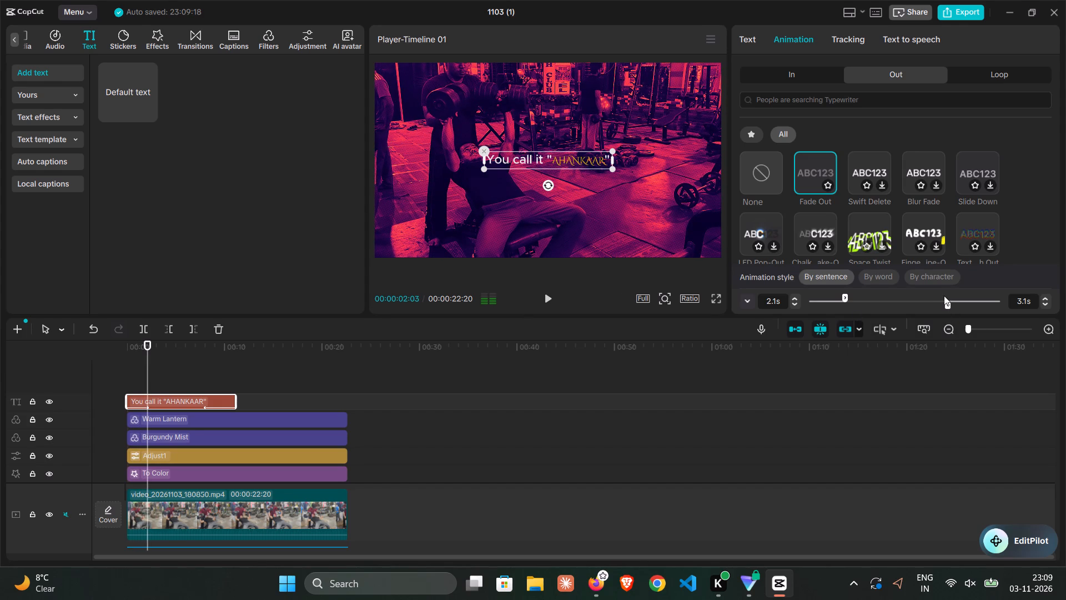
Set the title's Fade Out duration to 1.9 s and play the video from the start.
drag(948, 298, 968, 303)
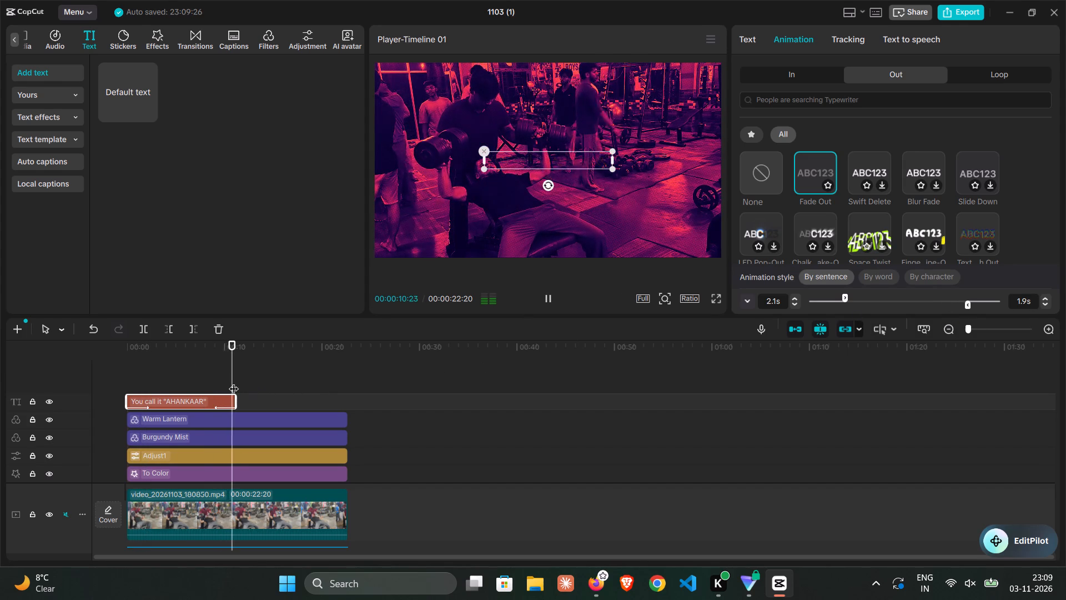
double_click(231, 379)
drag(231, 379, 108, 357)
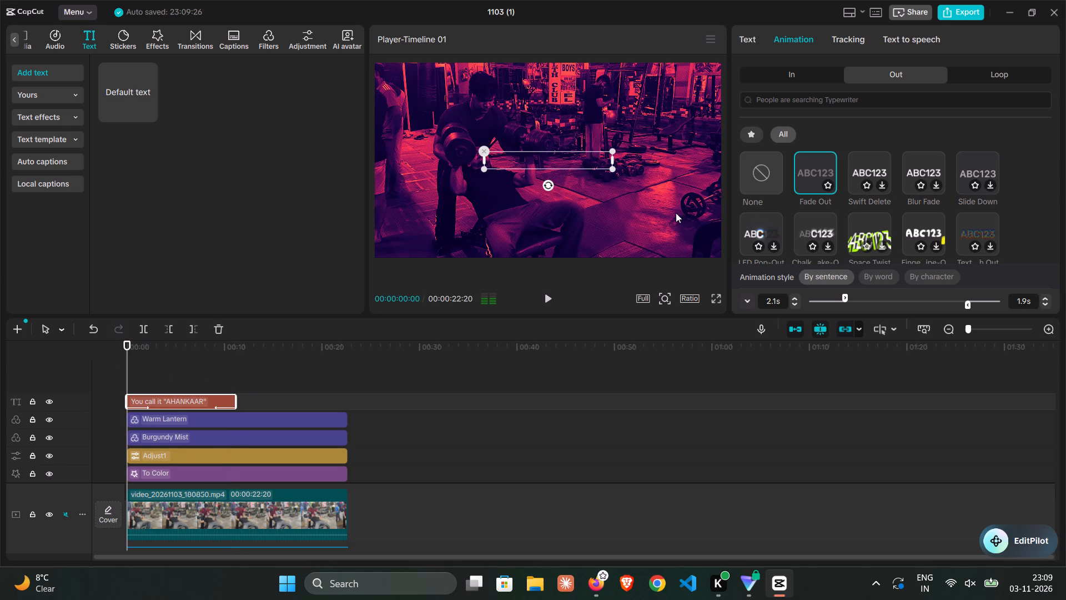
click(547, 296)
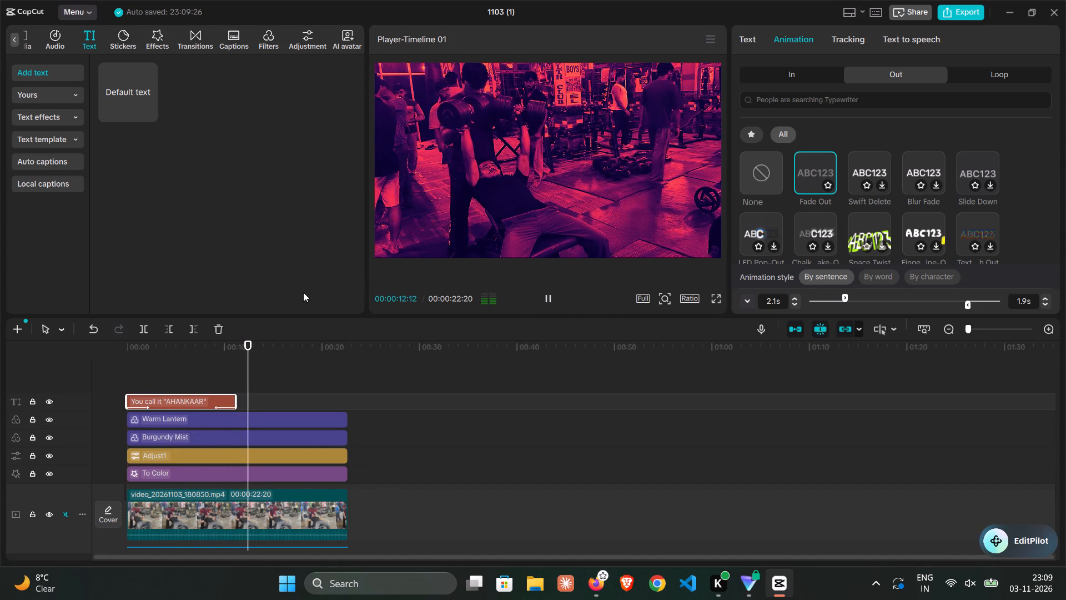
Set the title's entrance animation duration to 0.0 s and play the video from the start.
drag(843, 298, 801, 303)
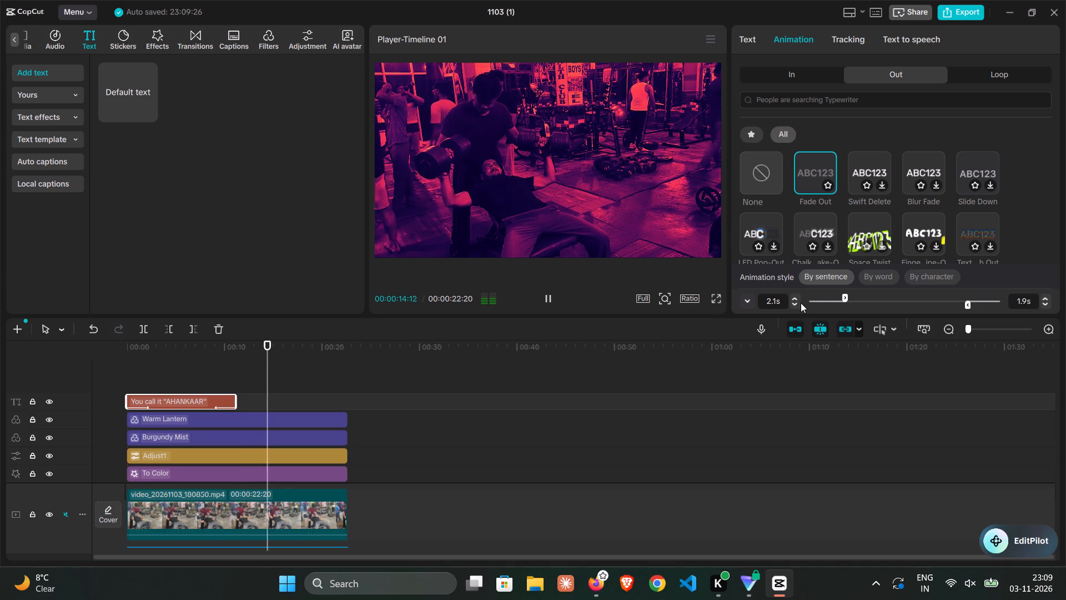
drag(801, 303, 740, 289)
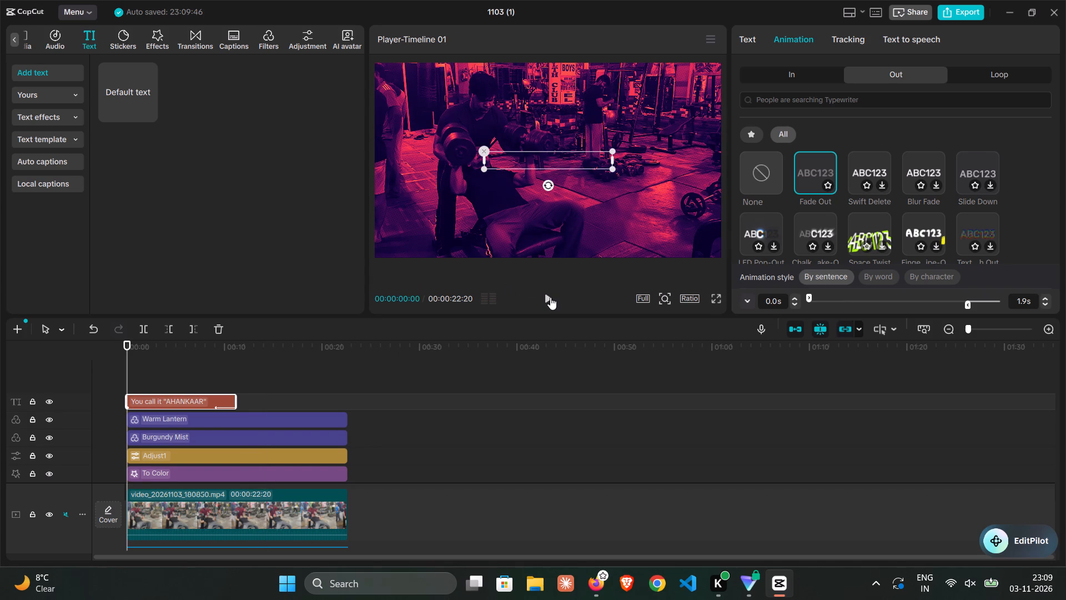
click(550, 297)
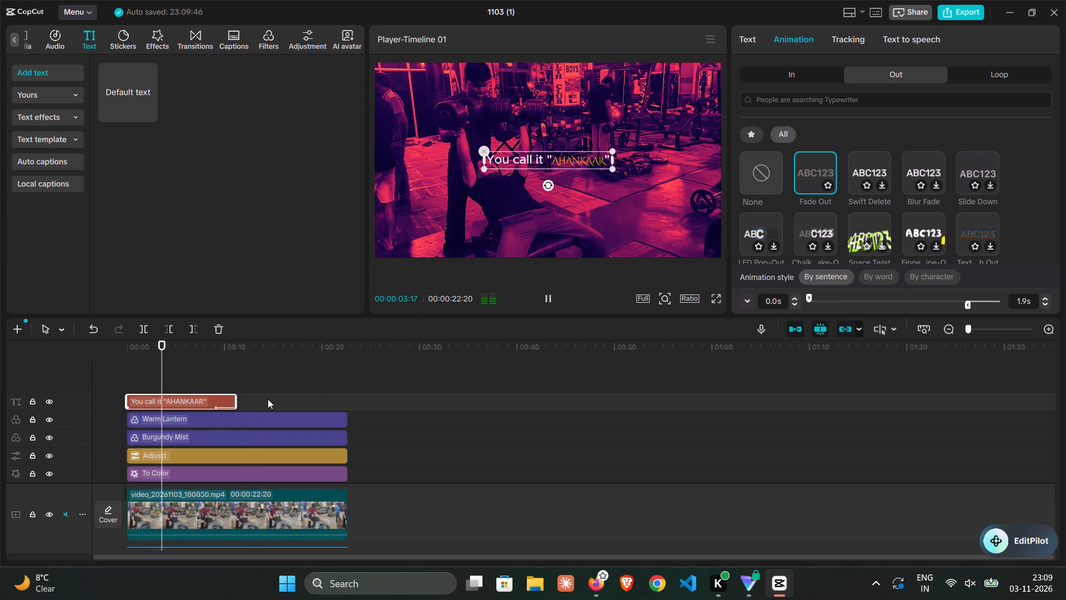
Copy the title clip, paste it after the original on the text track, and align its end with the end of the video.
right_click(206, 401)
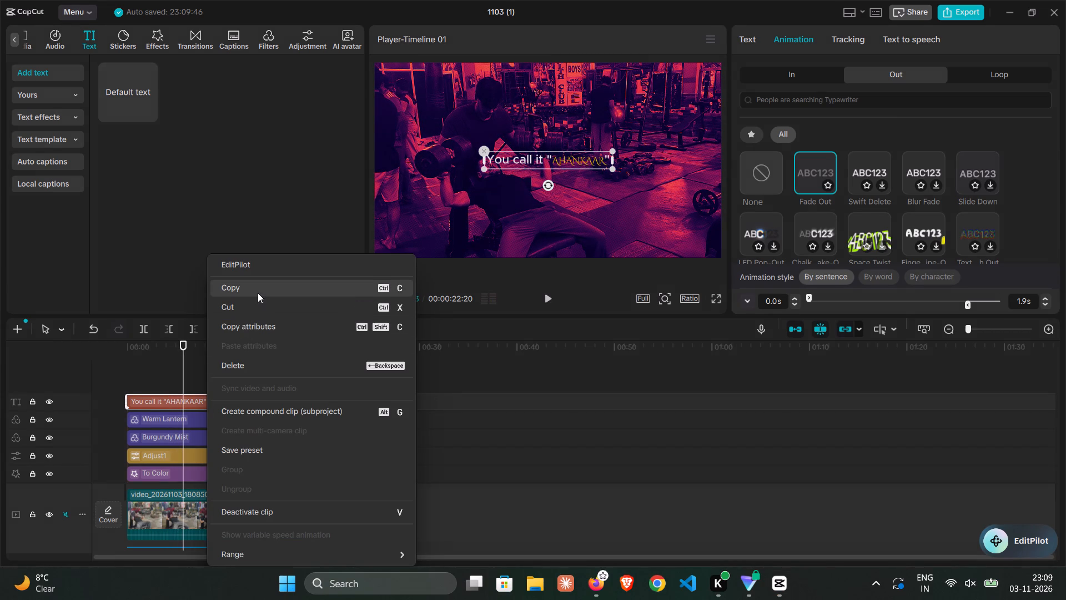
click(258, 293)
click(248, 401)
right_click(248, 401)
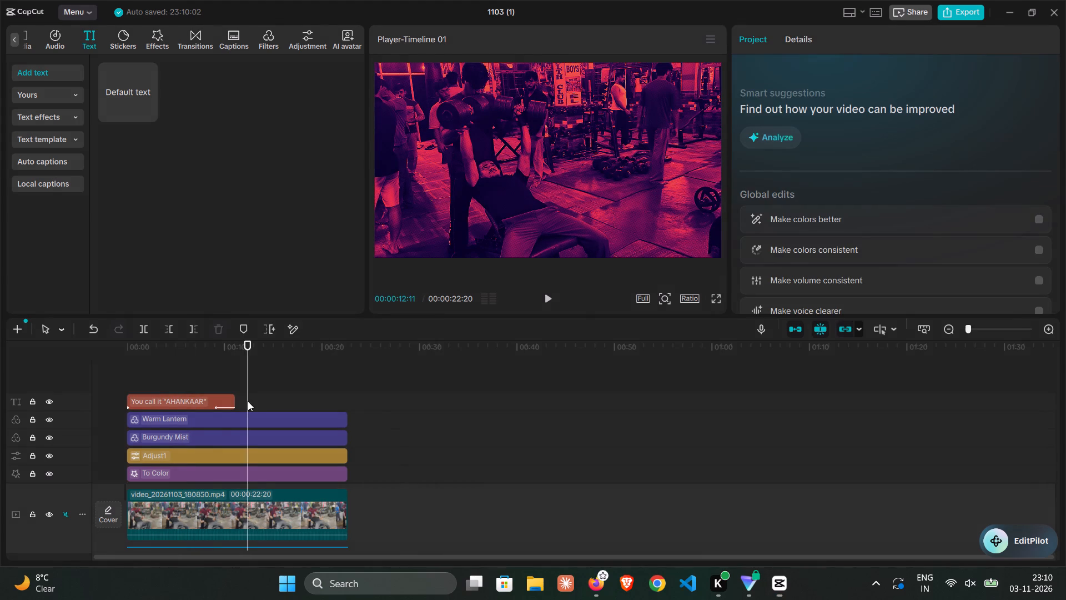
click(279, 486)
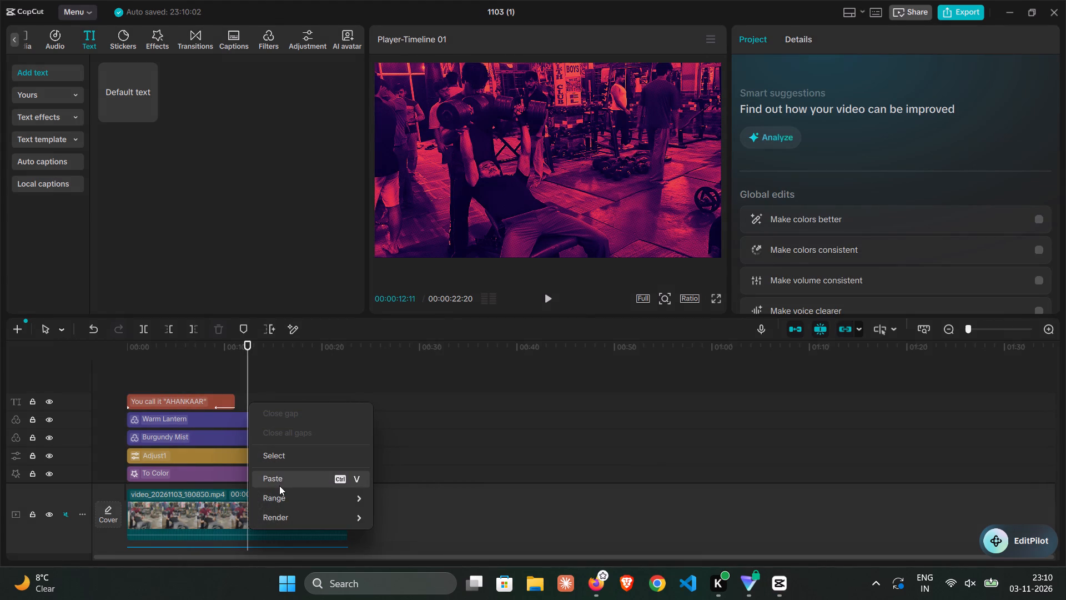
drag(281, 398, 279, 398)
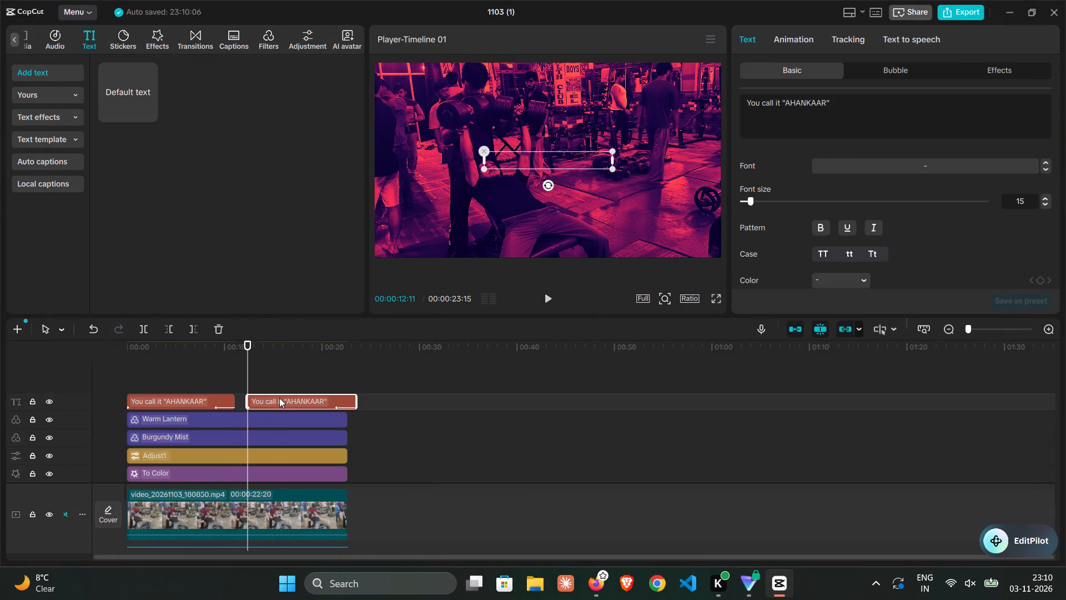
drag(279, 398, 275, 398)
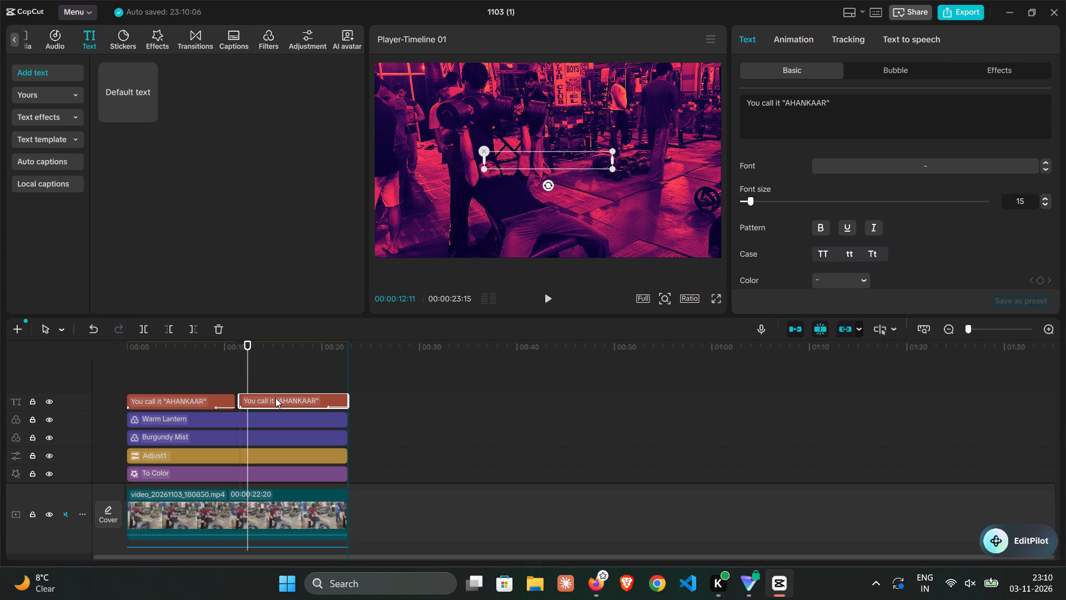
Edit the second title's text to read I call it "", leaving nothing between the quotation marks.
drag(275, 398, 275, 399)
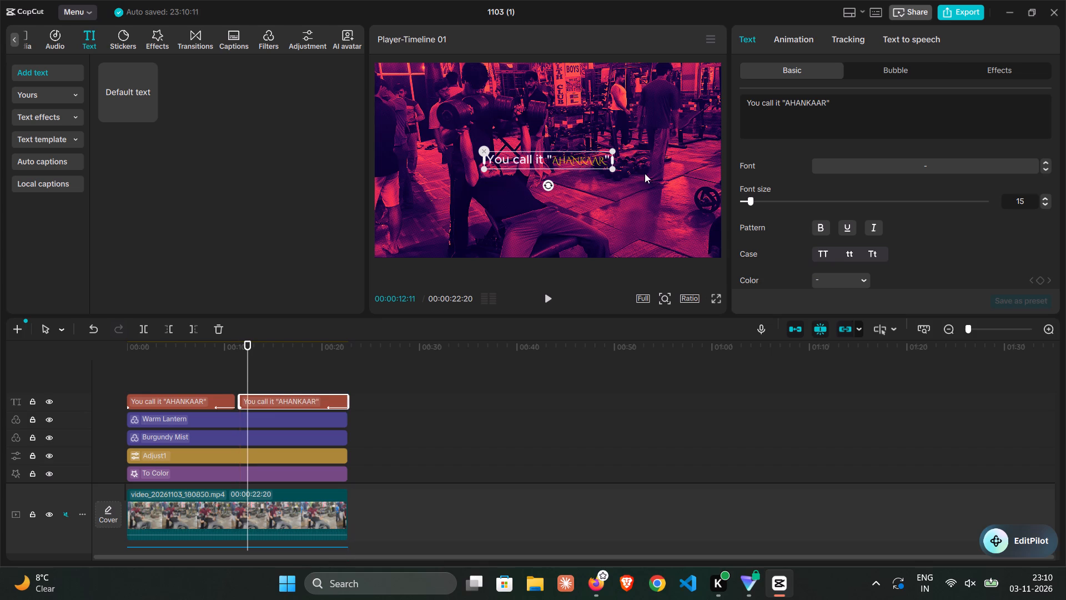
click(823, 103)
key(Right)
key(BackSpace)
key(BackSpace)
key(BackSpace)
key(BackSpace)
key(BackSpace)
key(BackSpace)
key(BackSpace)
key(BackSpace)
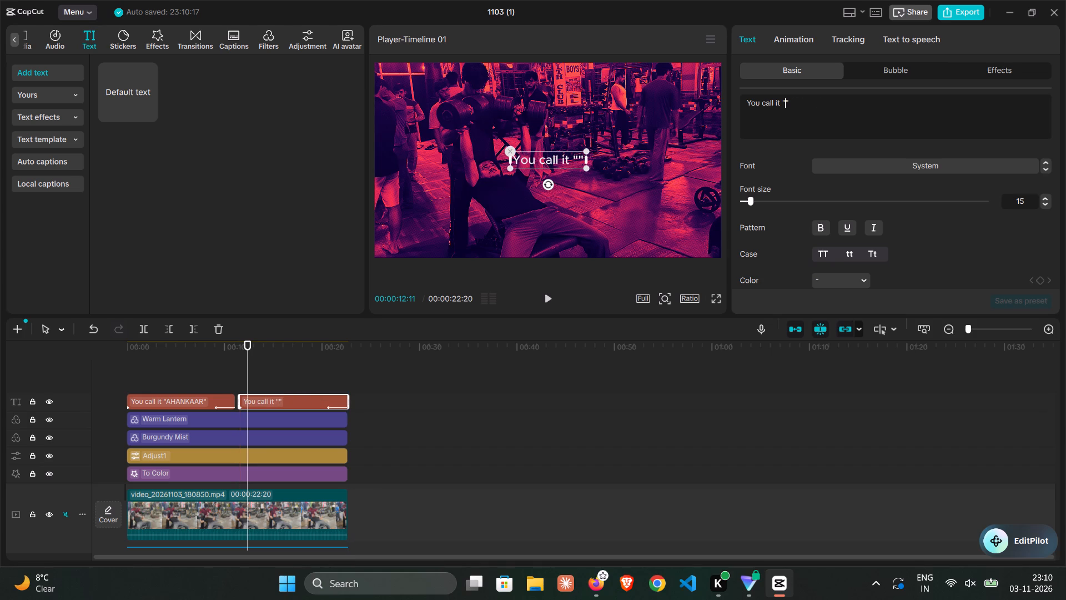
key(Left)
key(Left)
key(Left)
key(Left)
key(Left)
key(Left)
key(Left)
key(Left)
key(Left)
key(Left)
key(BackSpace)
key(BackSpace)
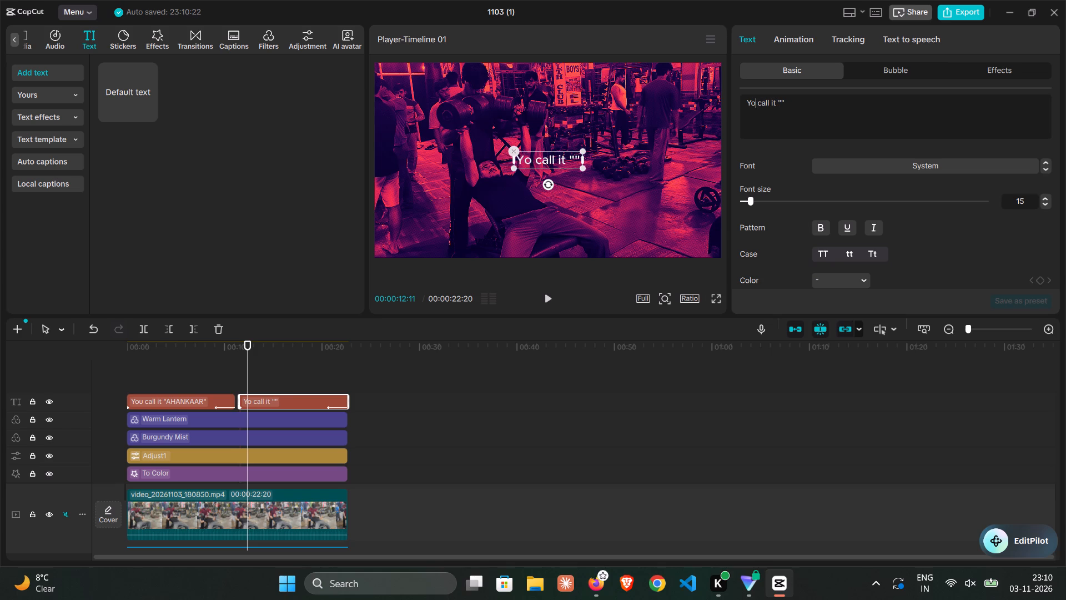
key(BackSpace)
key(i)
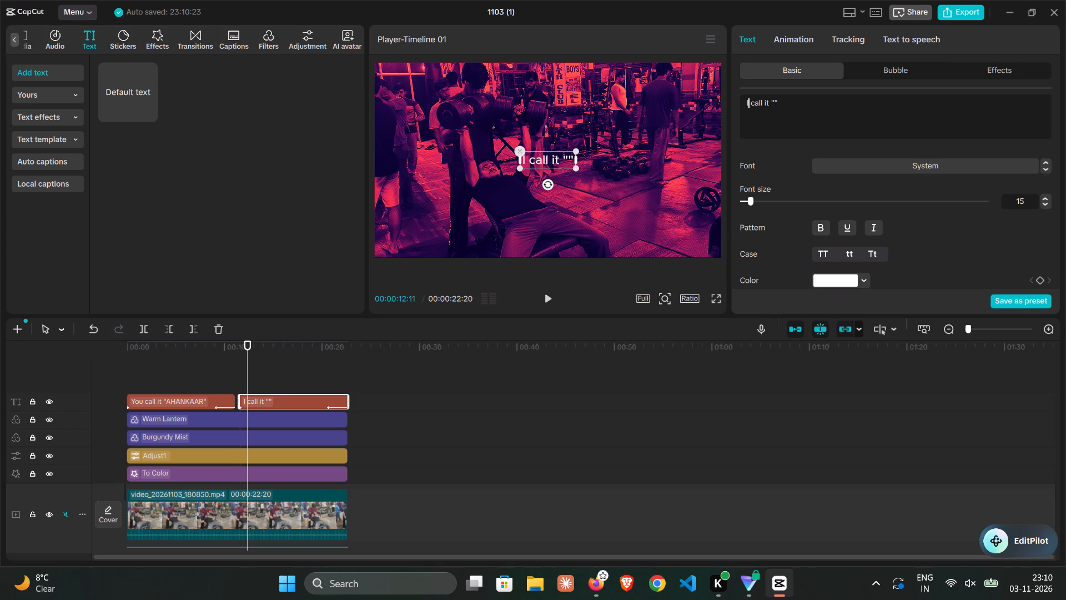
click(773, 101)
Play the video from the start in full screen to review both titles, and return to the editor.
click(715, 297)
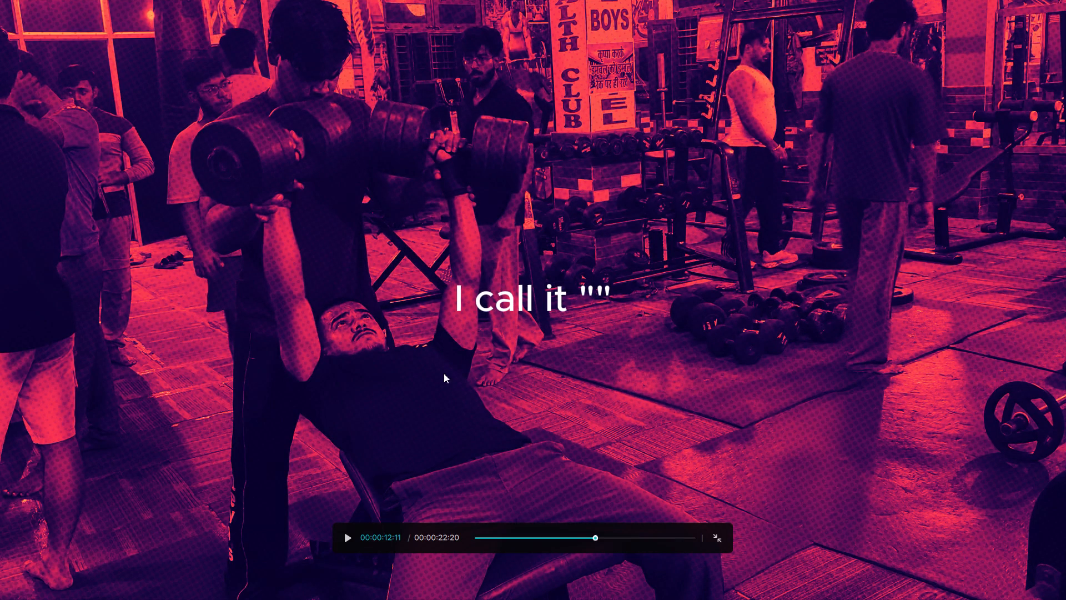
drag(582, 537, 379, 543)
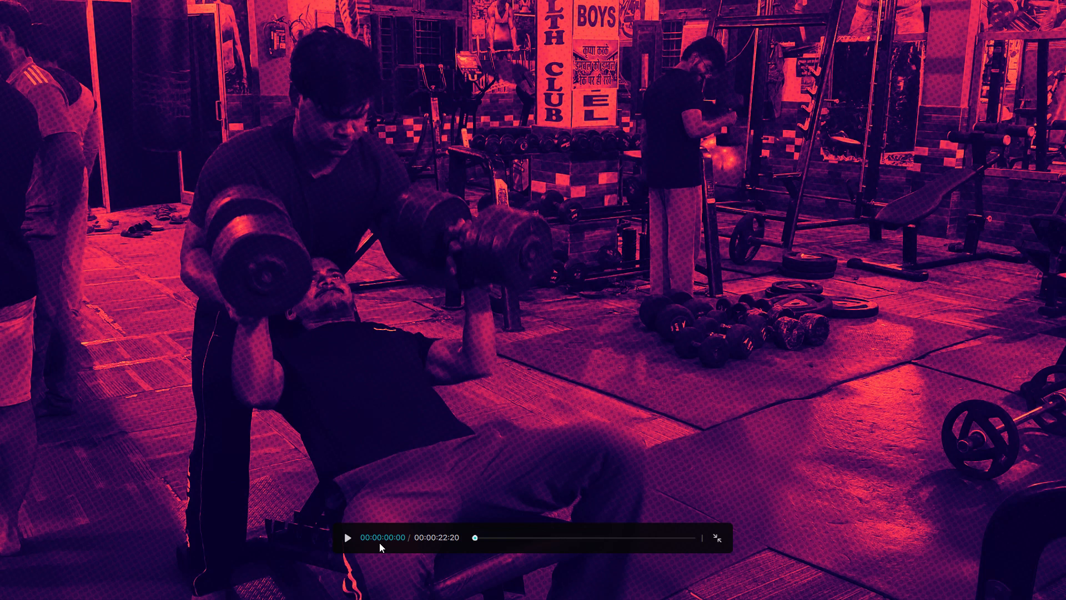
key(space)
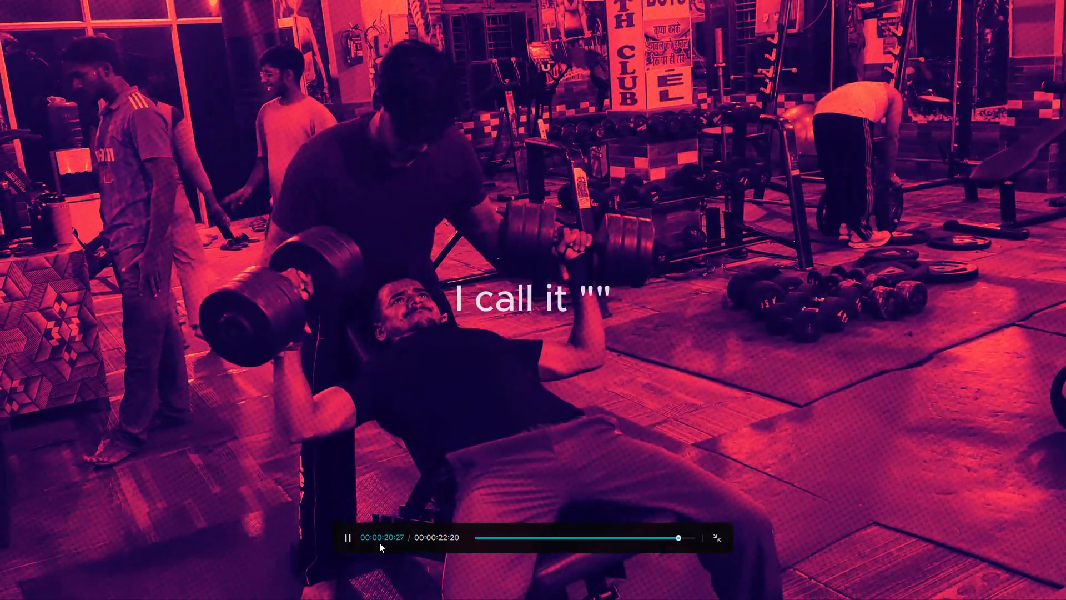
key(space)
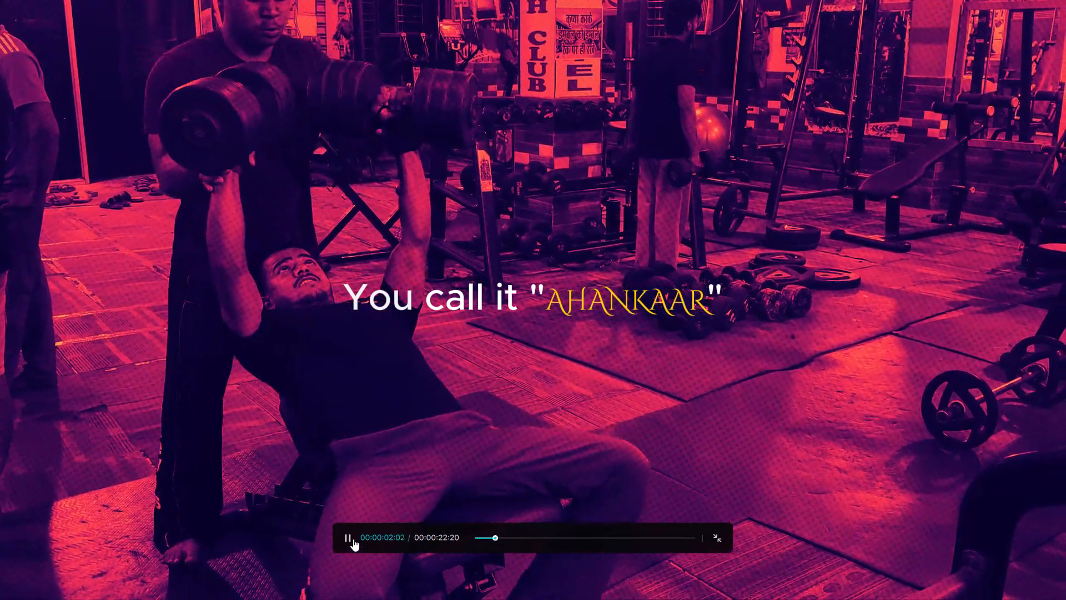
click(353, 539)
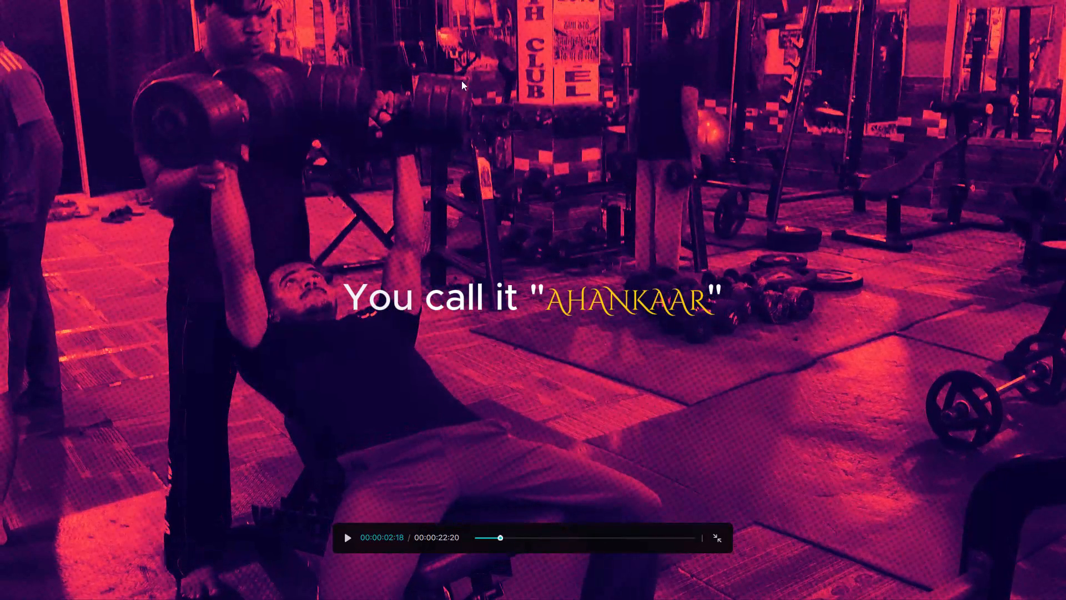
click(710, 541)
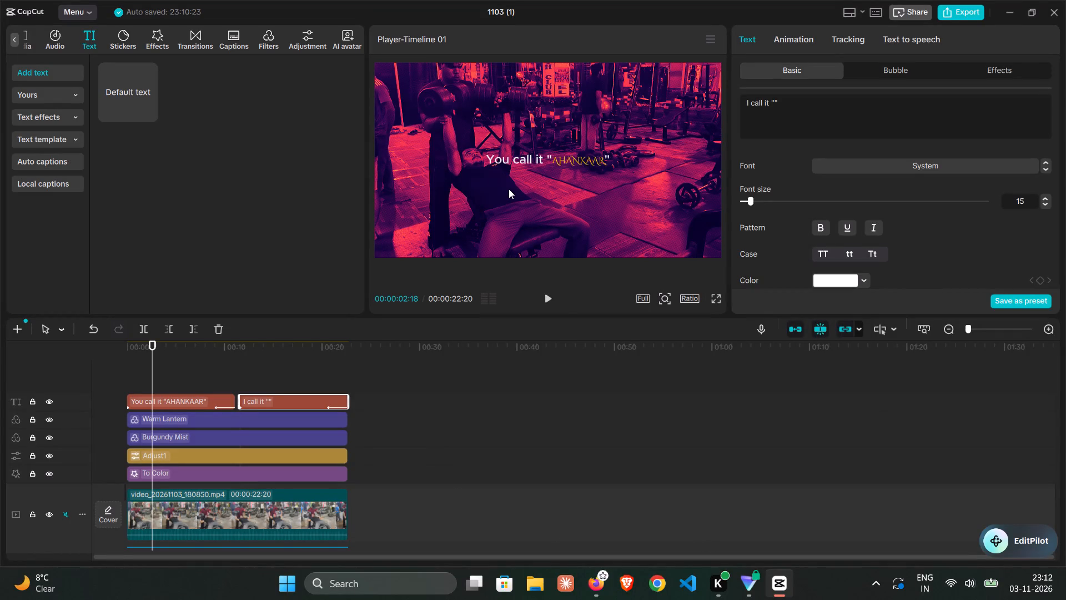
Enter ACHIVEMENT between the quotation marks of the second title.
click(776, 101)
text(ACHIVE)
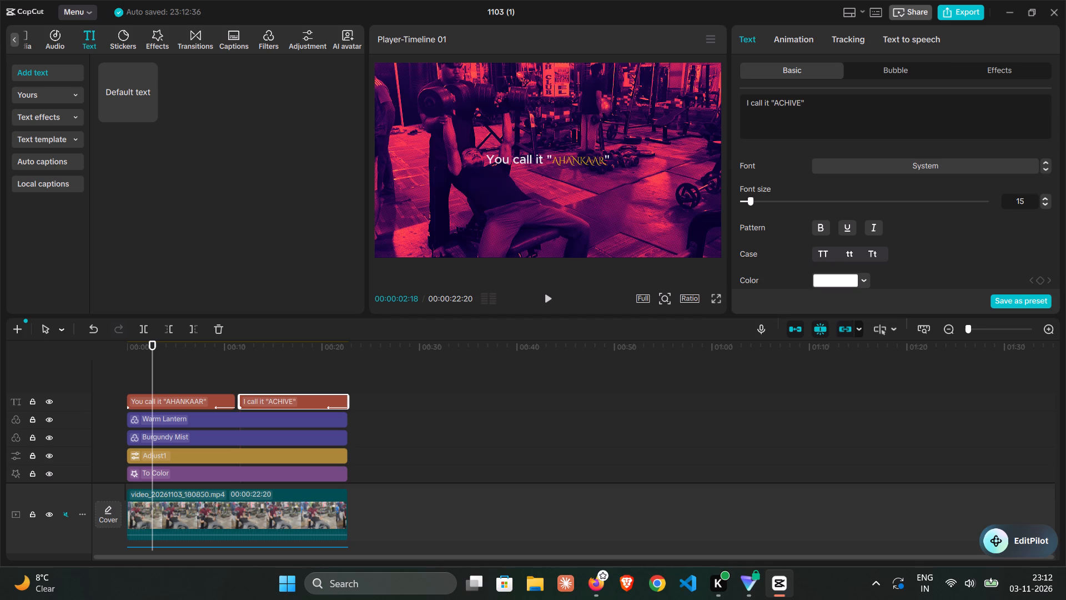
text(MENT)
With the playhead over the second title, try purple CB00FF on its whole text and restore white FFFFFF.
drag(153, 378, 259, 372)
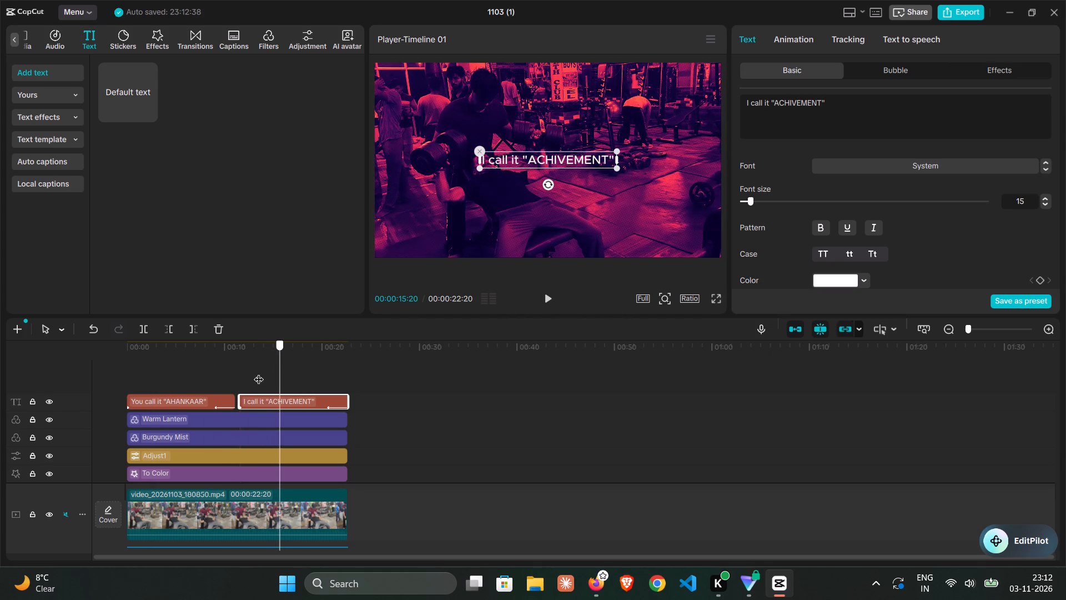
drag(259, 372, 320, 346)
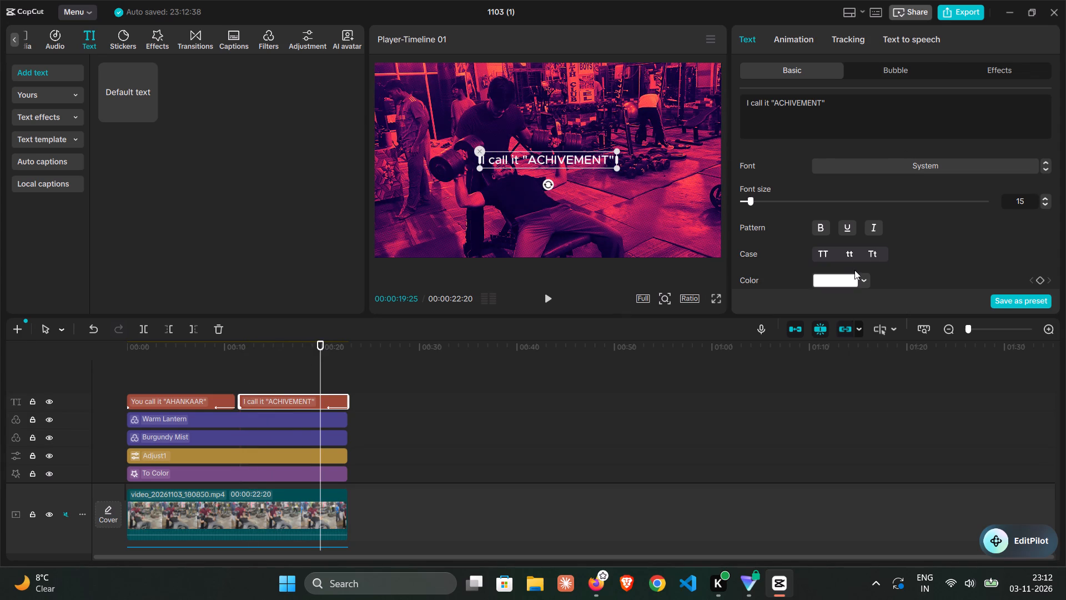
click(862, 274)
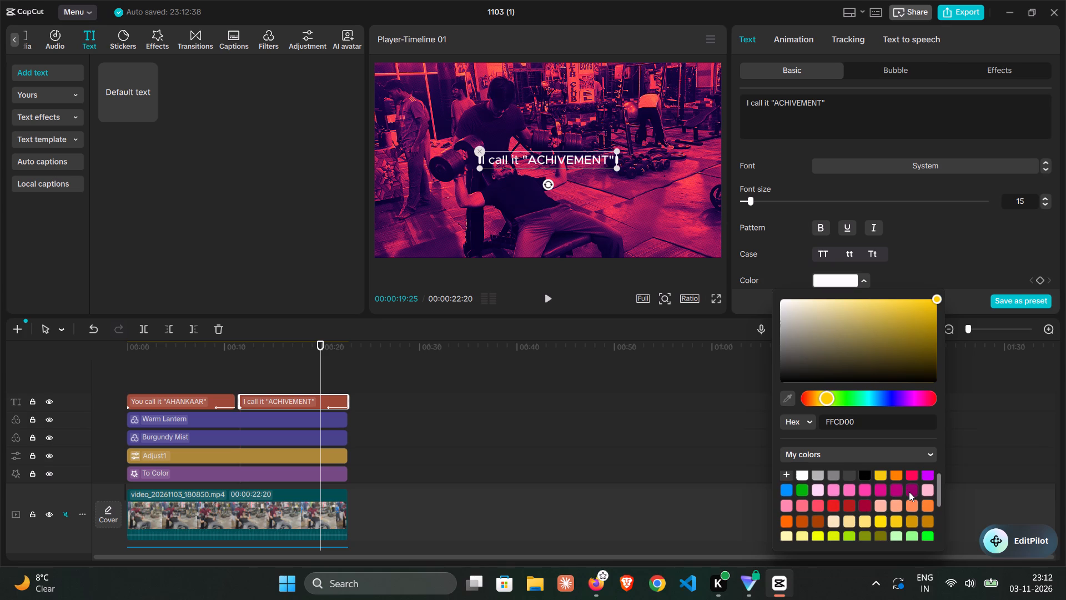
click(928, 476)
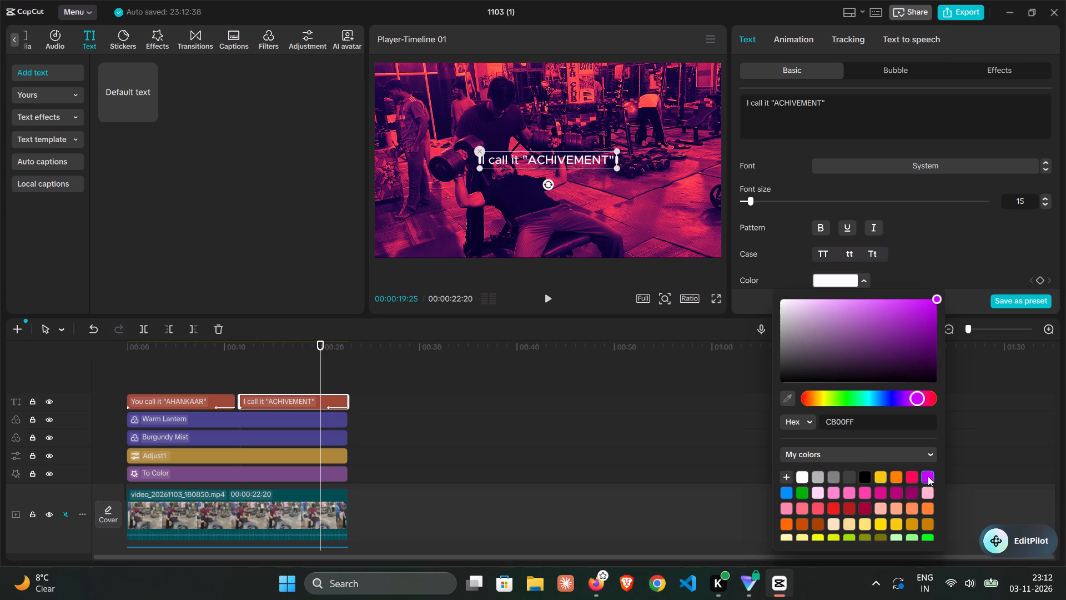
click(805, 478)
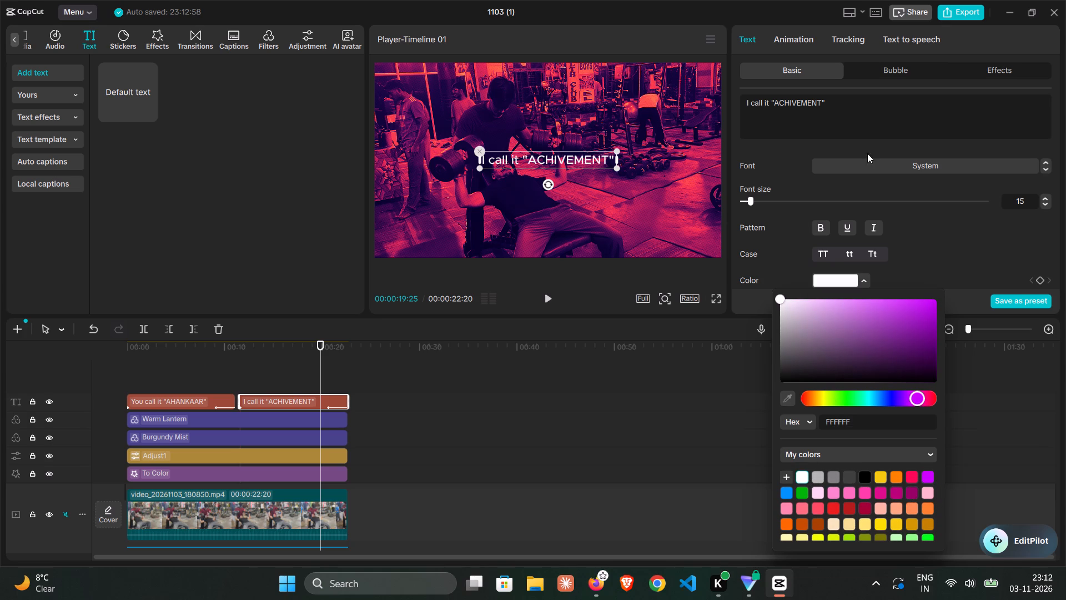
In the second title, select only the word ACHIVEMENT, try purple 8500A7 on it, and colour it green 00FF18.
drag(821, 105, 792, 103)
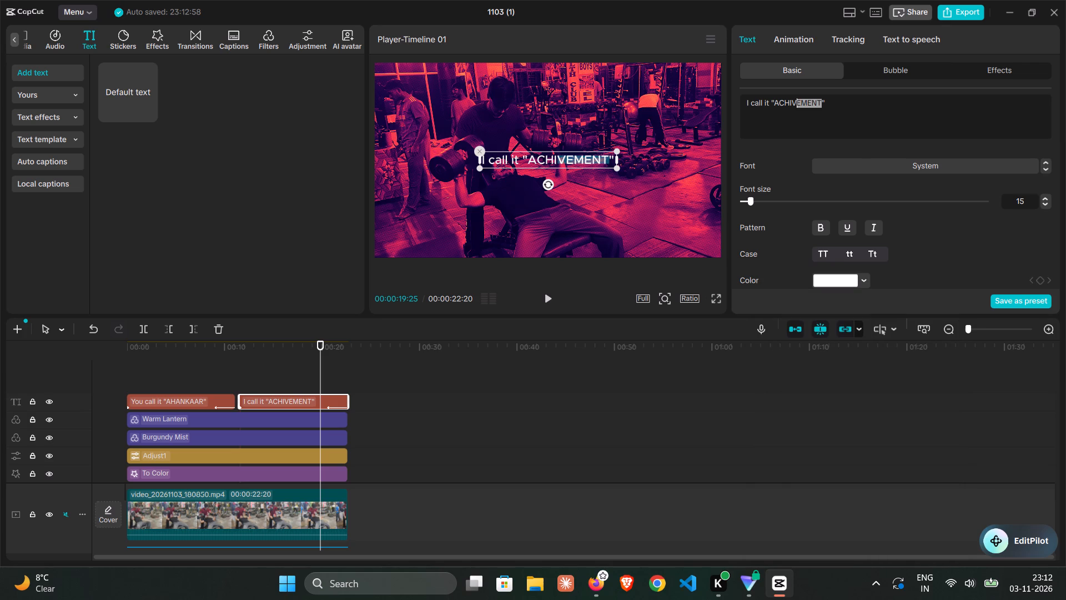
drag(792, 103, 774, 106)
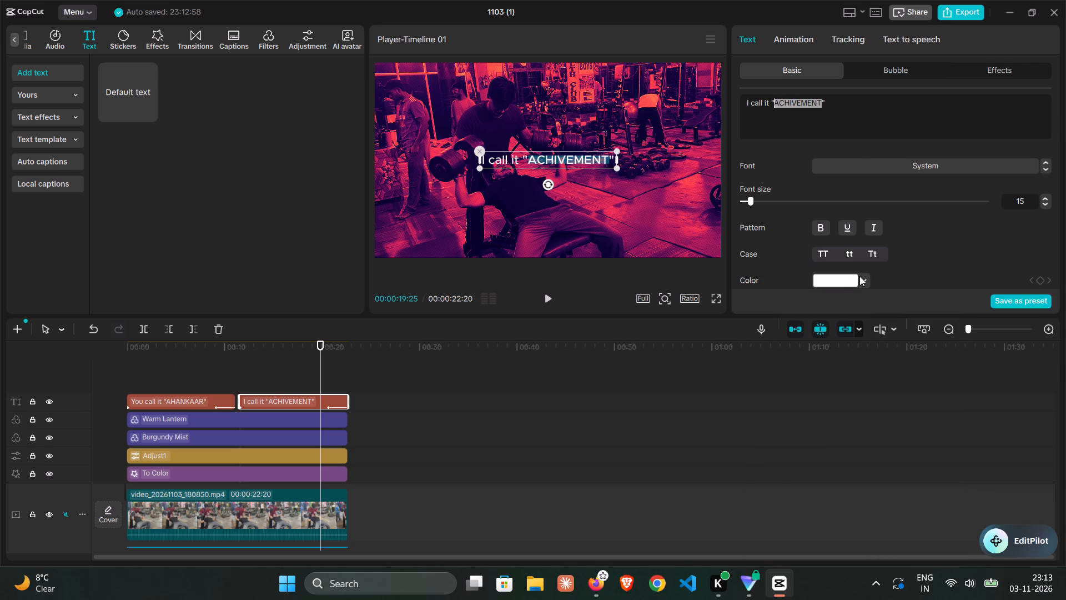
click(863, 277)
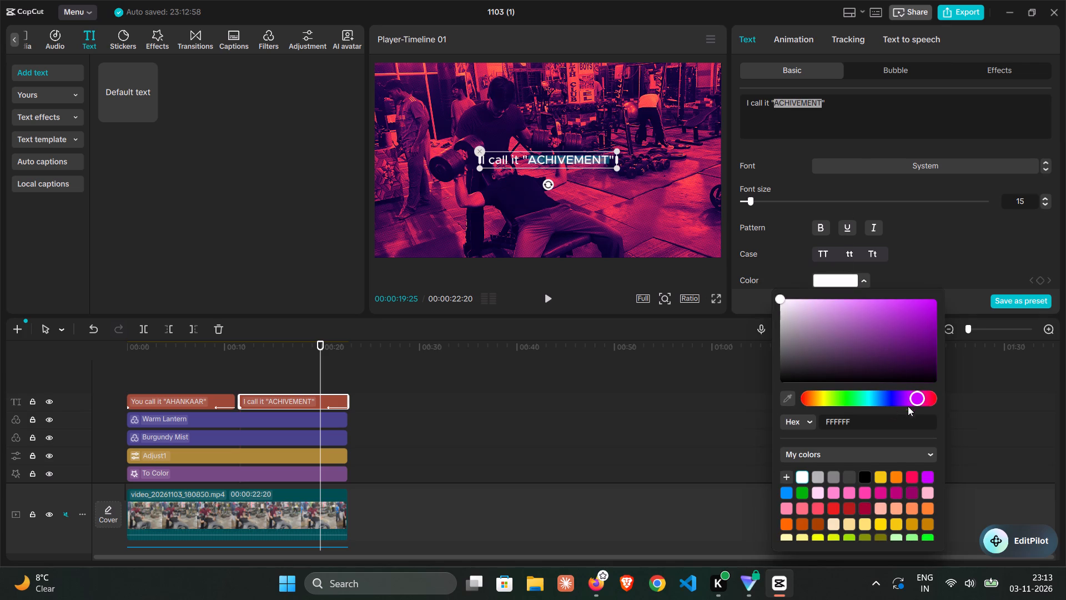
drag(781, 300, 913, 332)
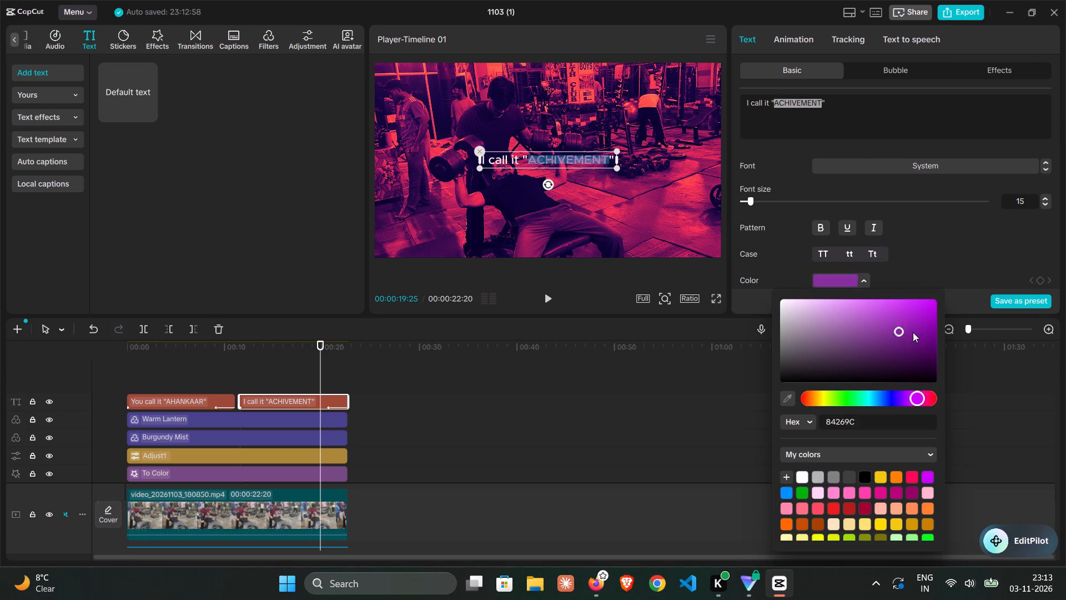
drag(913, 332, 943, 328)
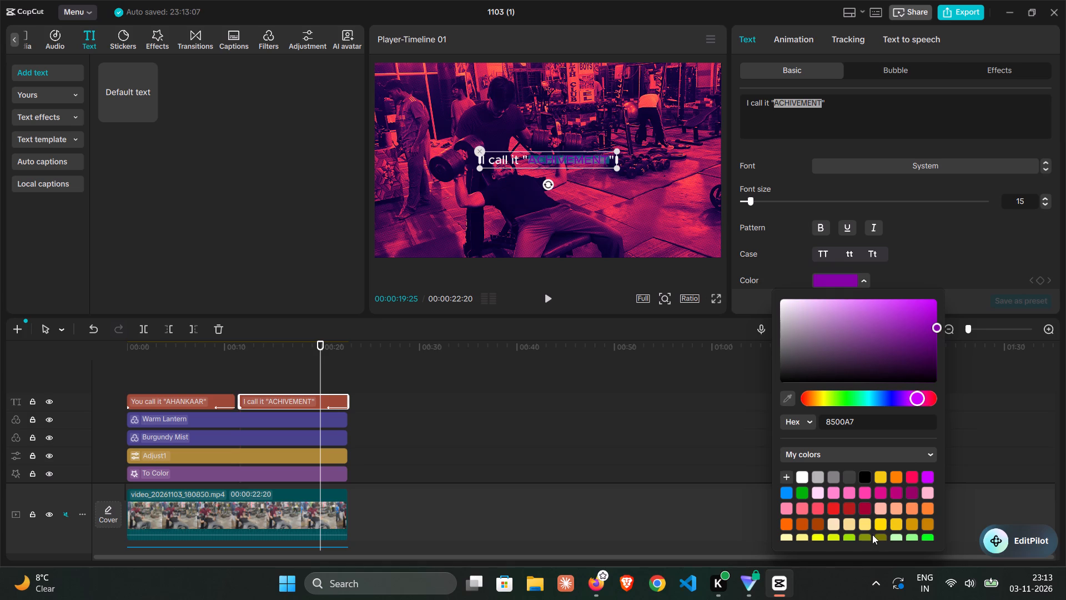
scroll(872, 525, down, 1)
click(931, 528)
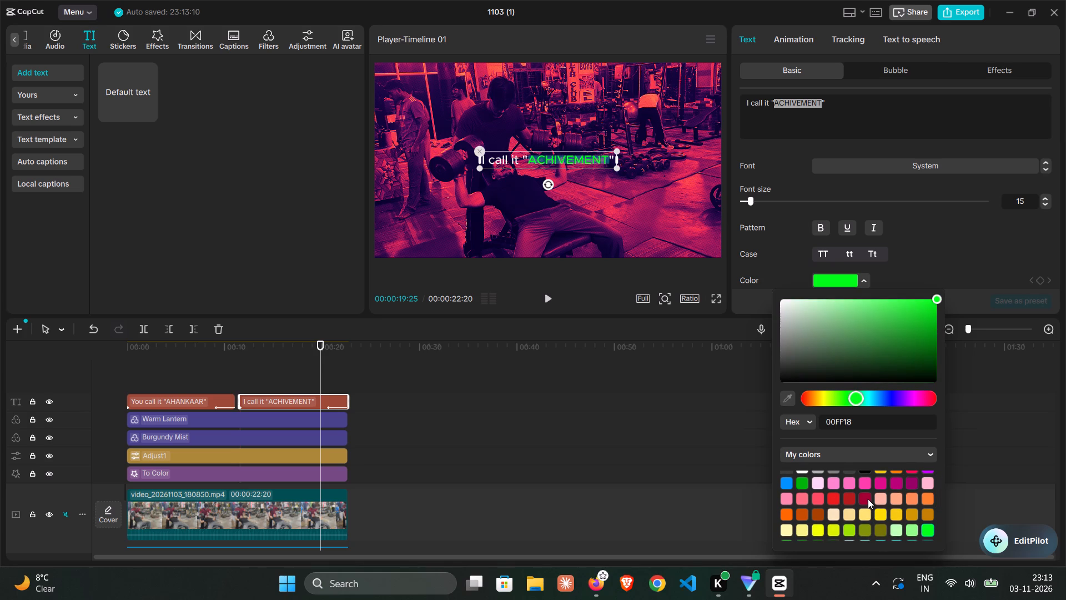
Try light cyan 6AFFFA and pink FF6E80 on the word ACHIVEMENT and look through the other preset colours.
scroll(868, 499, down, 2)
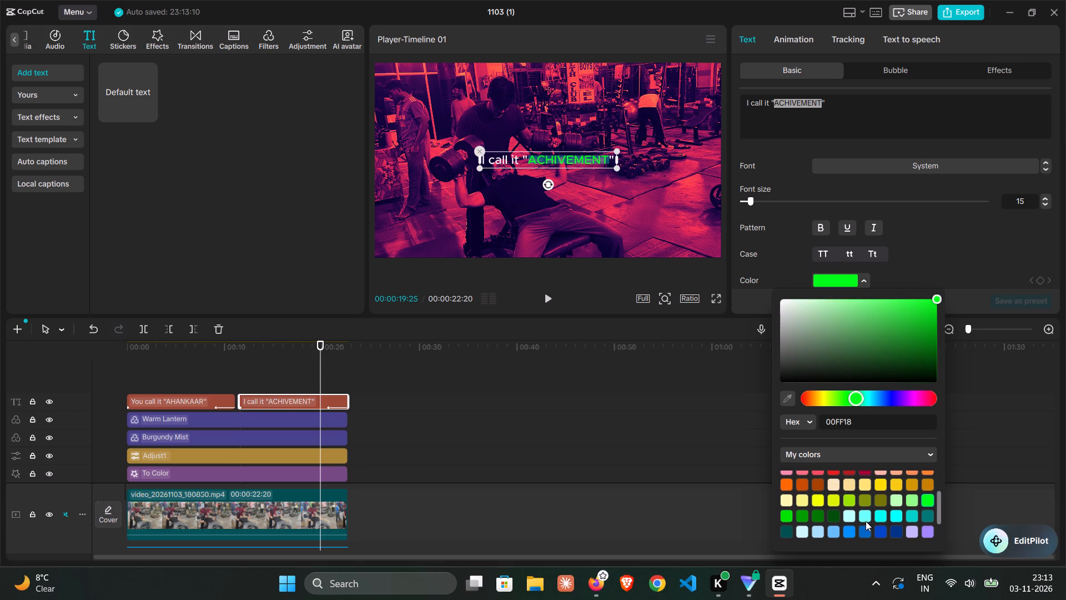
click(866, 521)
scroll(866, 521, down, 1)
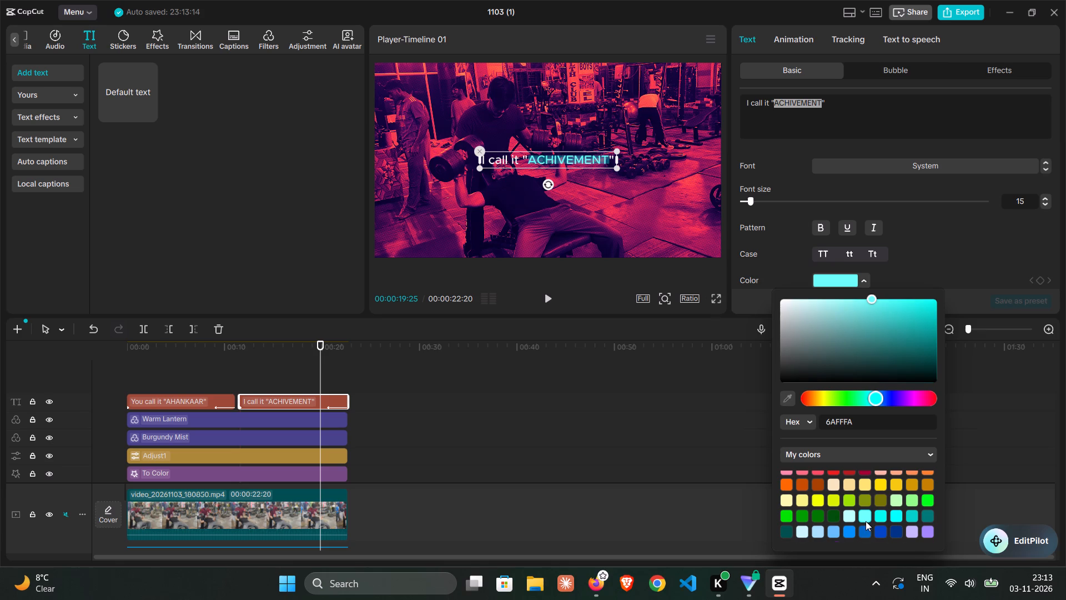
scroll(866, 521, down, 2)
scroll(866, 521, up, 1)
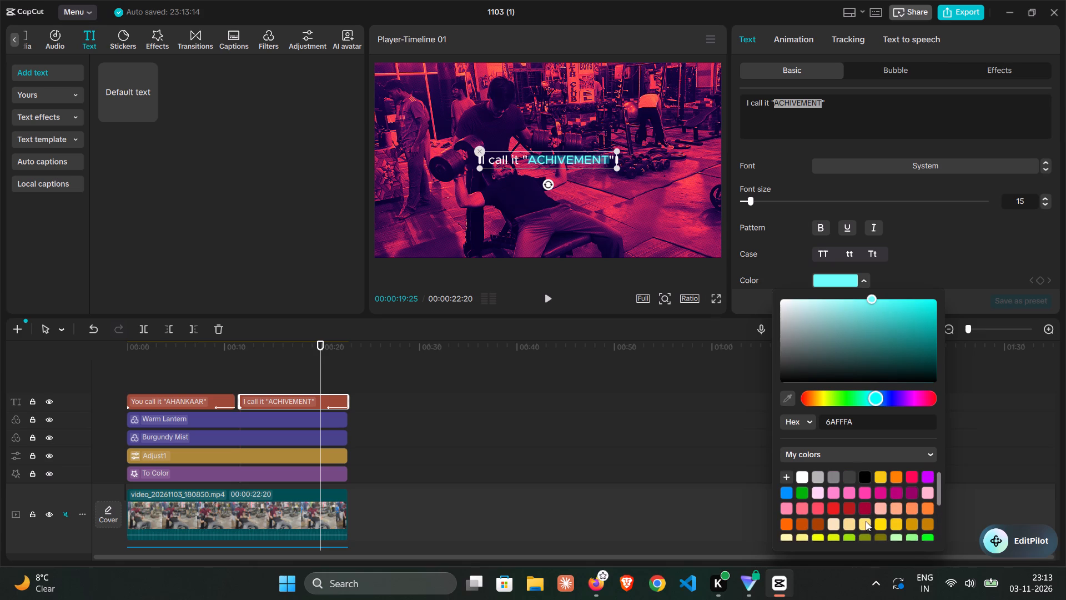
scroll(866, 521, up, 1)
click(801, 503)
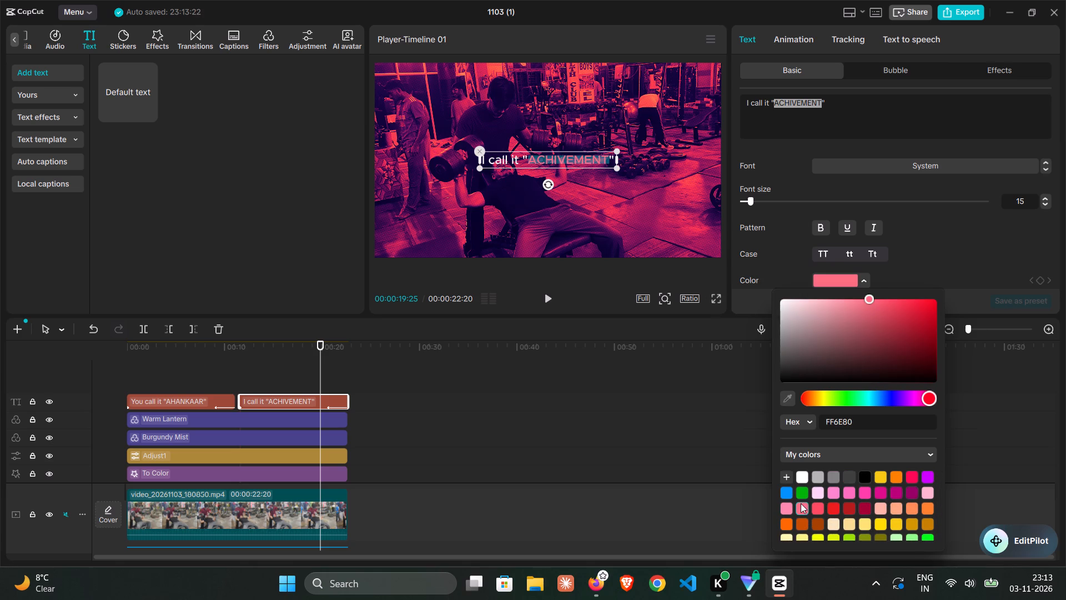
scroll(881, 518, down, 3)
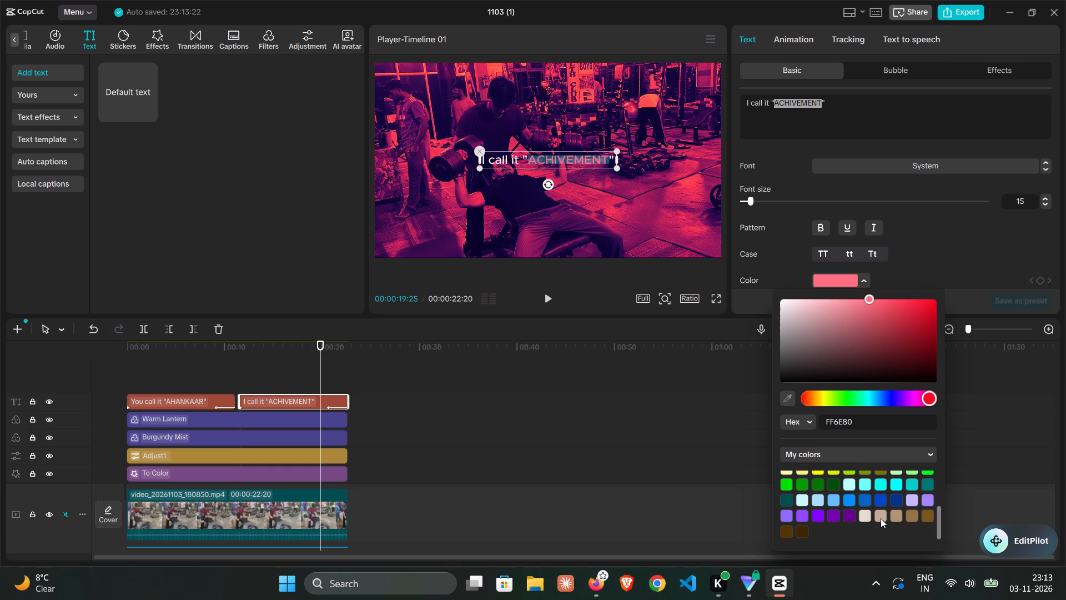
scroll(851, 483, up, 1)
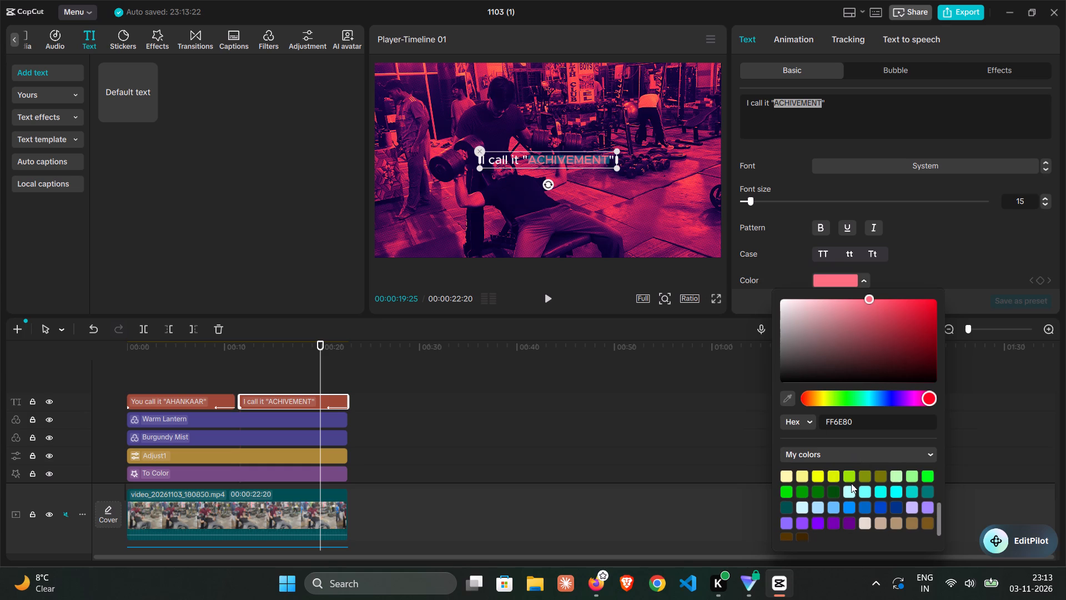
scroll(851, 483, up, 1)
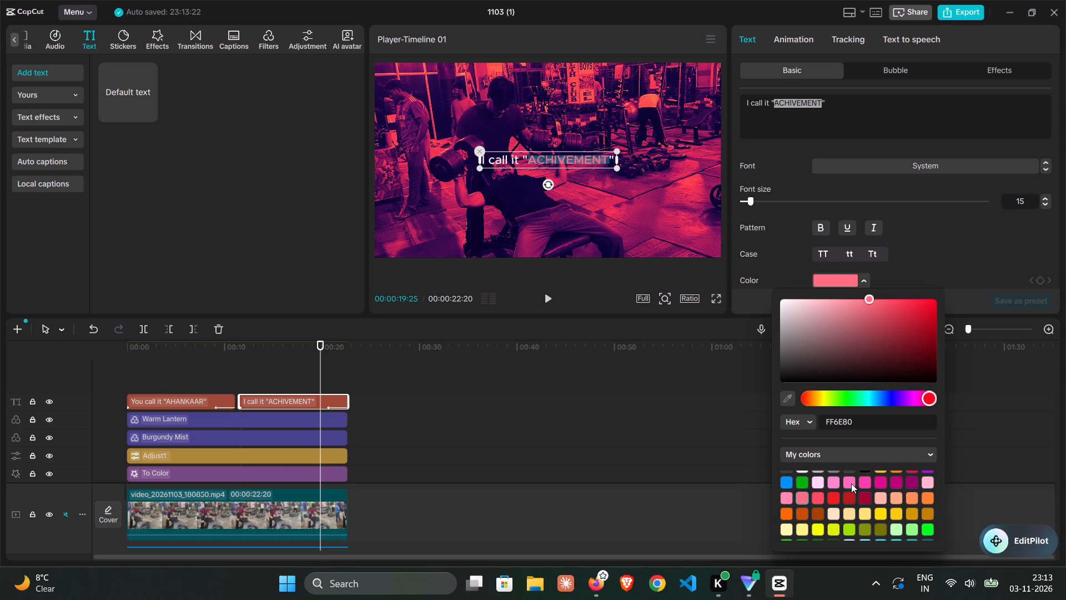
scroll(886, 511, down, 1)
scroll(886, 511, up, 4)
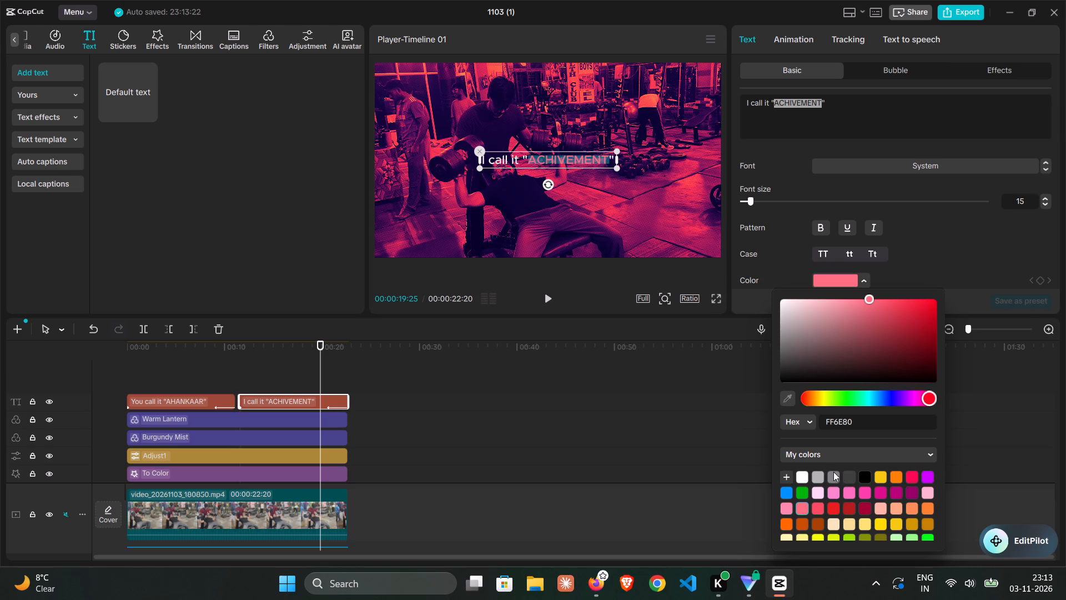
Try the darker green 00B209 on the word ACHIVEMENT and settle on bright green 00FF18.
click(803, 494)
scroll(895, 533, down, 1)
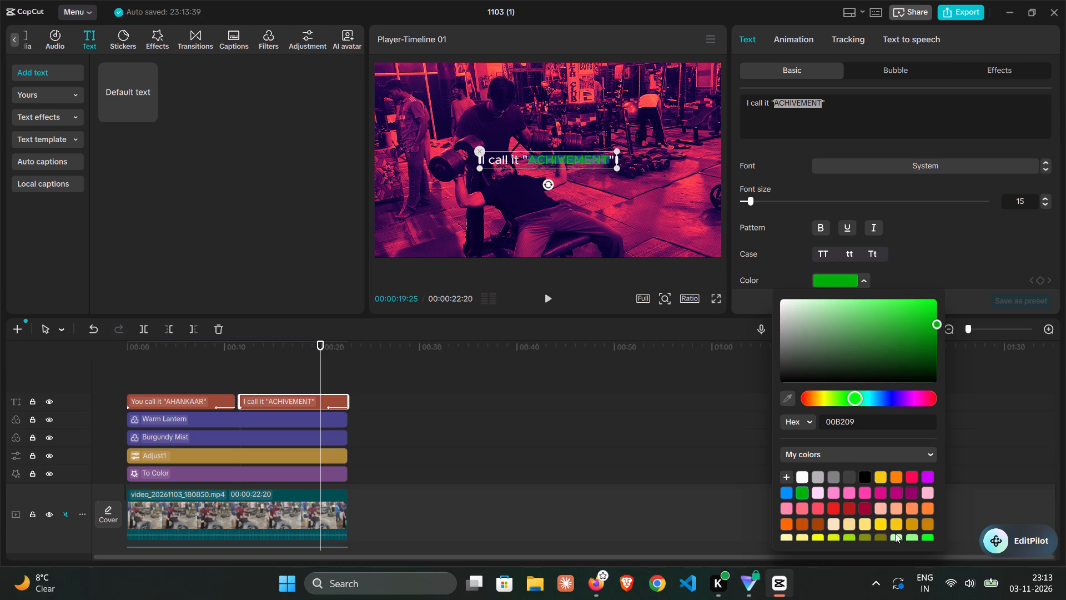
scroll(895, 533, down, 1)
click(929, 524)
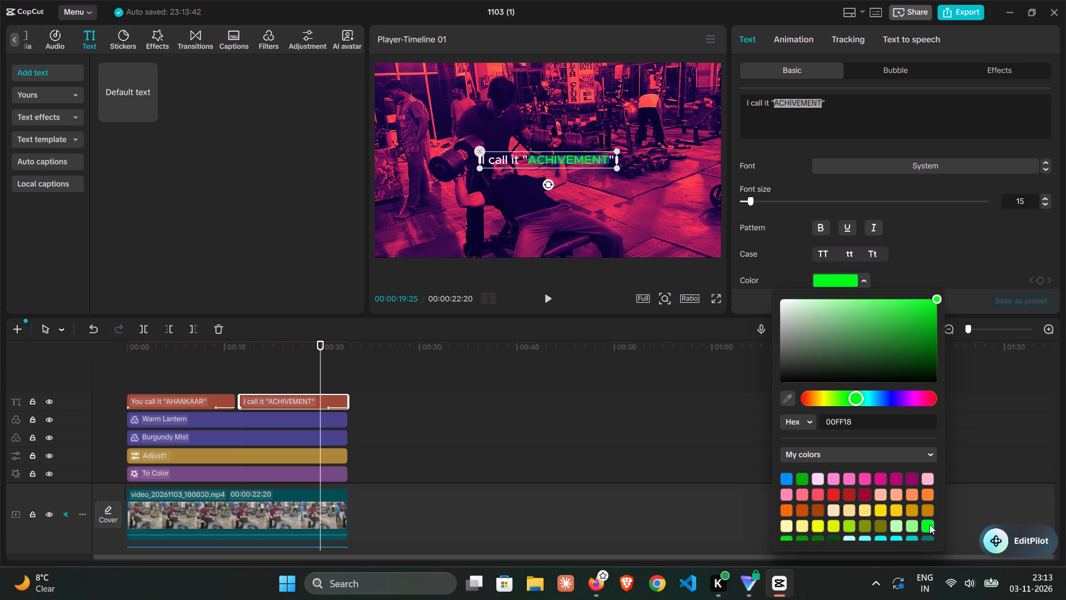
Set the font of the word ACHIVEMENT in the second title to CinzelDt-Rg.
click(1012, 166)
scroll(883, 187, up, 1)
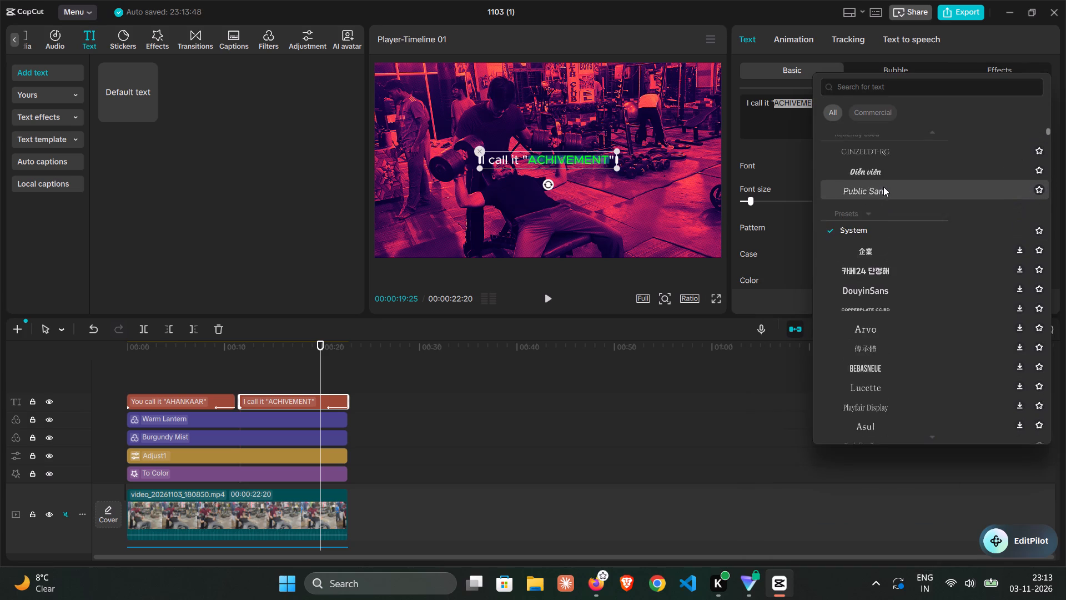
scroll(883, 187, up, 2)
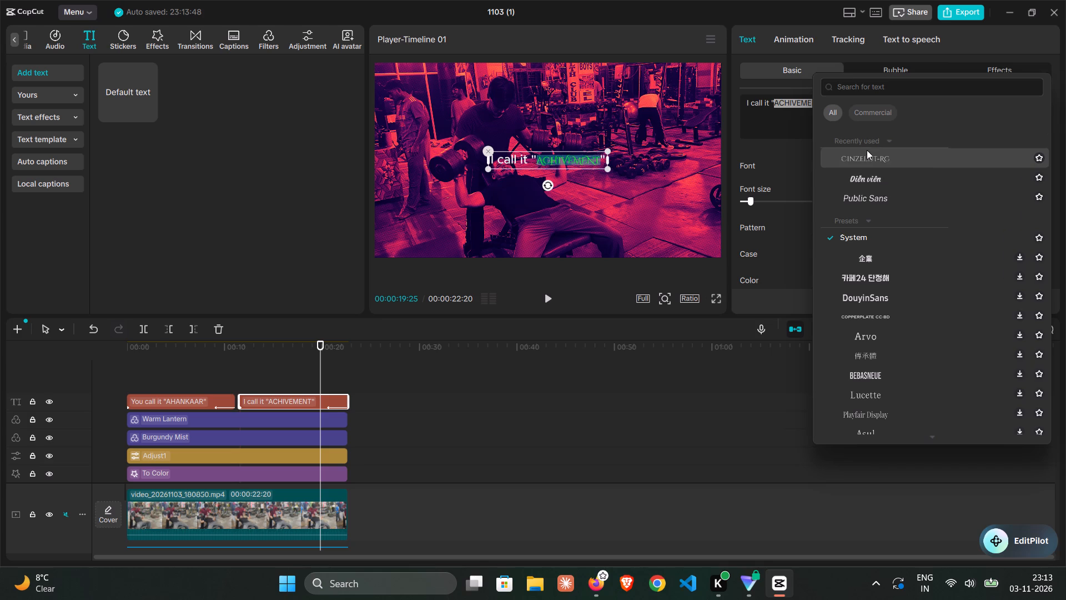
click(867, 165)
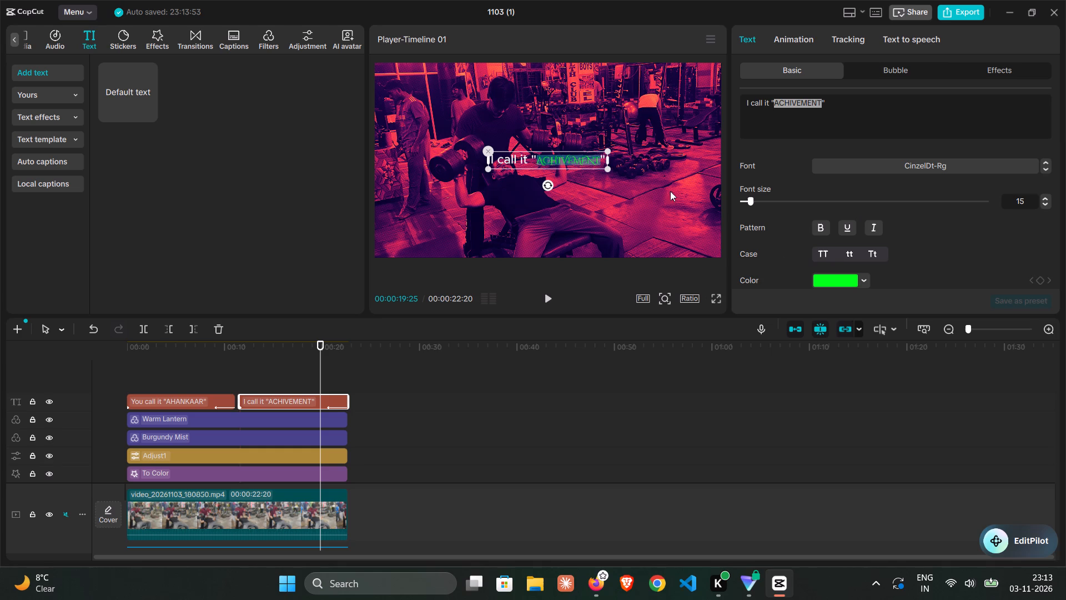
Replace the second title's entrance animation with Power...nsfer and set its duration to 2.0 s.
click(793, 36)
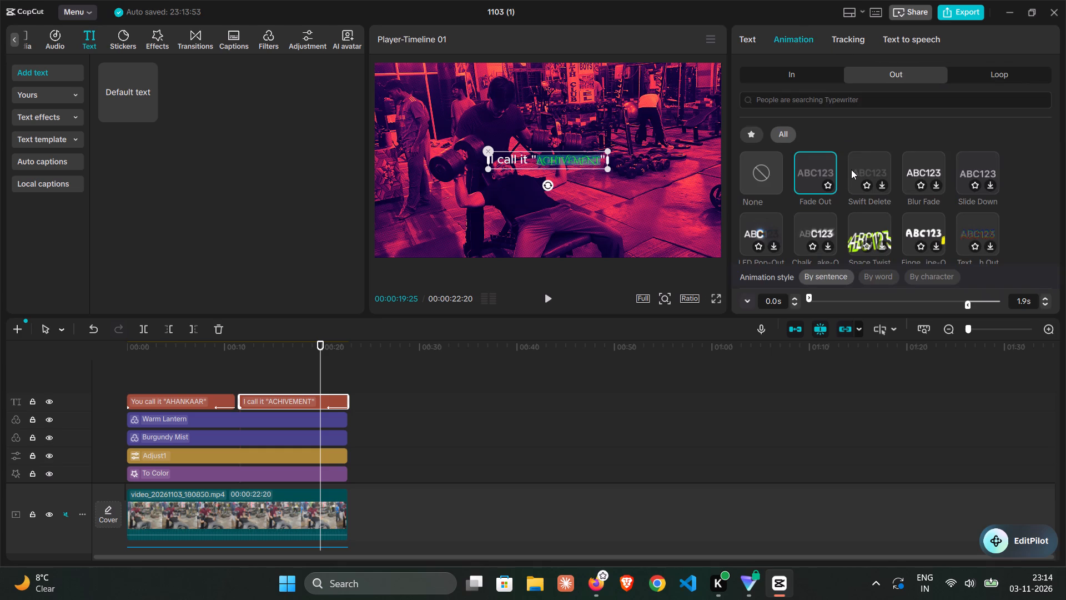
click(816, 67)
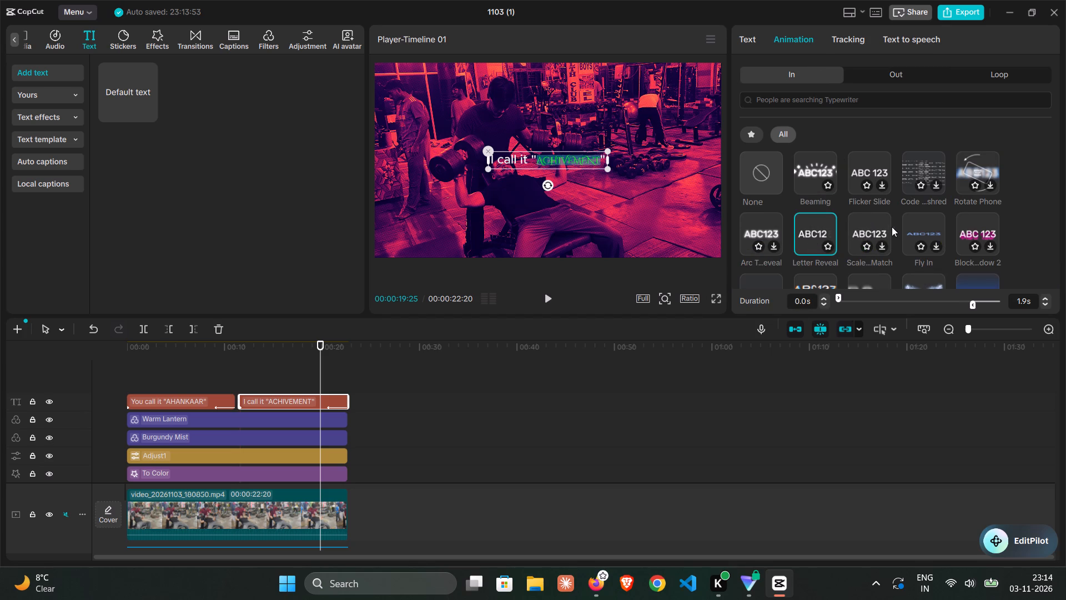
scroll(912, 231, down, 1)
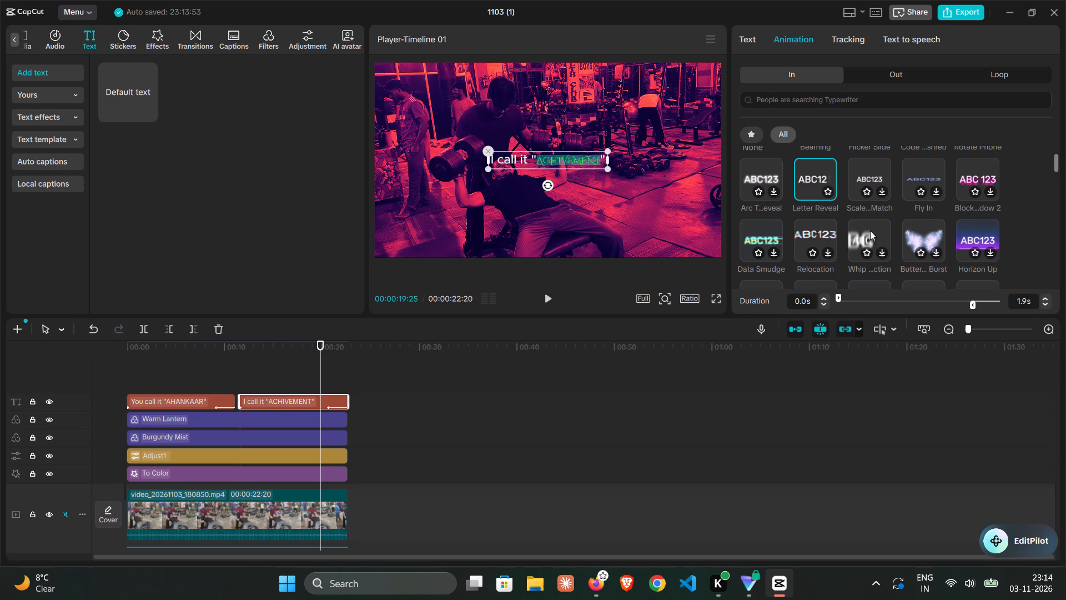
scroll(813, 231, down, 1)
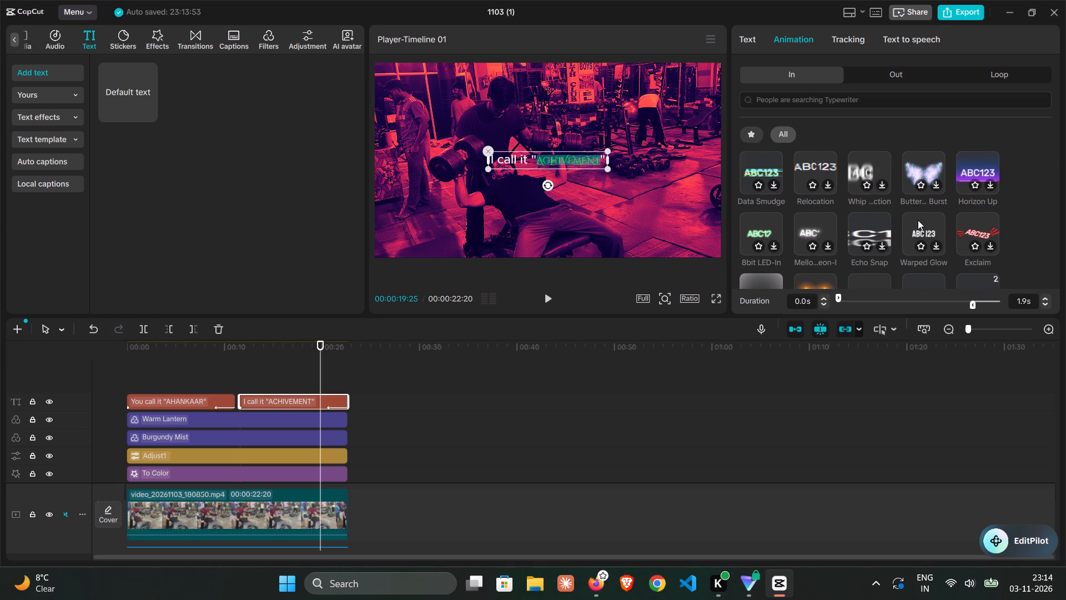
scroll(895, 250, down, 1)
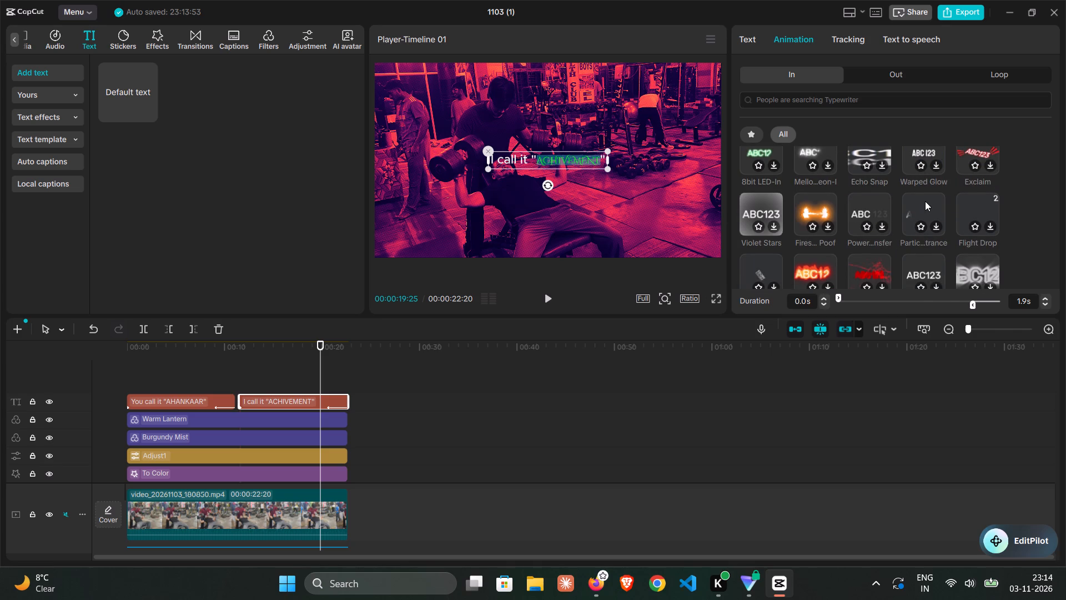
scroll(925, 201, down, 1)
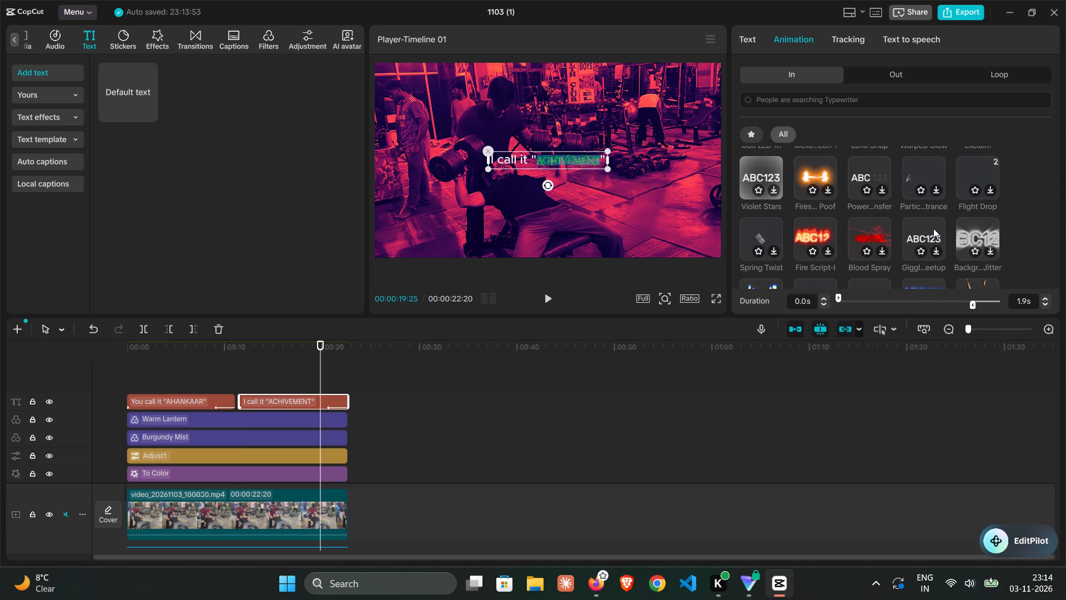
scroll(932, 230, down, 1)
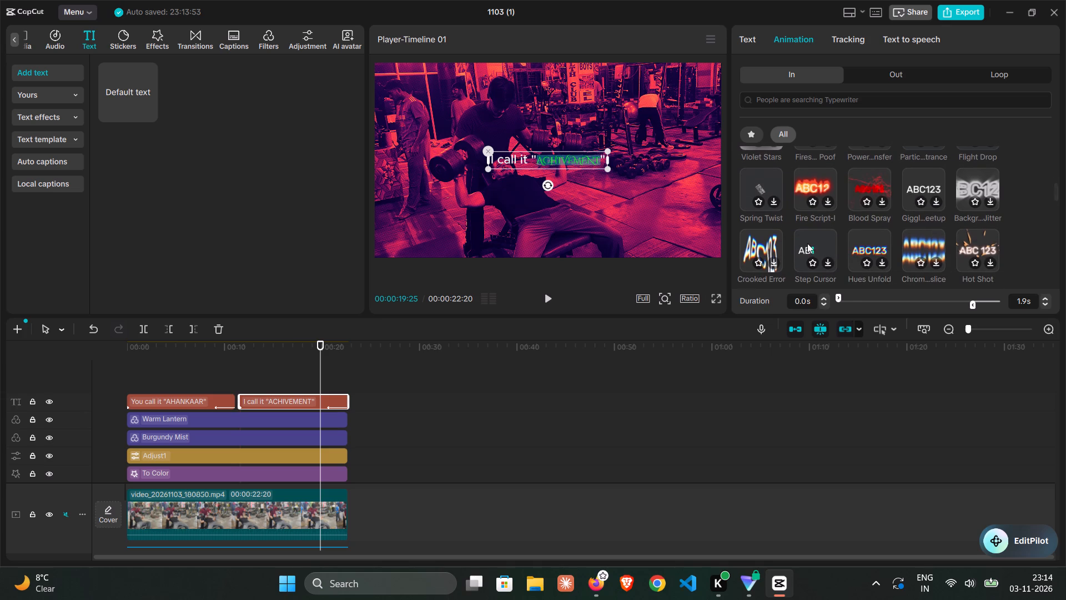
scroll(807, 243, down, 1)
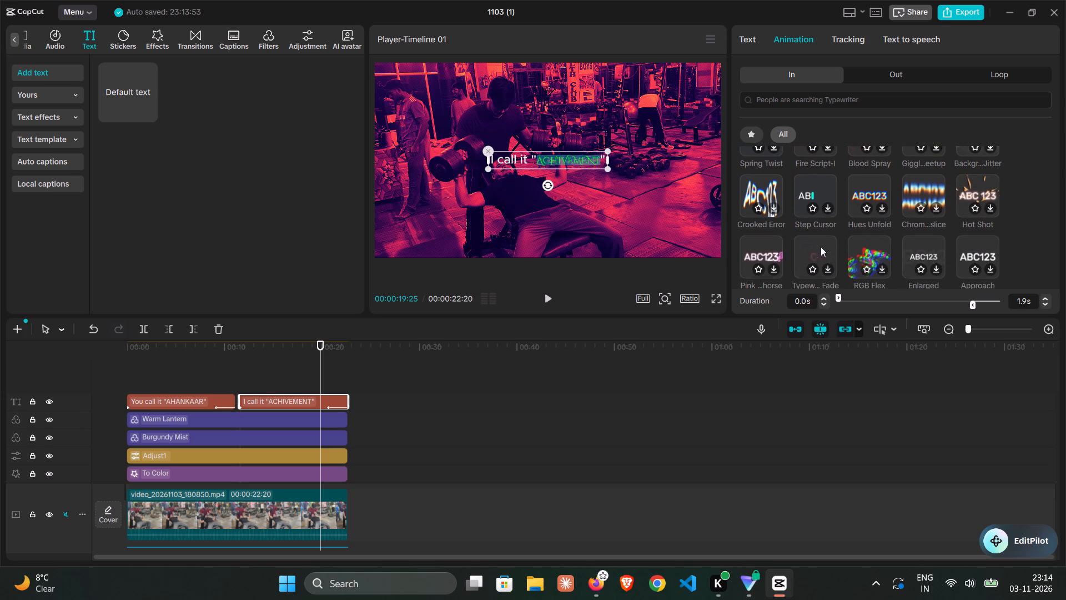
scroll(821, 247, up, 2)
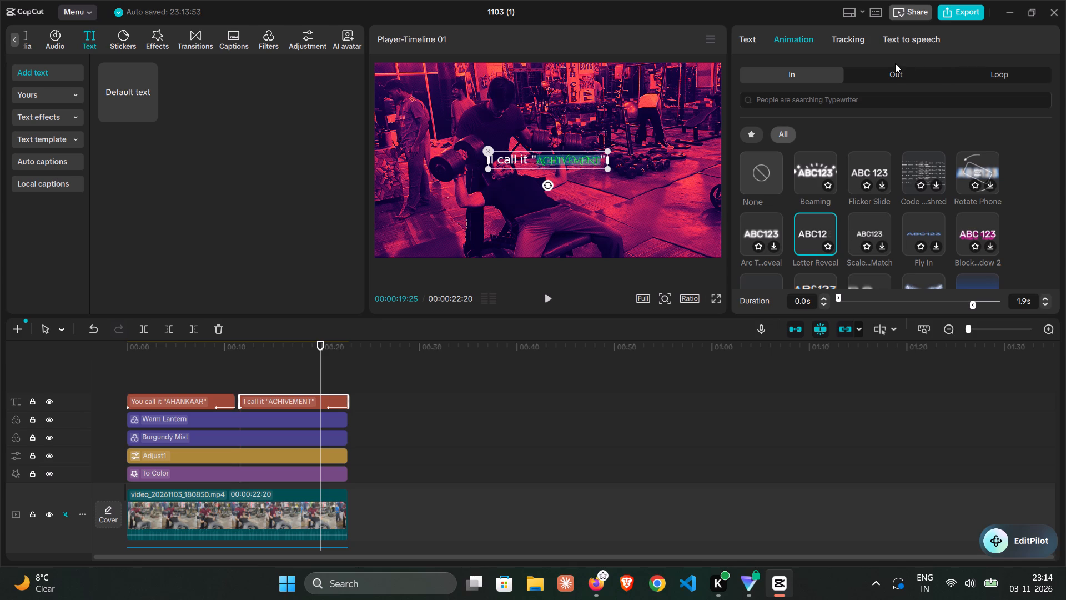
scroll(856, 202, down, 1)
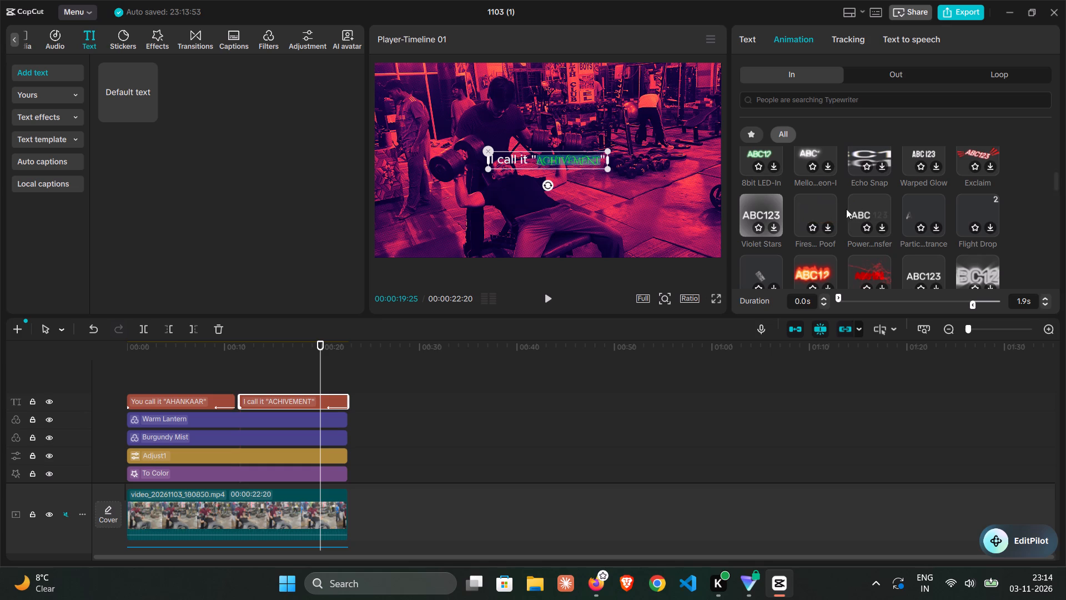
click(860, 209)
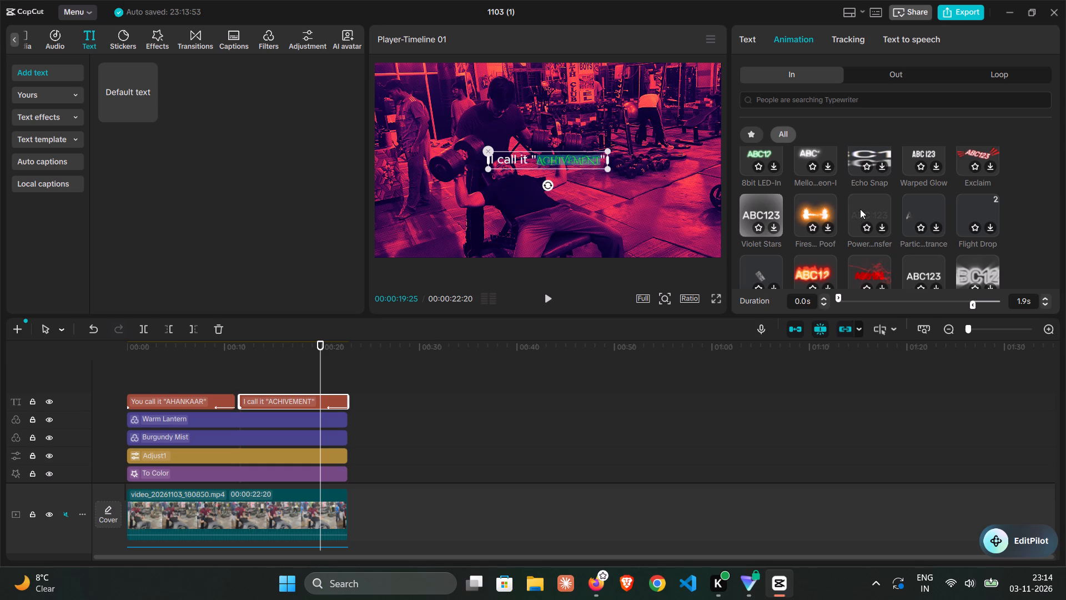
double_click(860, 209)
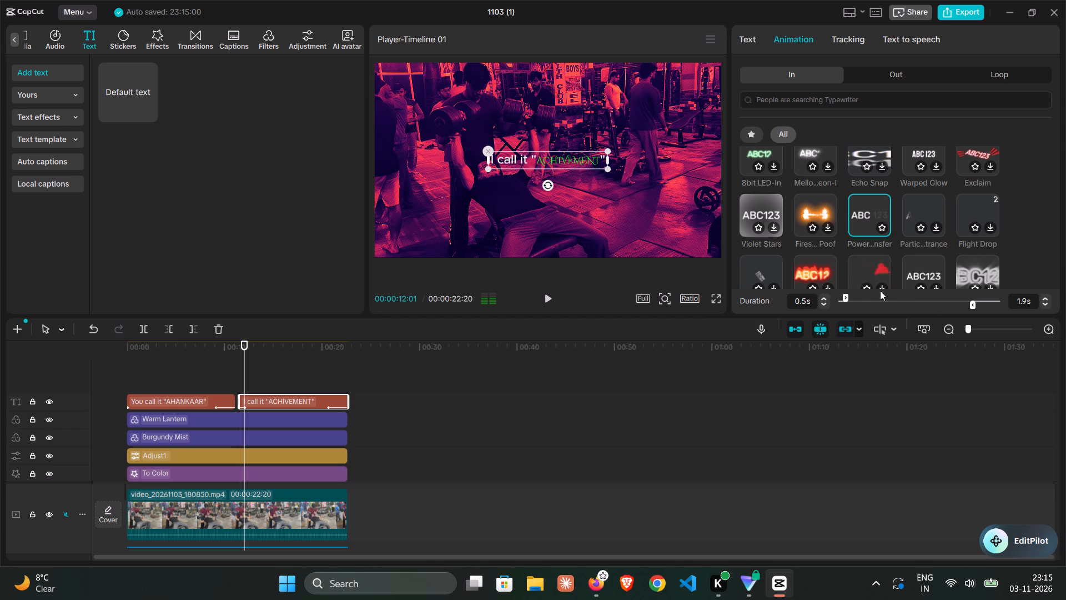
drag(847, 299, 866, 299)
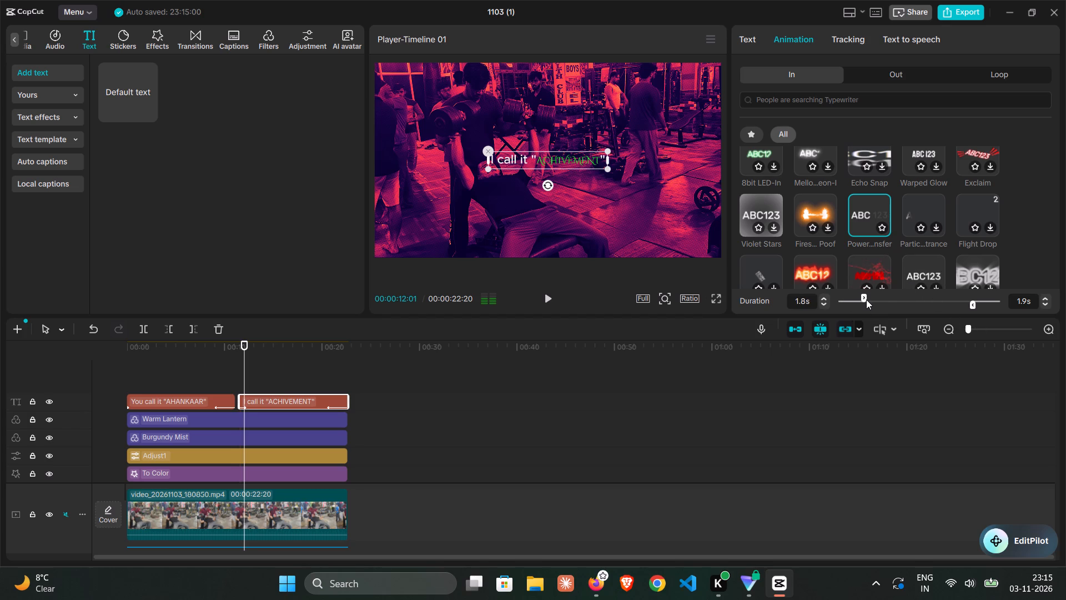
drag(866, 299, 868, 299)
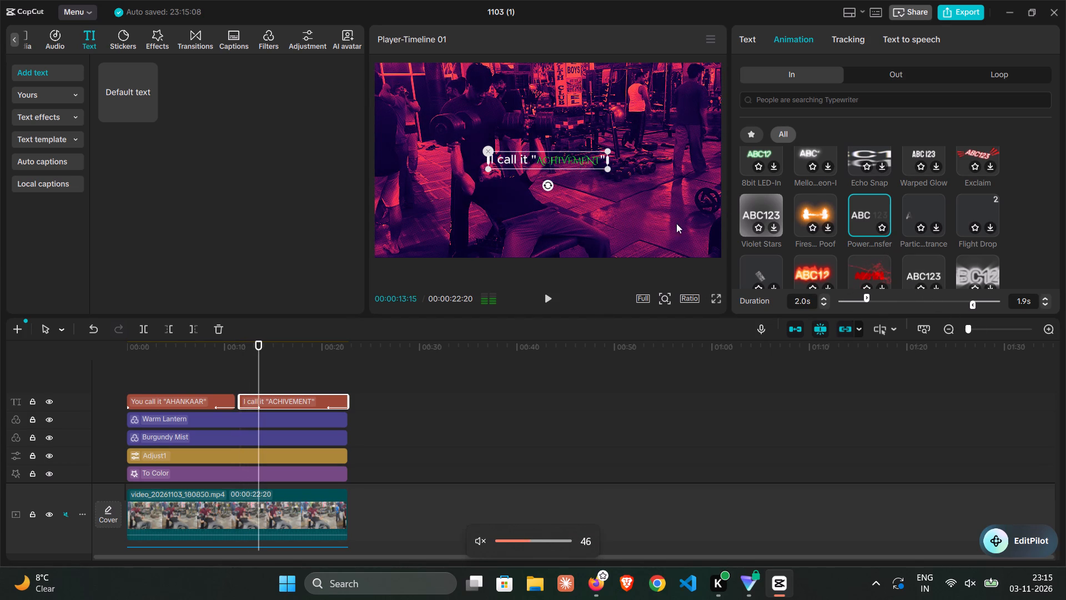
Play the video from near its start to review both animated titles.
drag(261, 340, 138, 339)
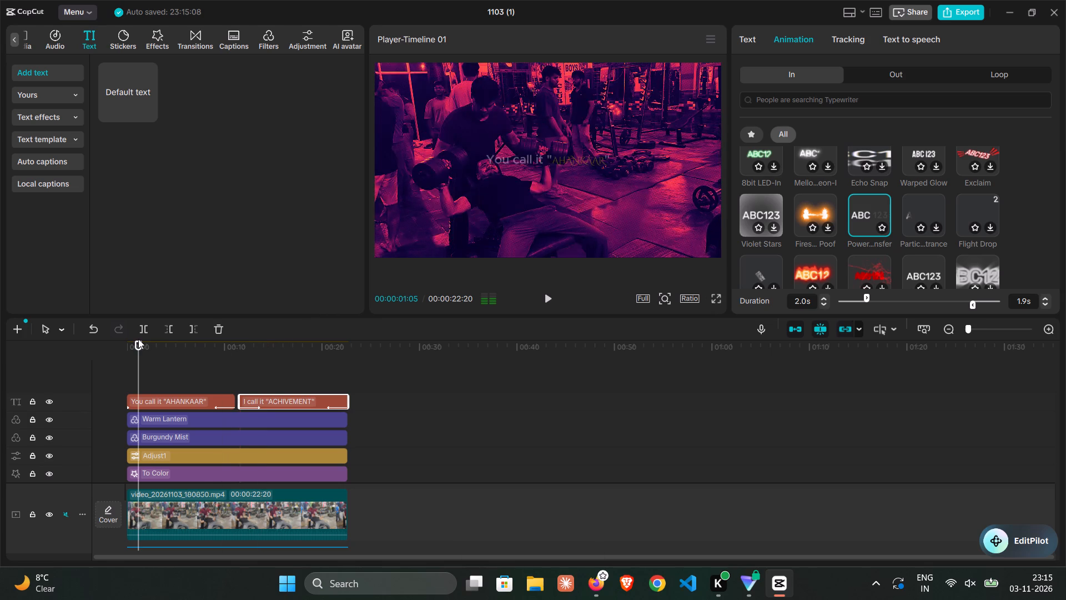
click(550, 294)
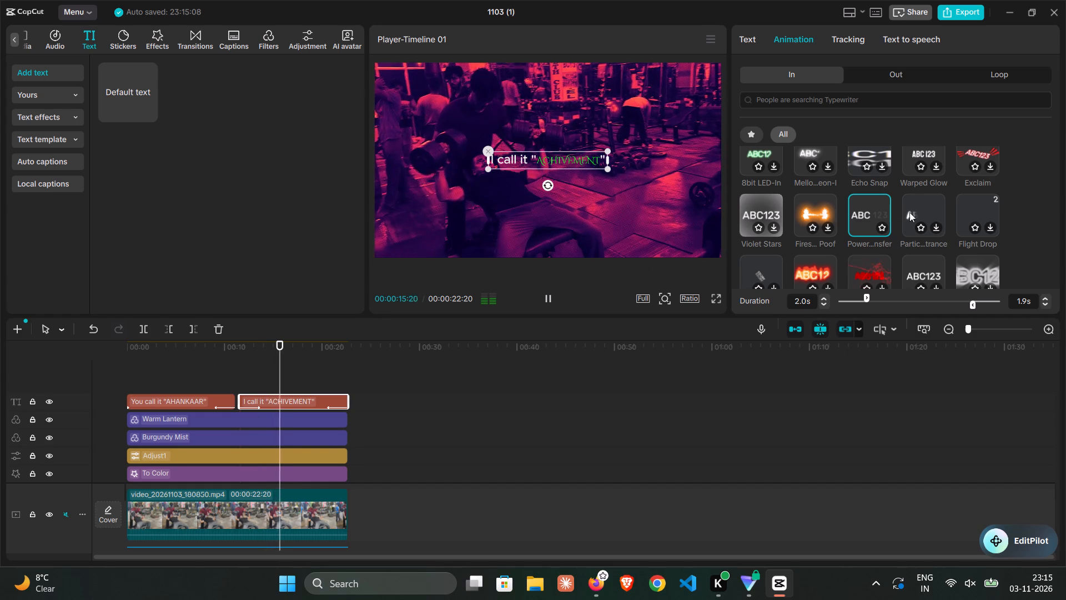
Apply the Retro...arpen loop animation to the second title, I call it "ACHIVEMENT".
click(906, 70)
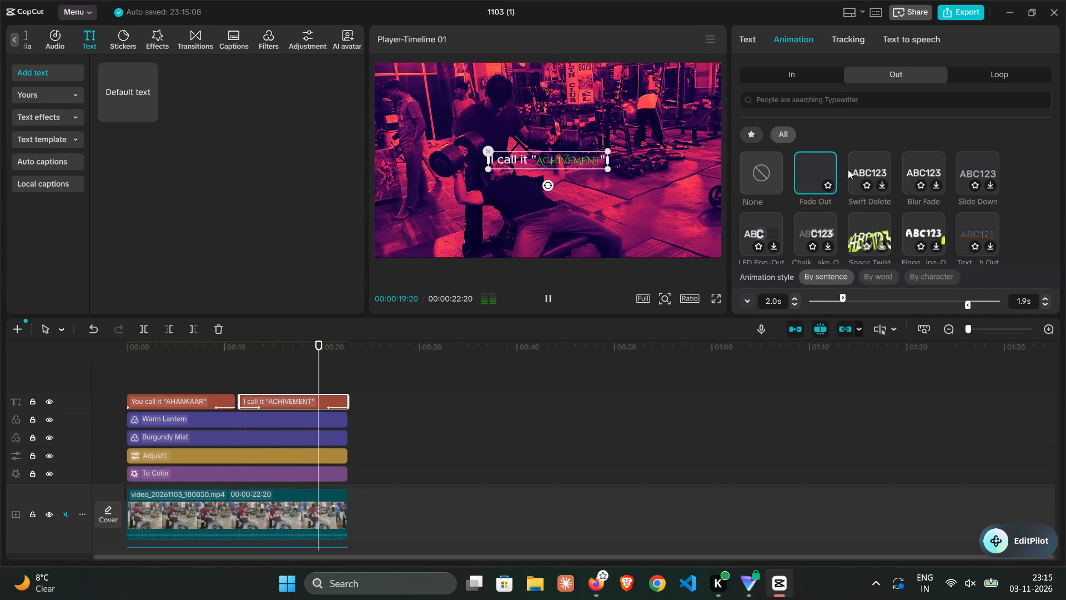
click(998, 73)
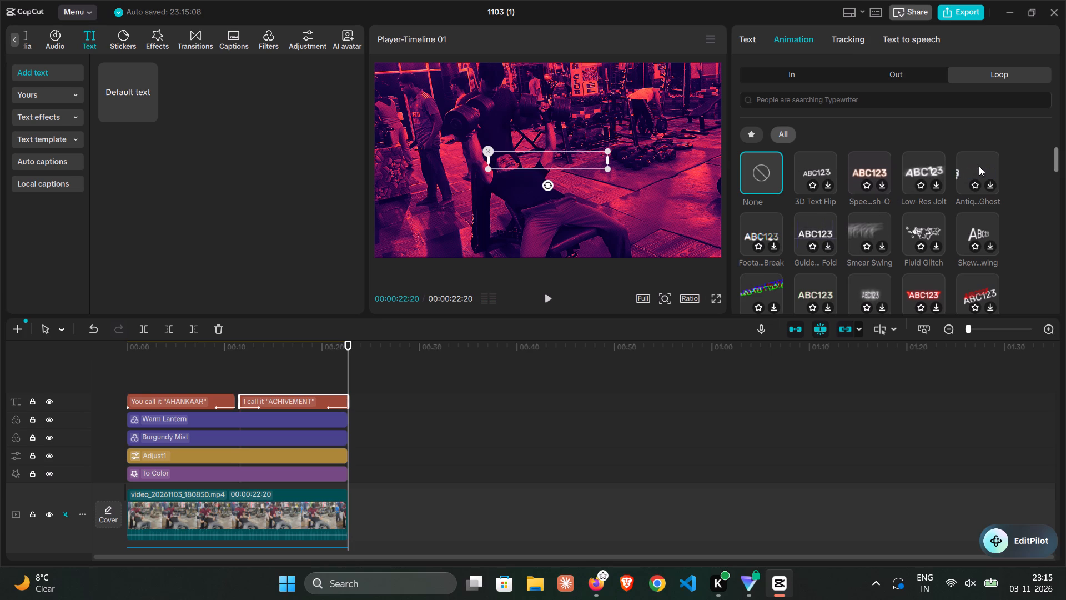
scroll(969, 224, down, 1)
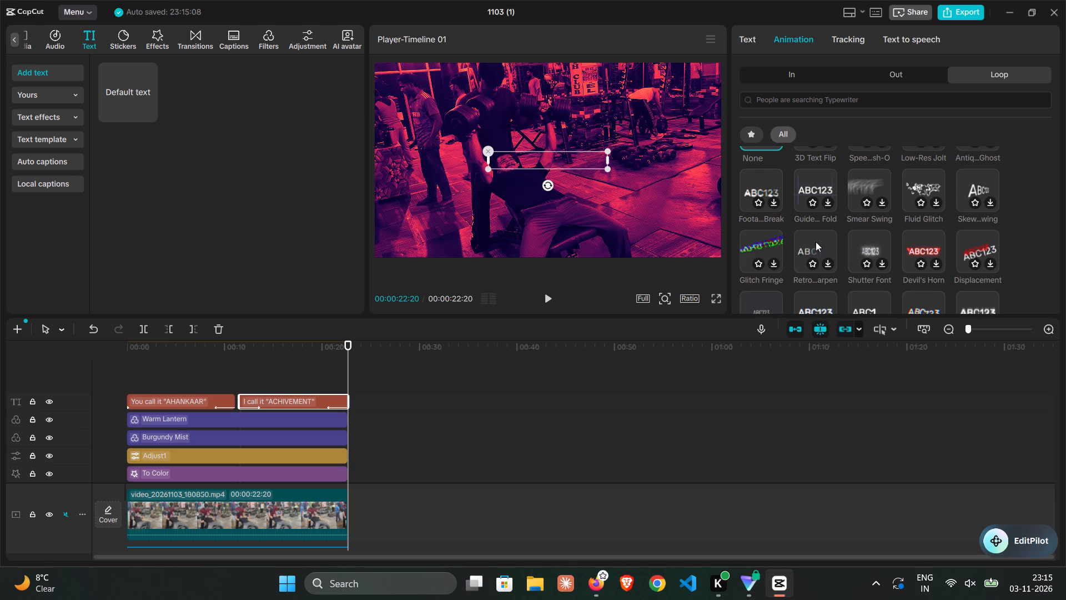
click(816, 242)
double_click(816, 242)
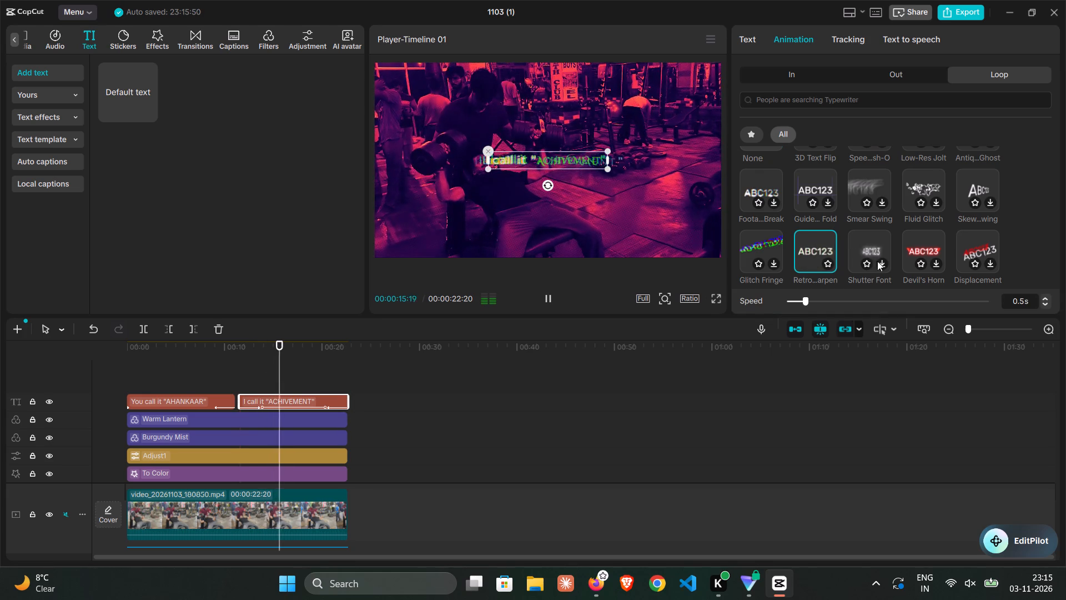
Browse the other loop animations available for the second title.
scroll(878, 251, down, 1)
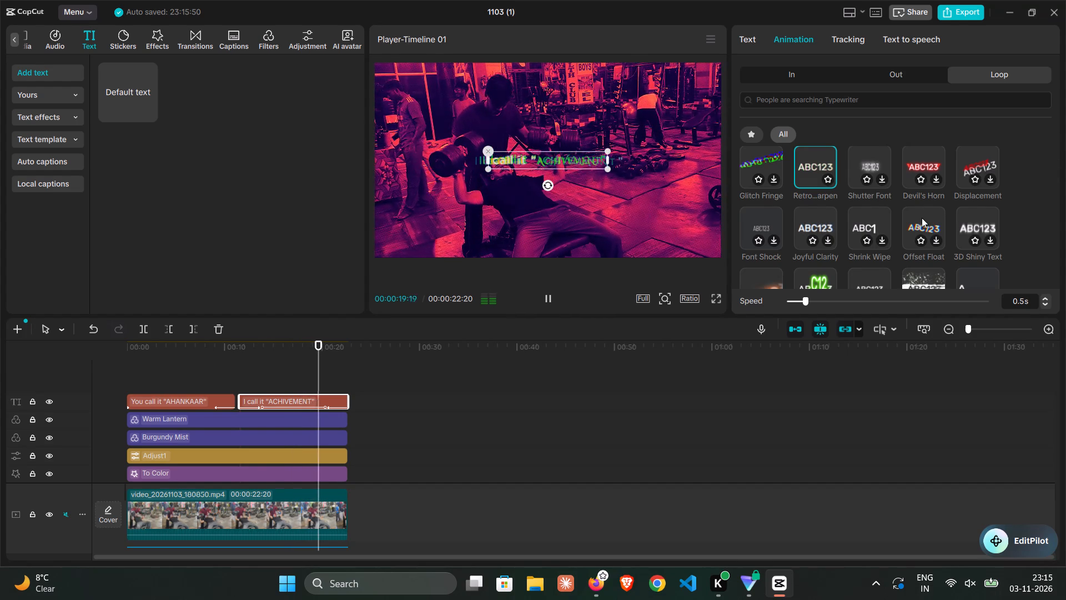
scroll(922, 218, down, 1)
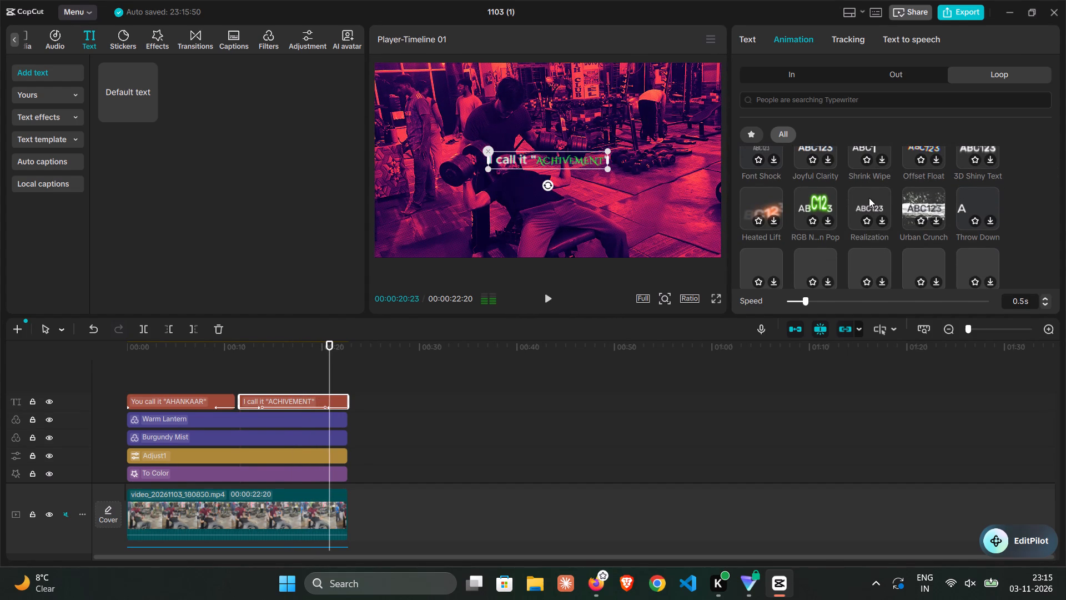
scroll(869, 198, down, 1)
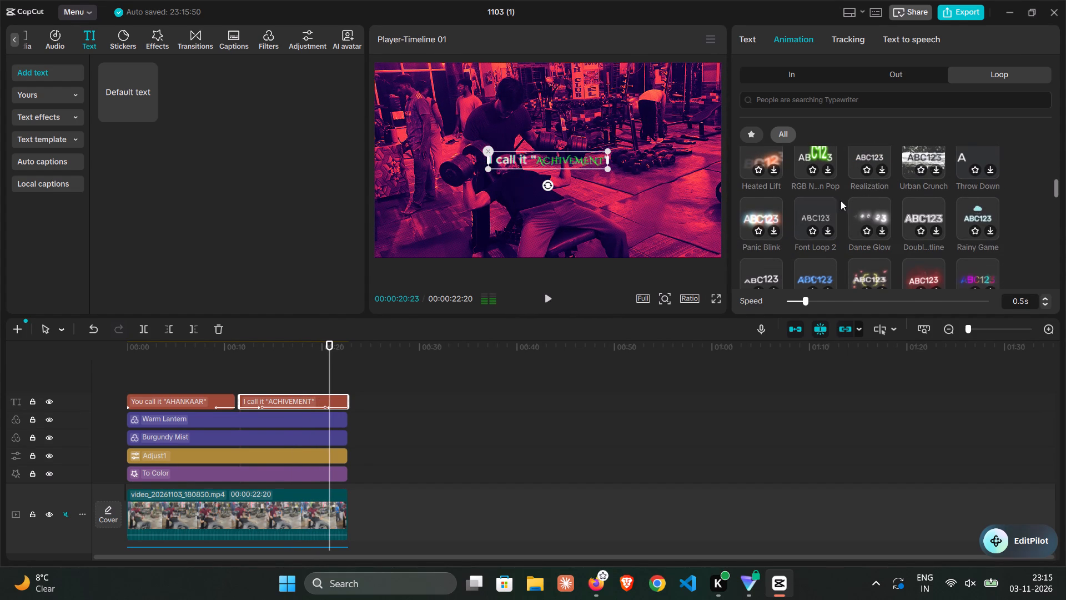
scroll(812, 207, down, 1)
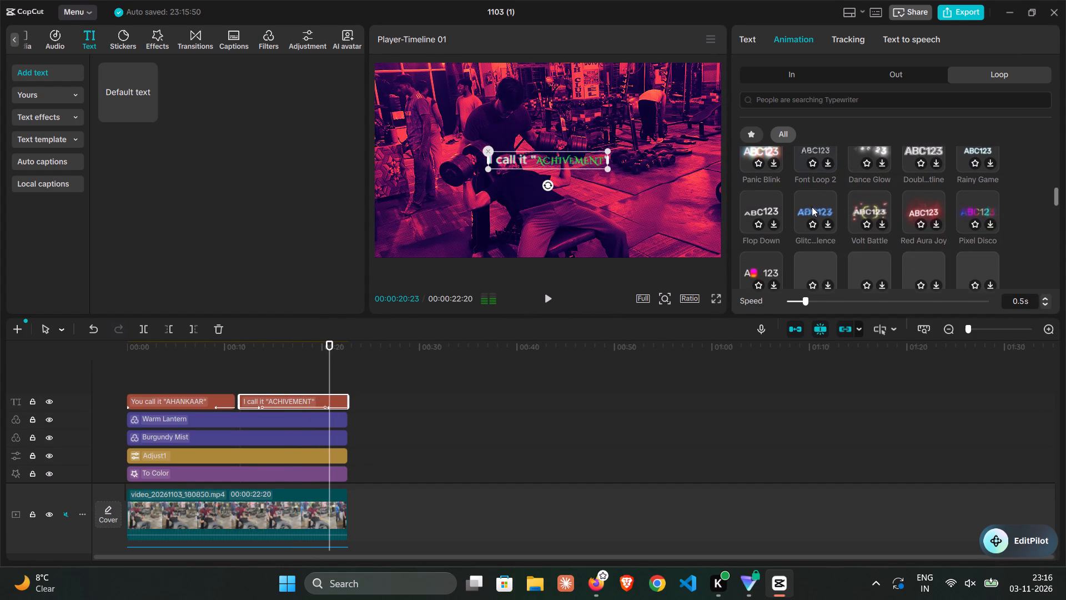
scroll(812, 207, down, 1)
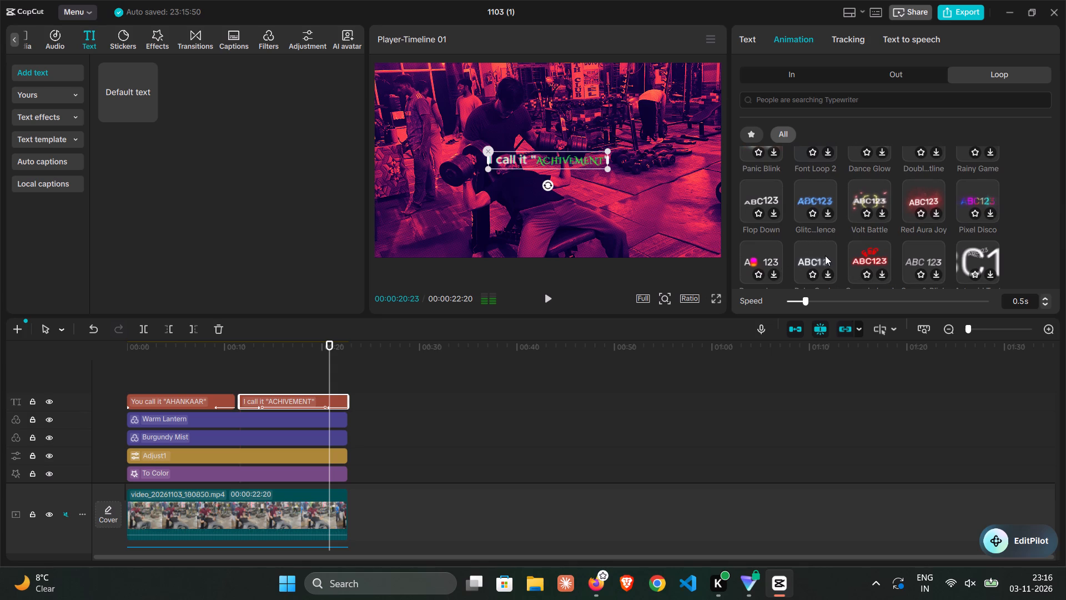
scroll(813, 257, down, 1)
scroll(878, 185, down, 1)
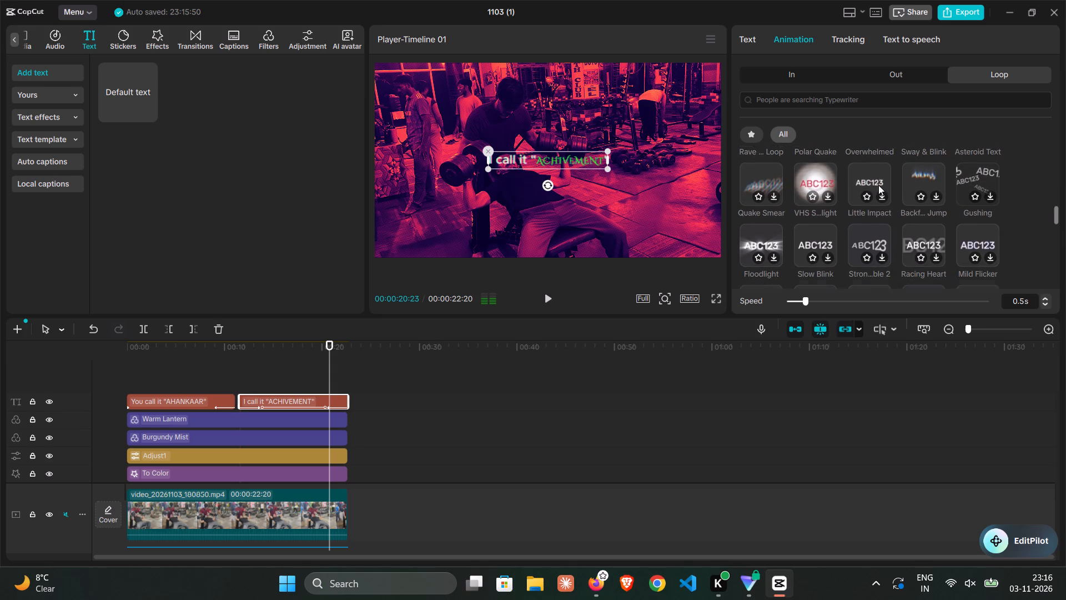
scroll(878, 185, down, 1)
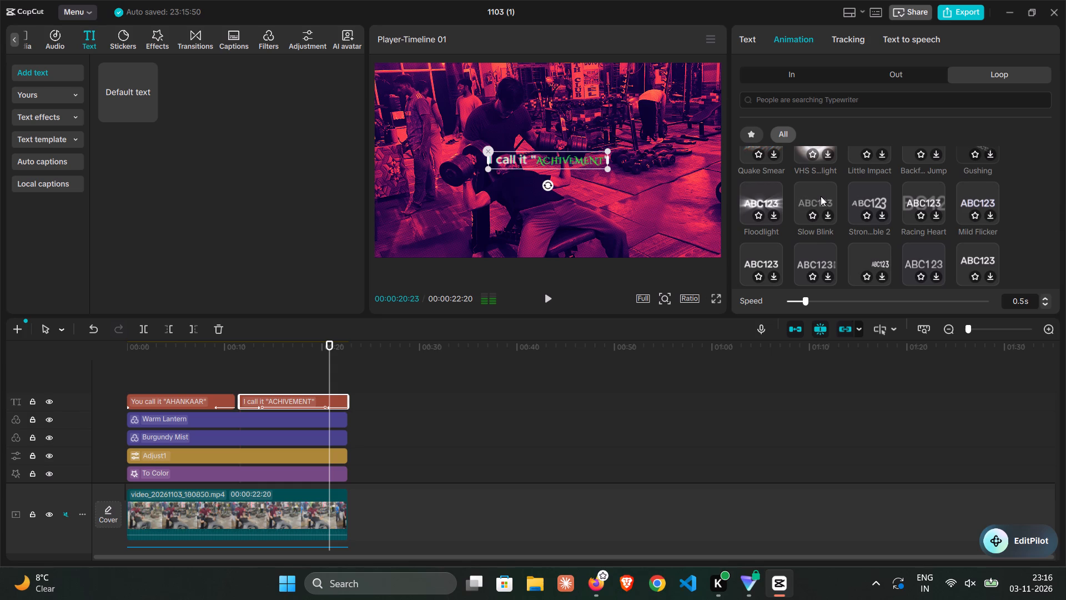
scroll(770, 197, up, 3)
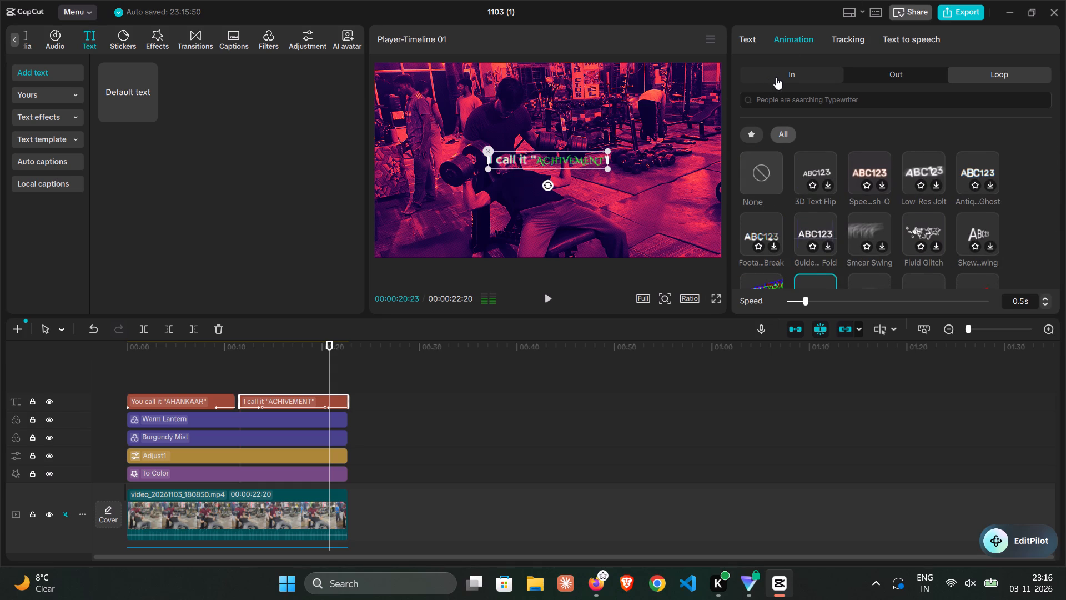
Replace the second title's entrance animation with Lights On.
click(776, 77)
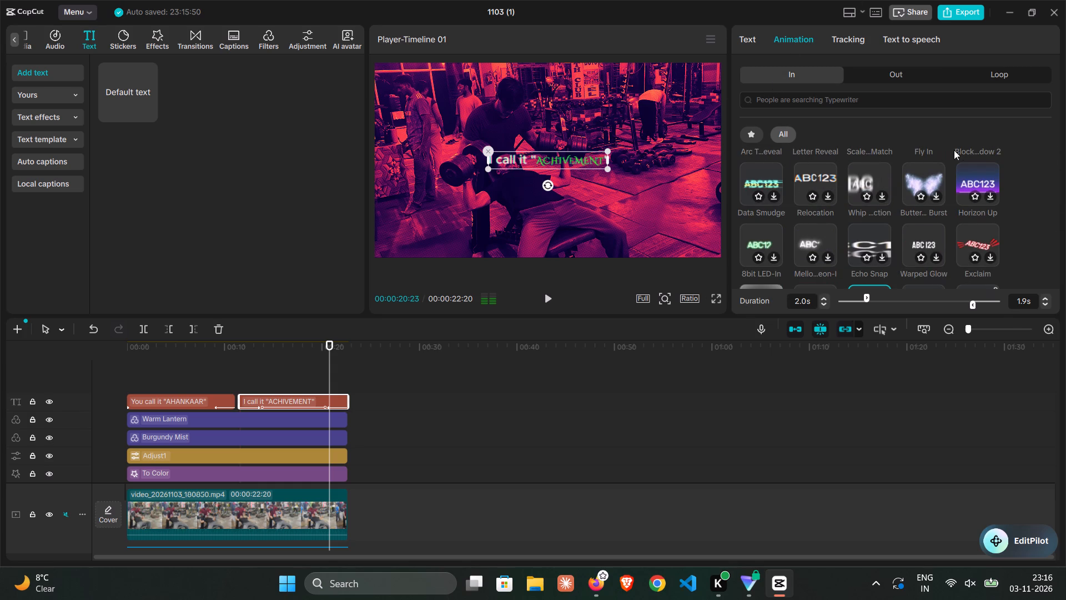
click(978, 148)
scroll(963, 238, down, 1)
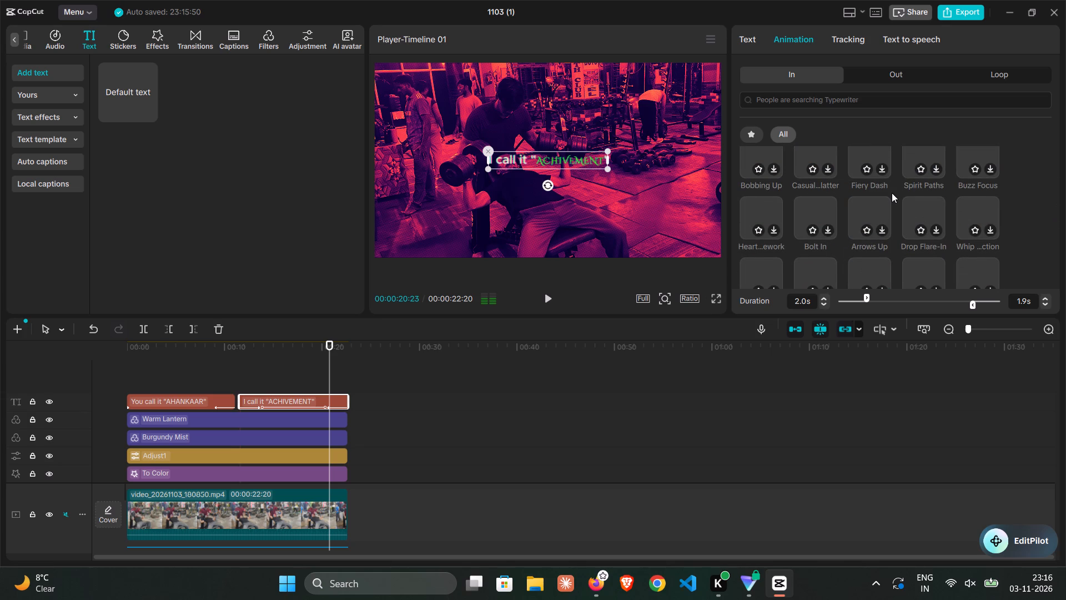
scroll(892, 193, up, 1)
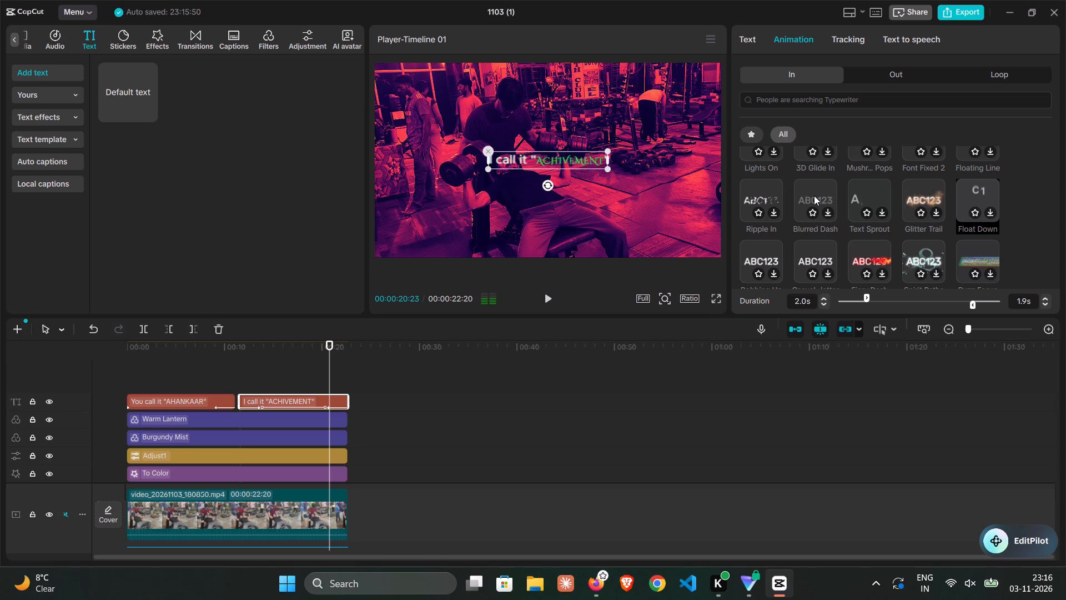
scroll(814, 196, up, 1)
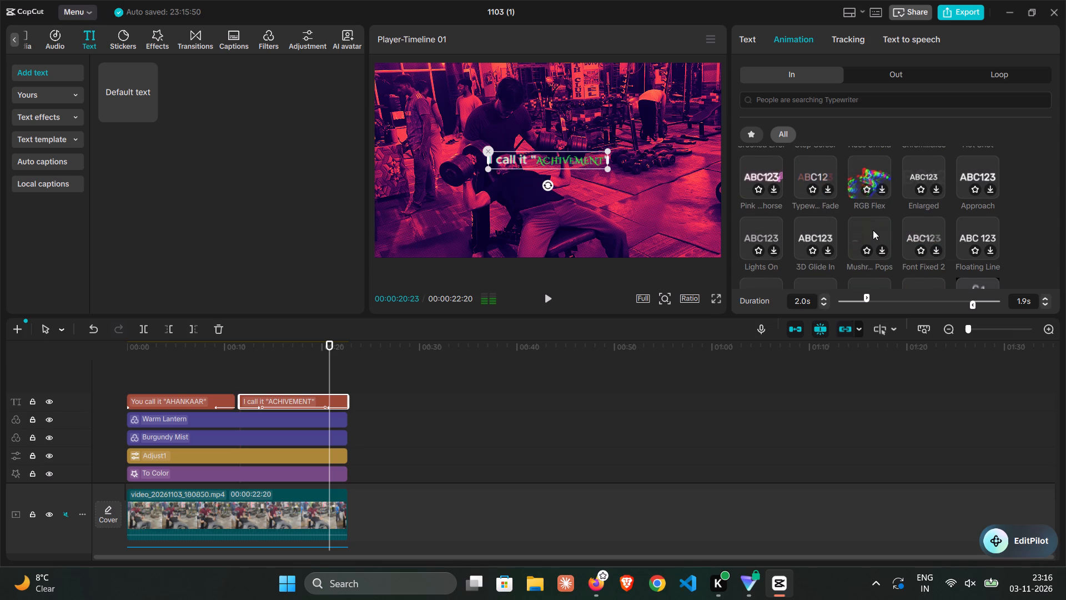
double_click(762, 228)
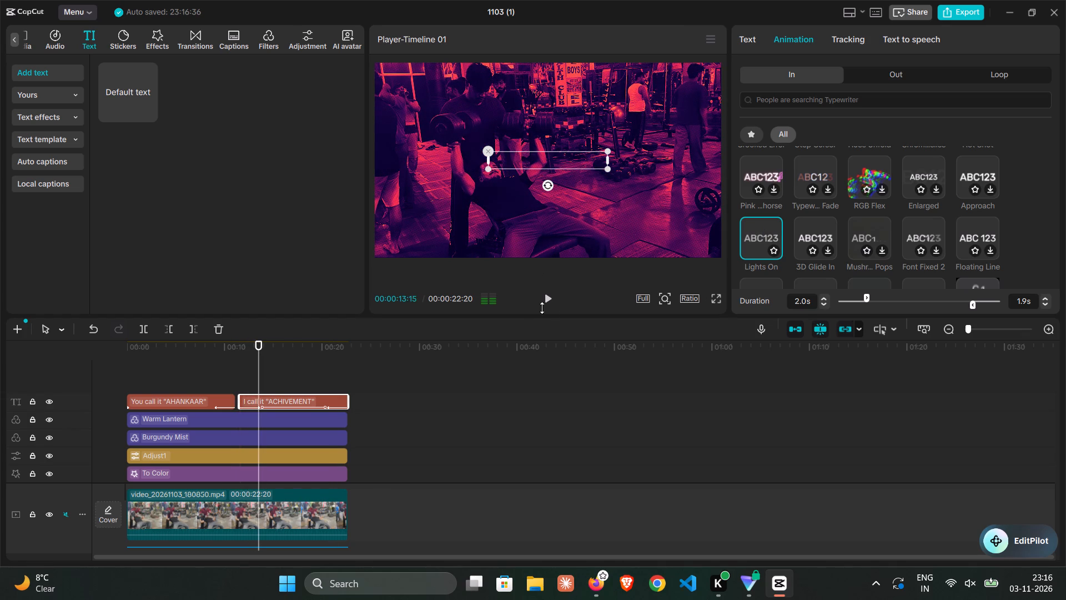
Play the opening of the video from the beginning to check the first title's entrance.
drag(259, 369, 144, 357)
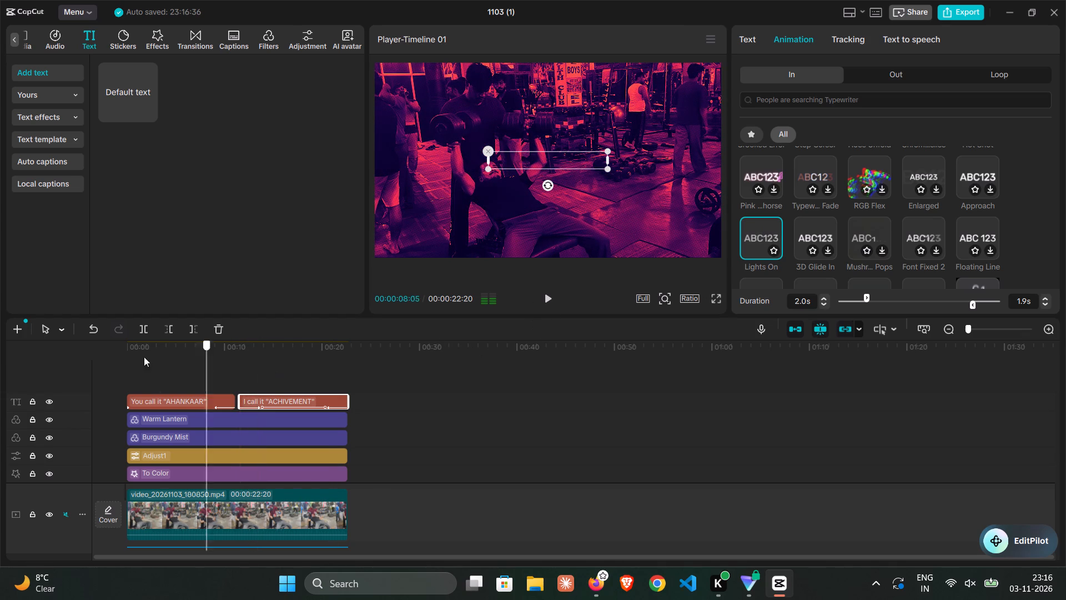
drag(144, 357, 98, 354)
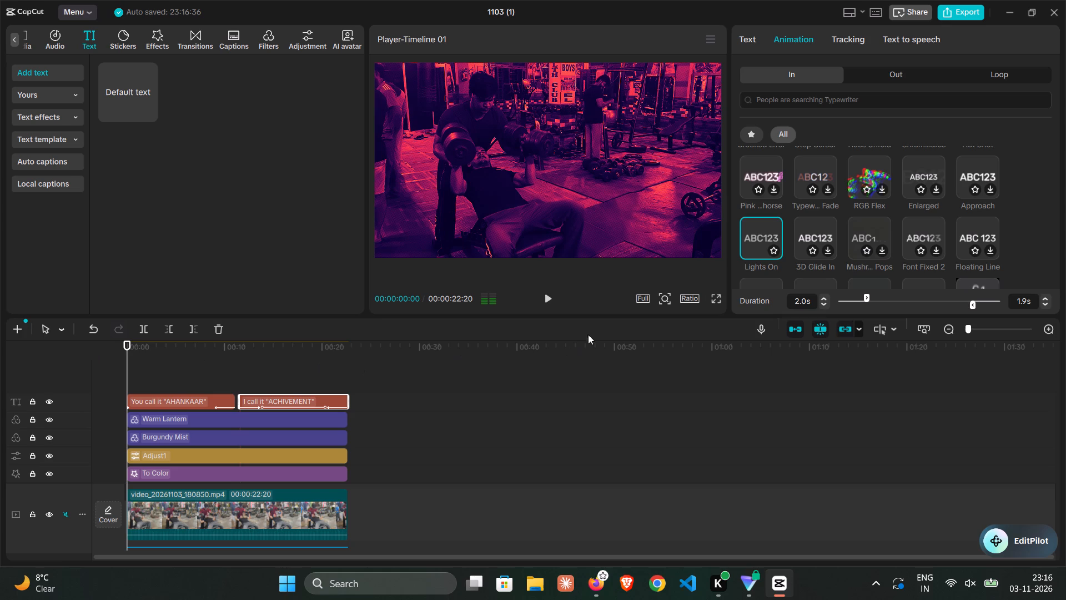
click(549, 304)
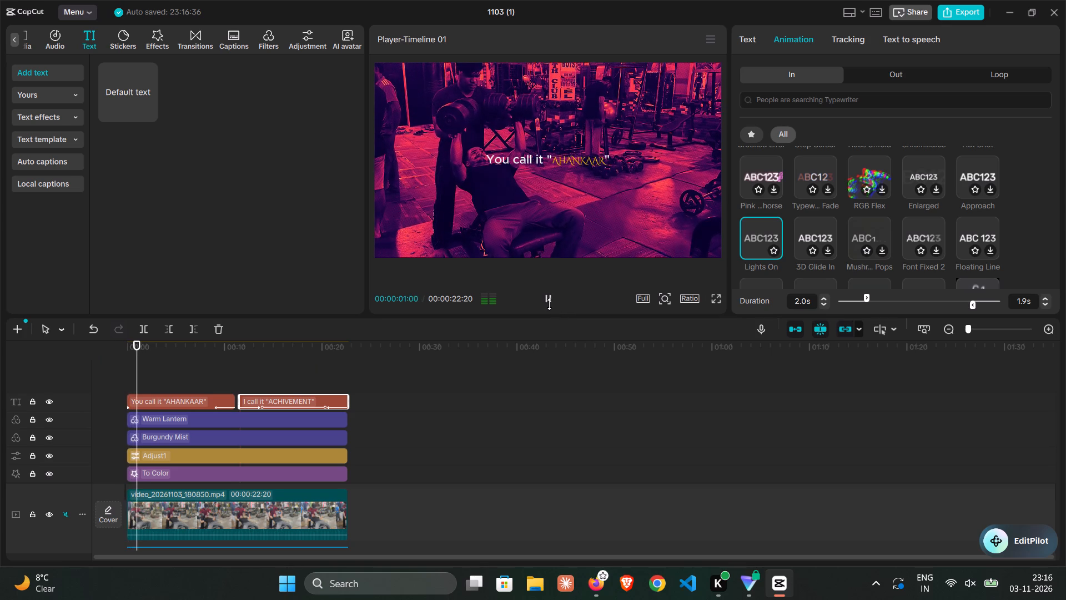
click(549, 304)
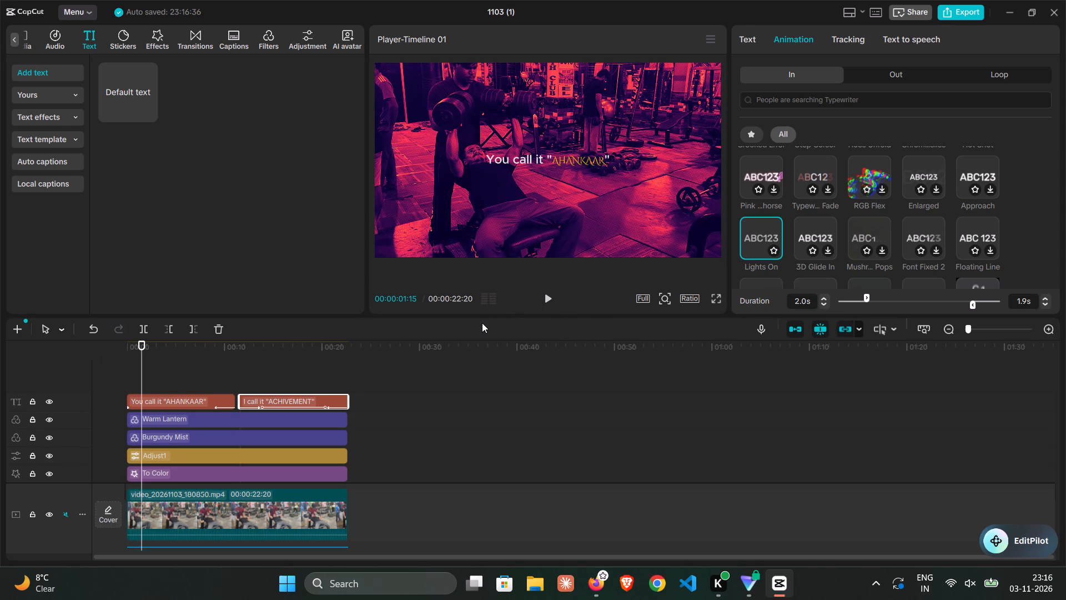
Mark the Lights On entrance animation as a favourite and apply it to the first title, You call it "AHANKAAR".
click(774, 249)
click(174, 398)
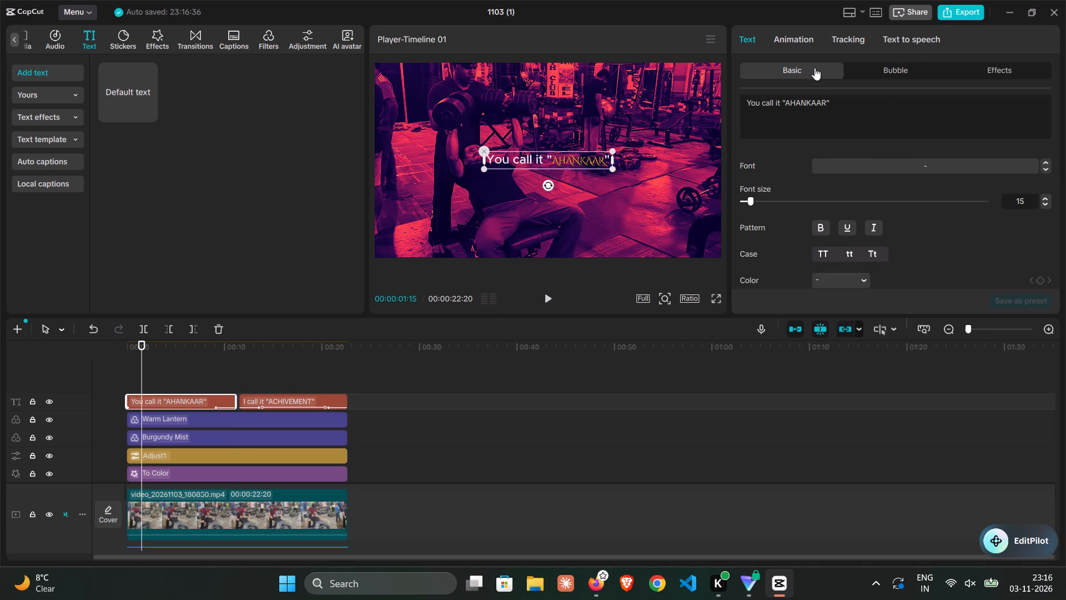
click(802, 43)
click(751, 134)
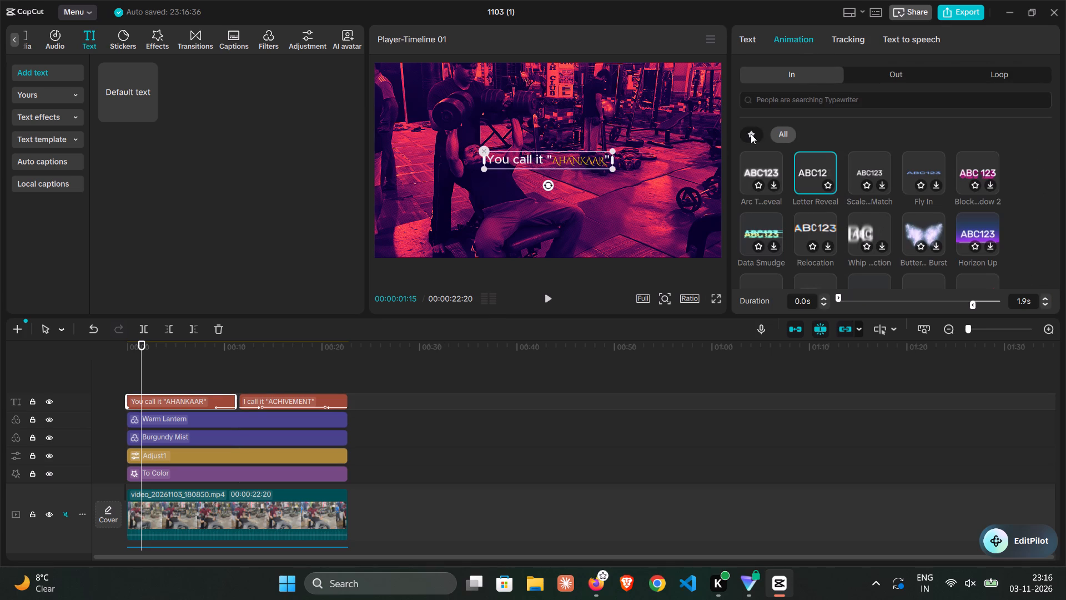
click(822, 166)
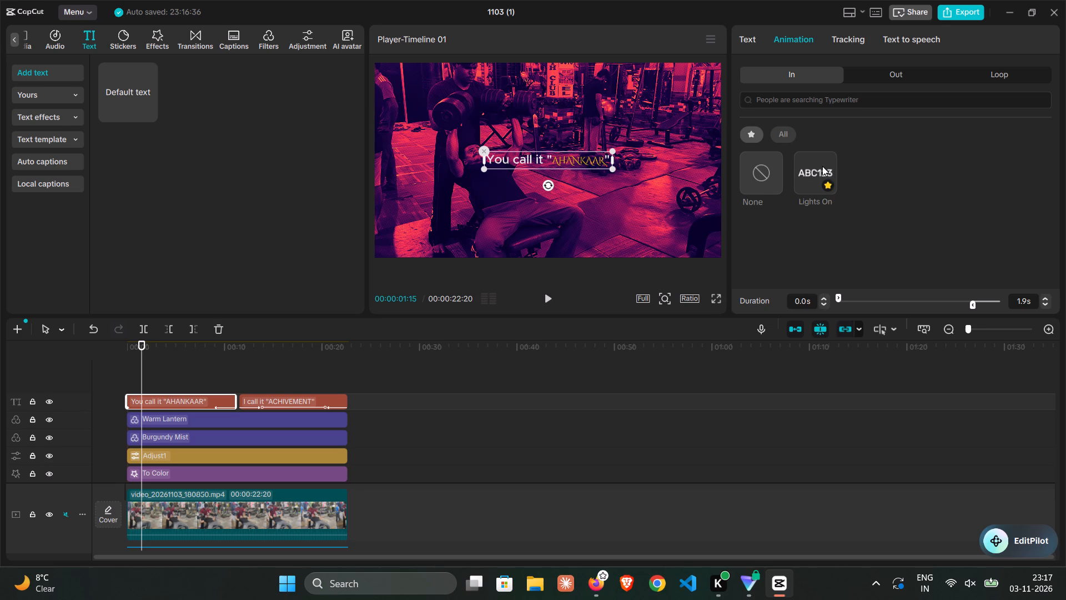
double_click(822, 166)
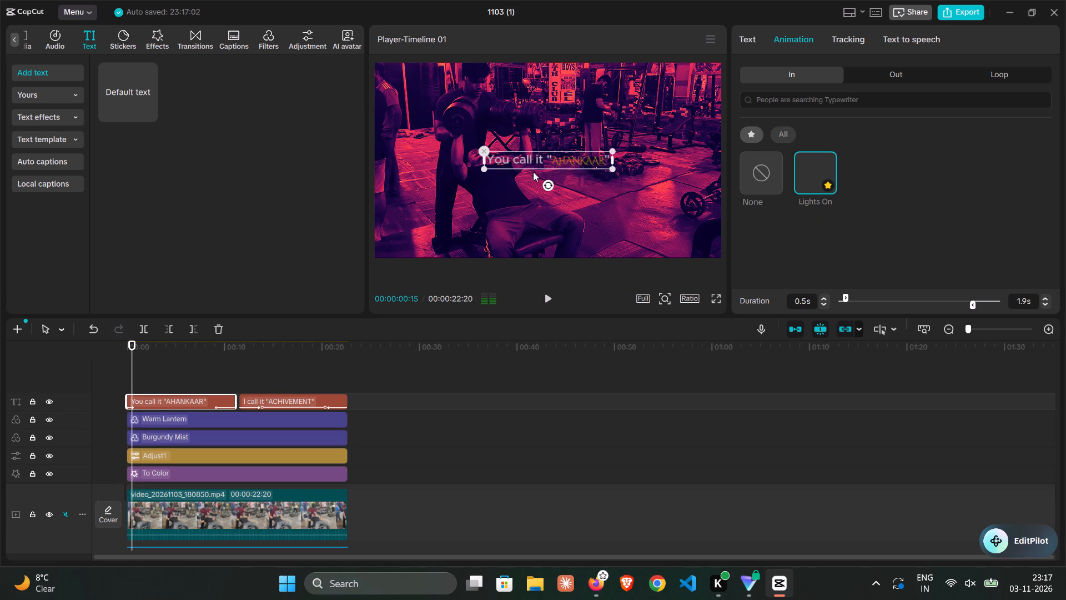
Play the whole video from the beginning to review both titles' animations.
drag(132, 347, 94, 343)
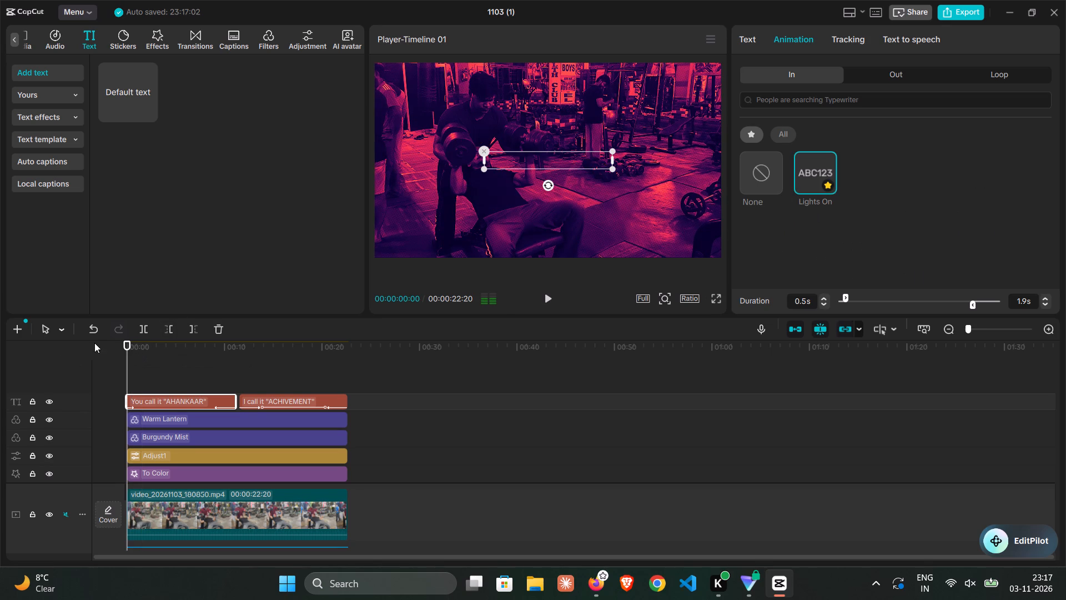
click(547, 301)
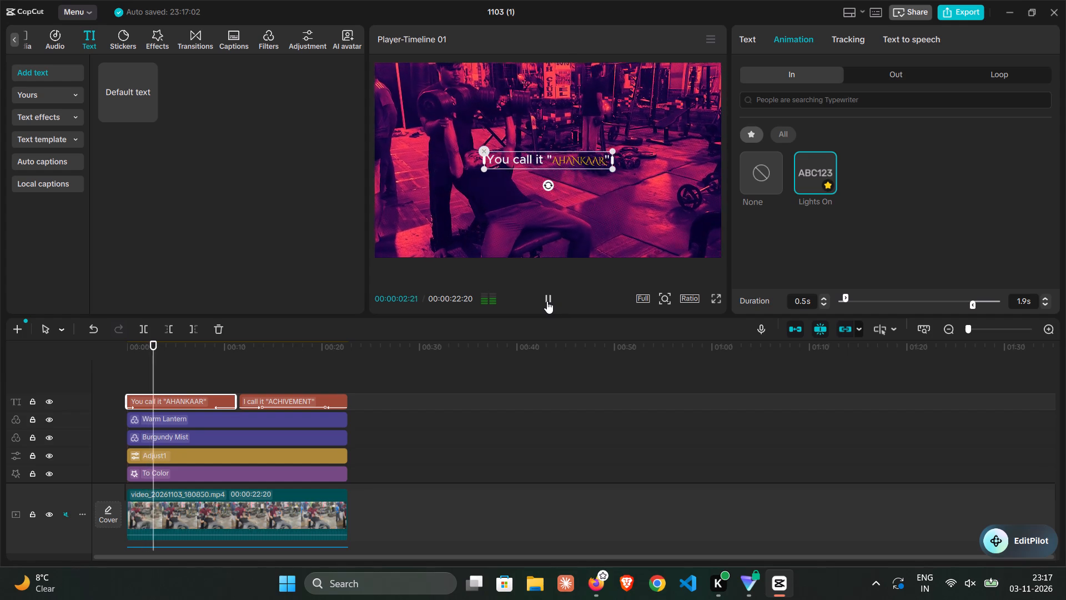
click(433, 413)
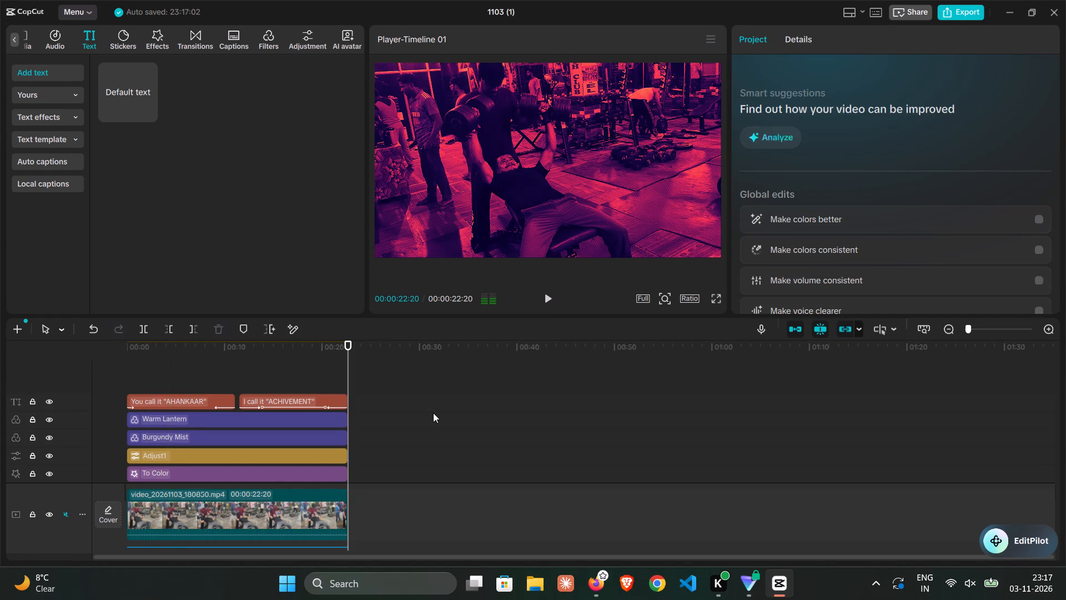
Play the opening of the video in full screen from the beginning to check the first title's entrance.
drag(348, 361, 19, 365)
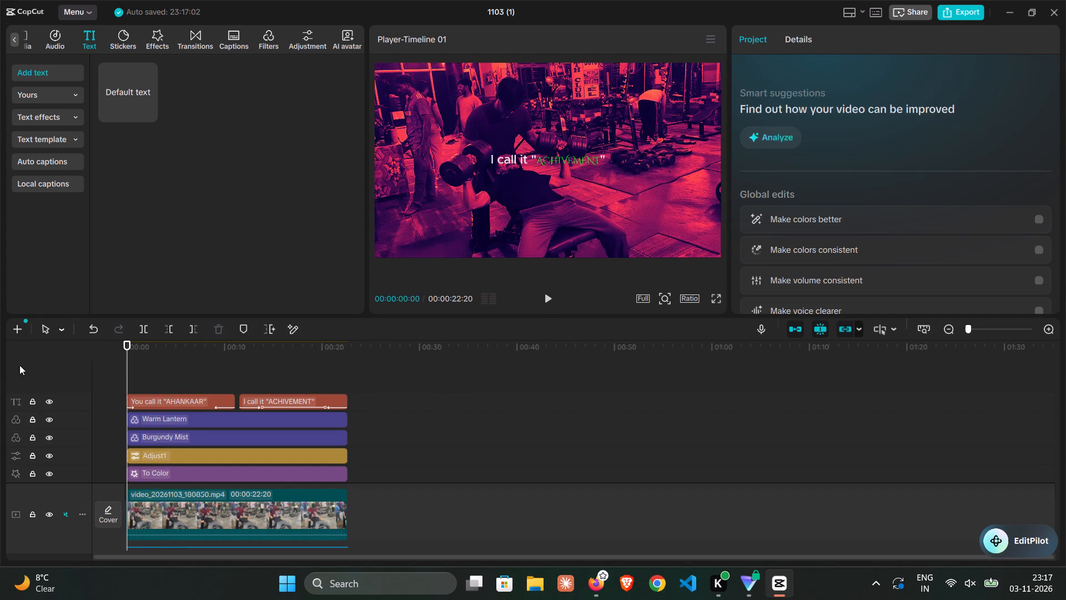
click(1050, 336)
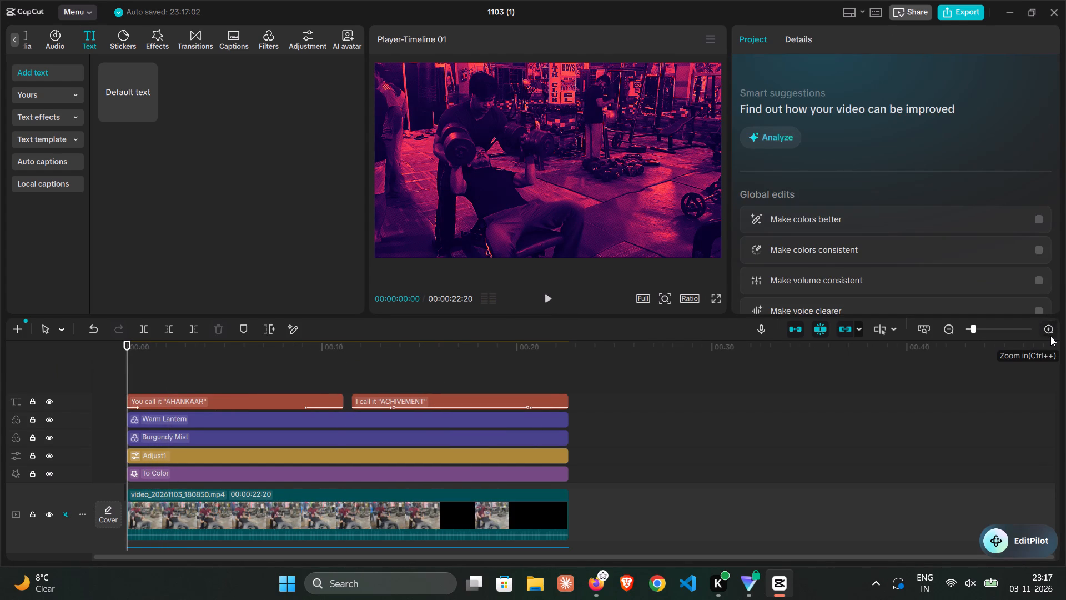
click(1050, 336)
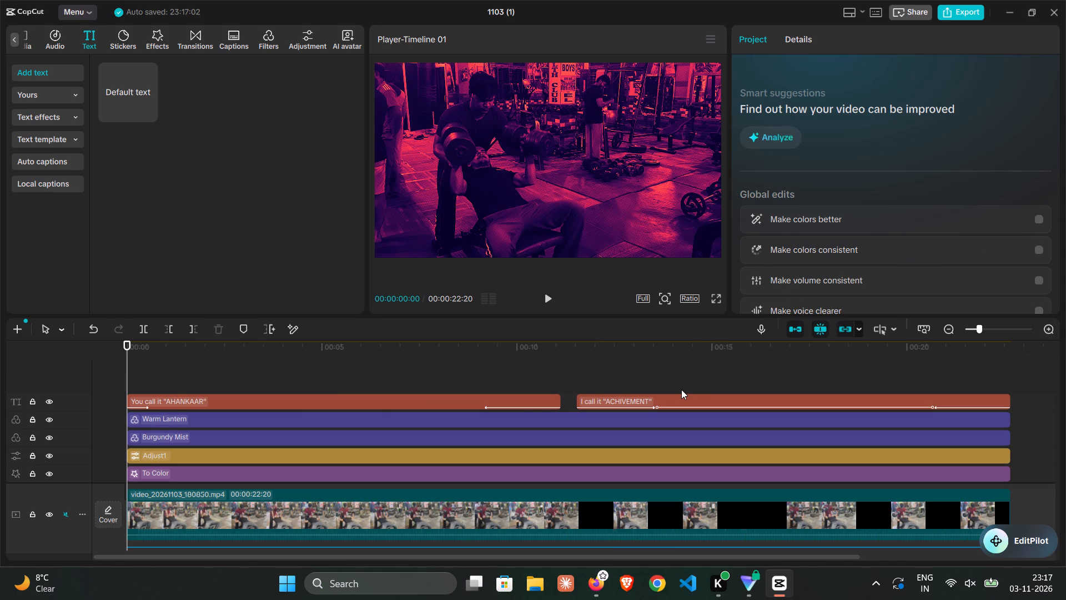
click(713, 296)
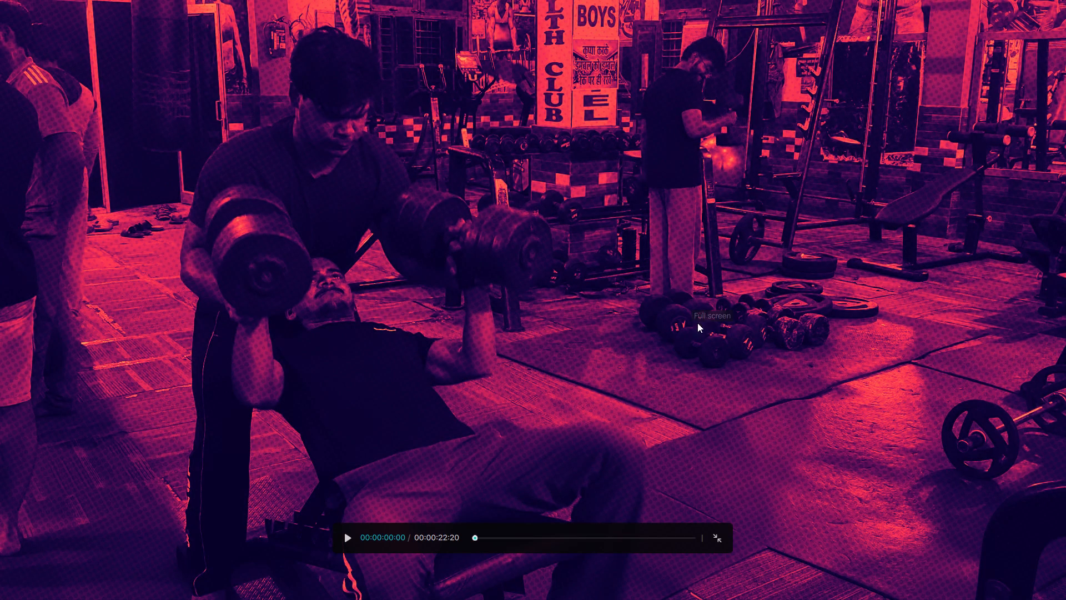
click(341, 535)
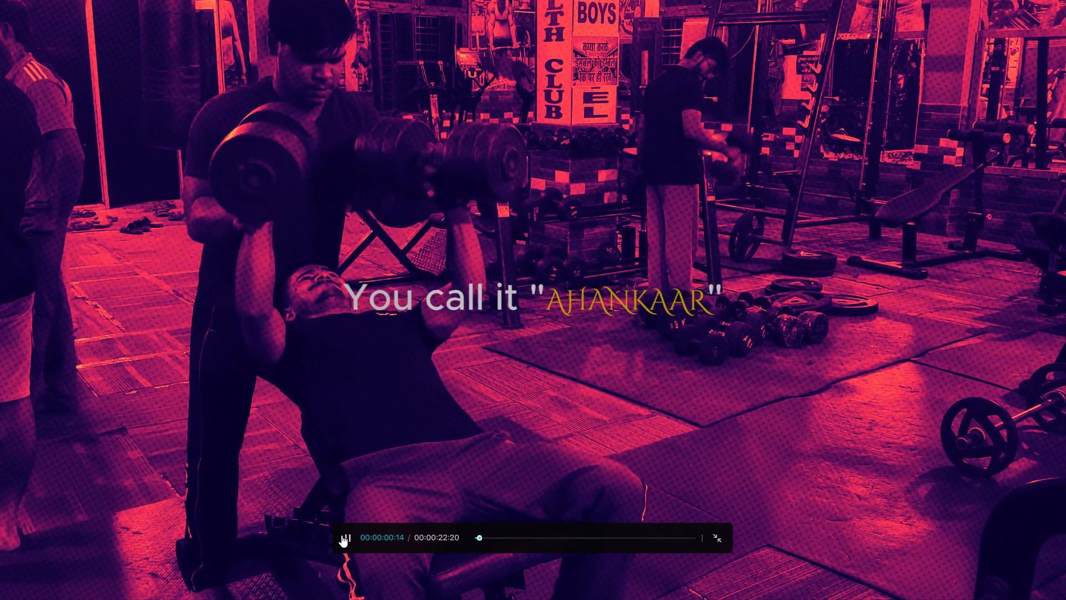
click(341, 535)
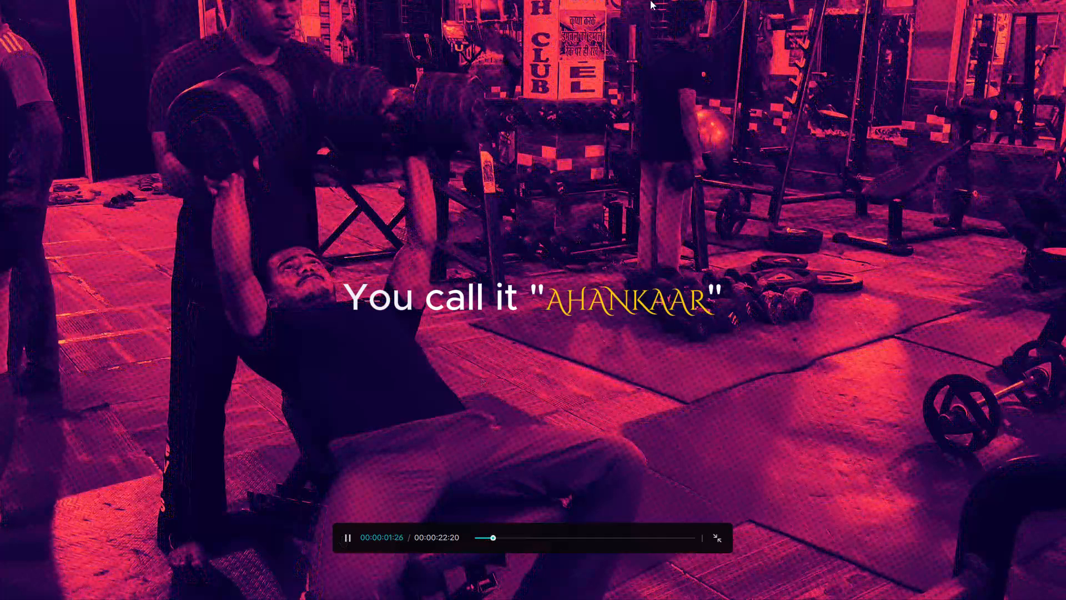
click(715, 532)
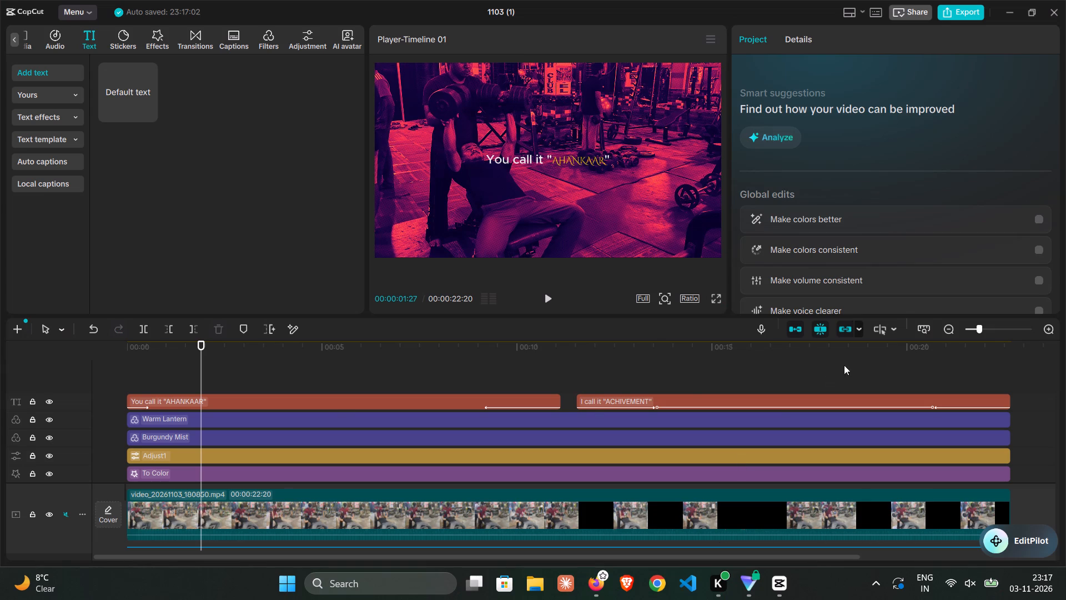
Set the duration of the first title's Lights On entrance animation to 2.0 s.
click(338, 401)
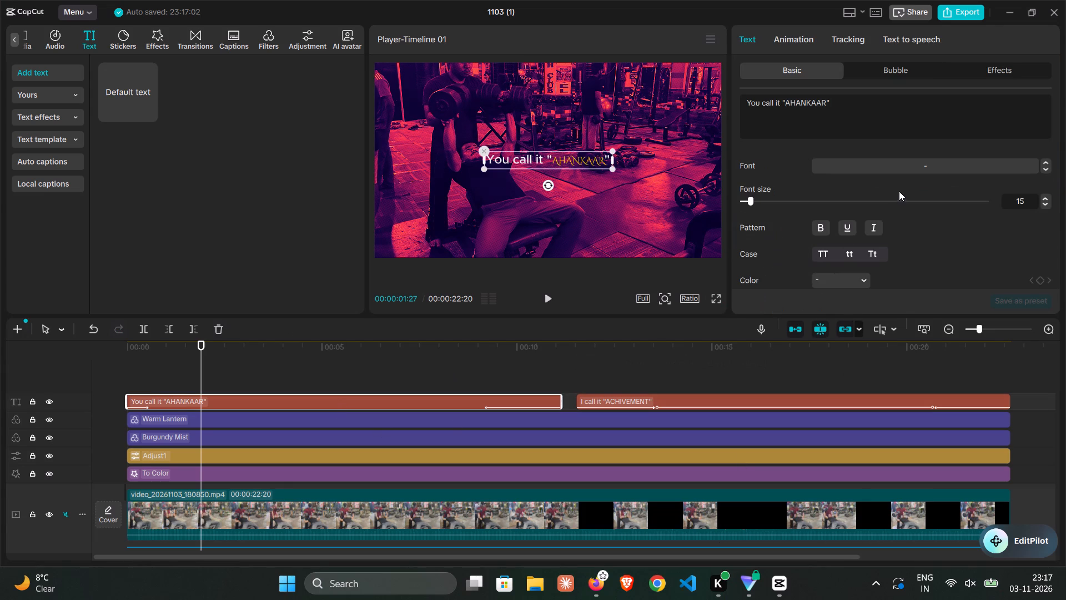
scroll(897, 192, down, 1)
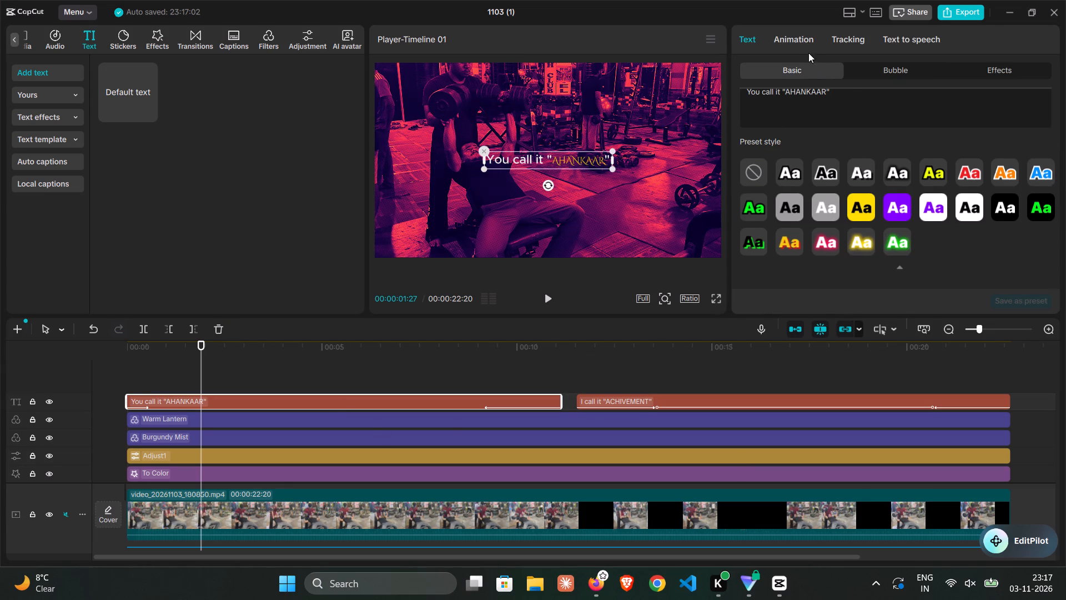
click(802, 39)
drag(847, 298, 869, 299)
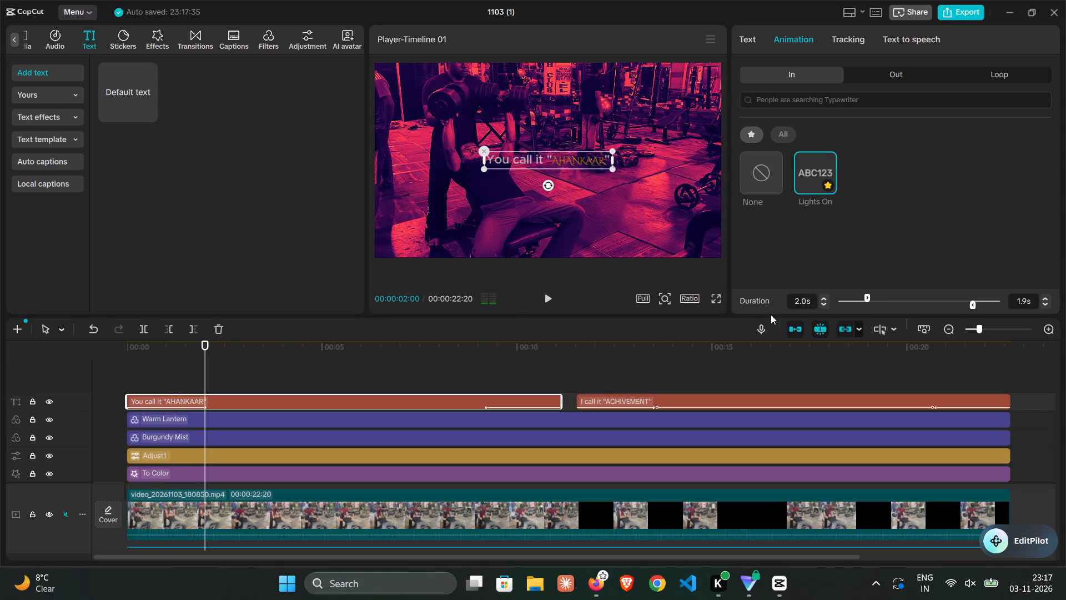
Play the video in full screen from the beginning through the second title to review both titles' animations.
click(722, 306)
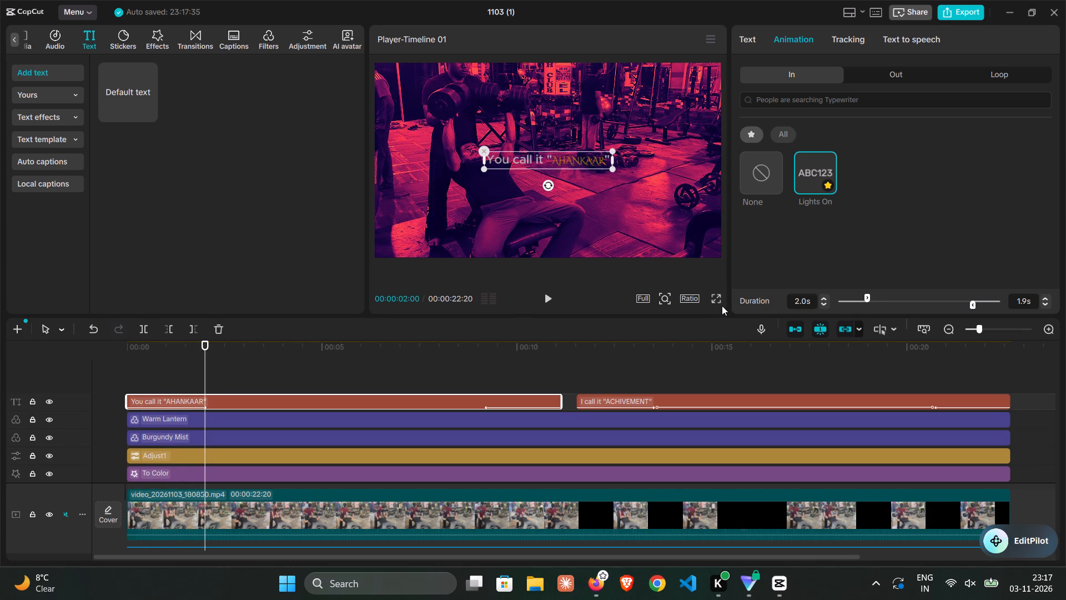
click(718, 301)
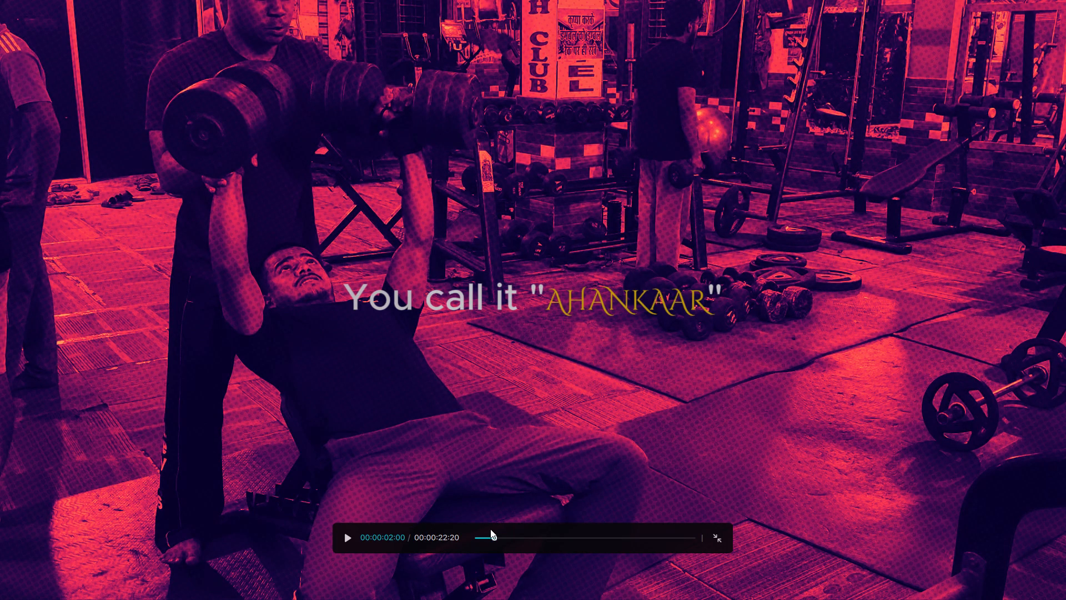
drag(490, 536, 427, 538)
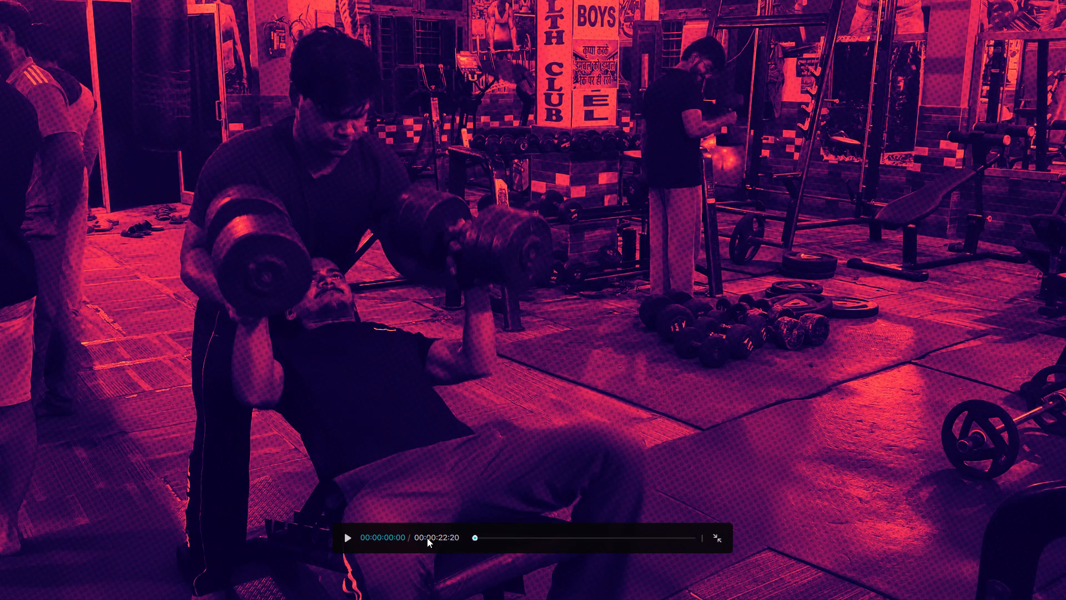
click(344, 540)
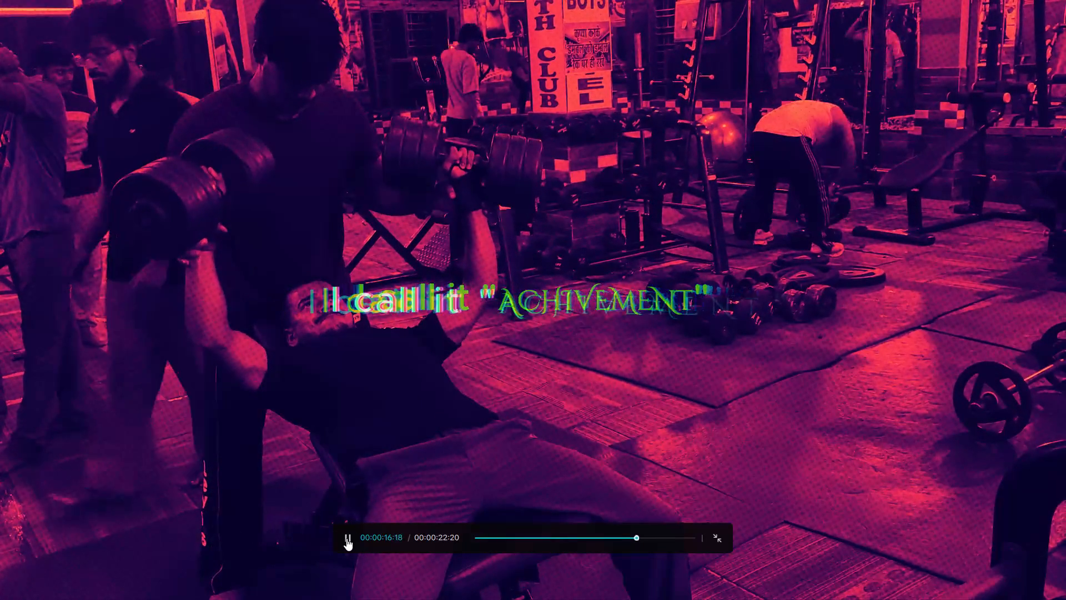
click(347, 537)
click(720, 543)
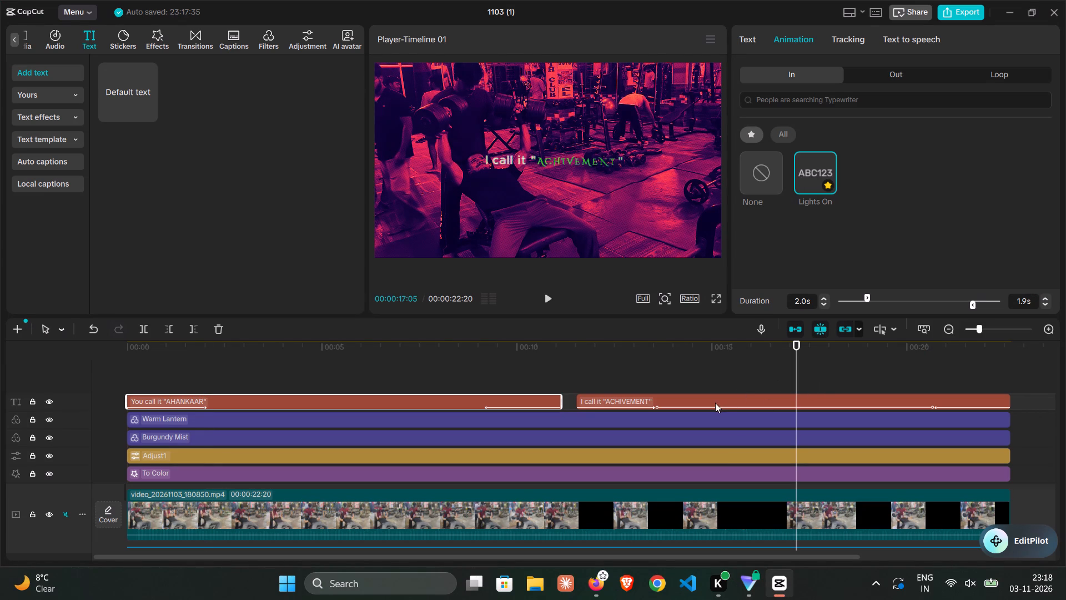
Remove the loop animation from the second title, I call it "ACHIVEMENT", by setting it to None.
click(813, 397)
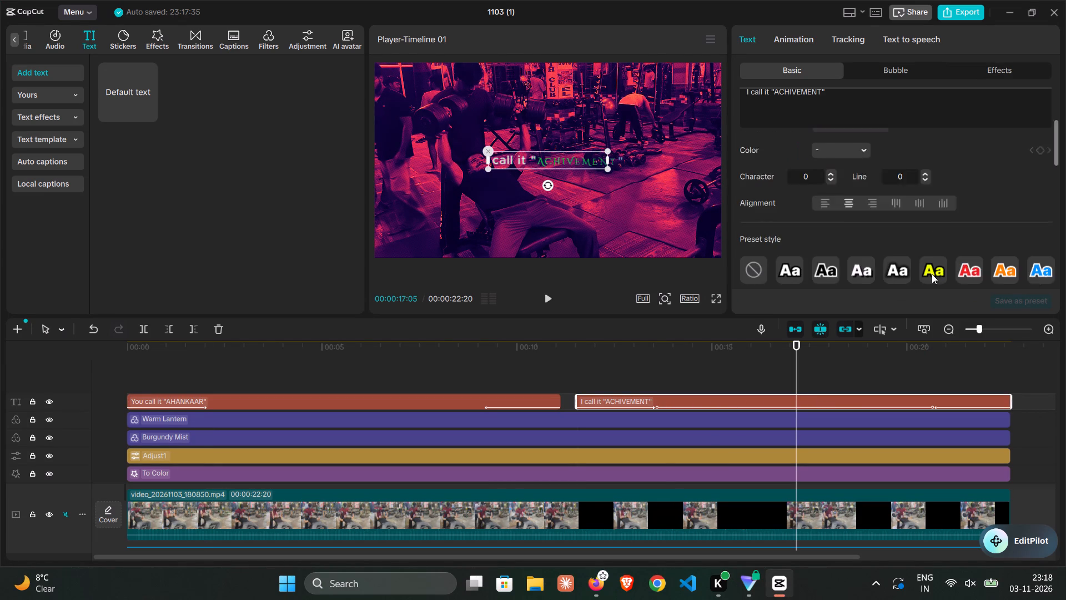
click(795, 37)
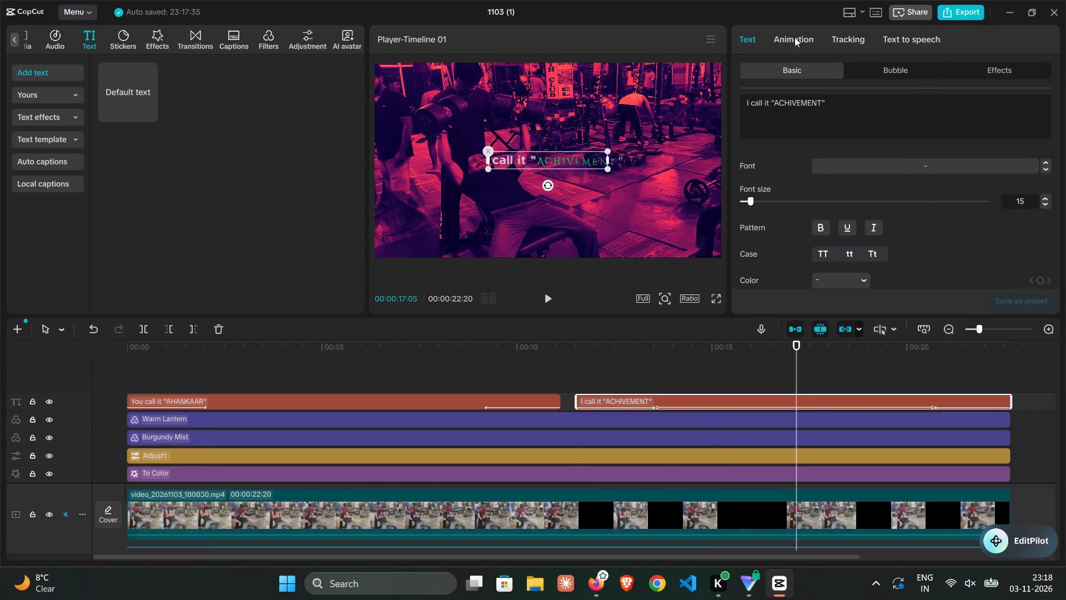
scroll(870, 171, down, 1)
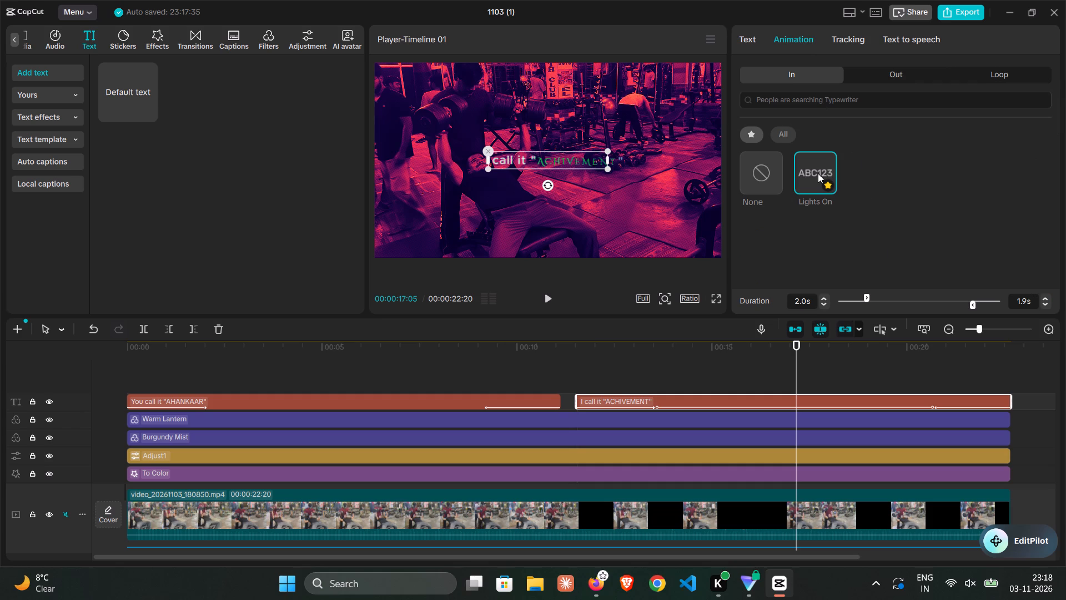
click(790, 398)
scroll(822, 212, down, 1)
drag(887, 66, 987, 72)
click(987, 72)
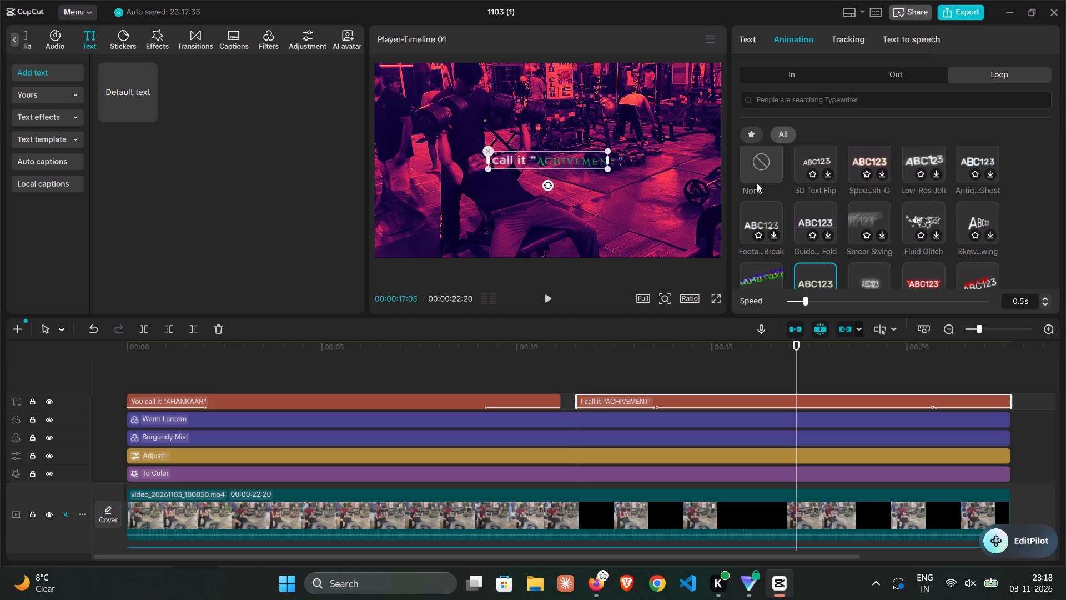
click(753, 157)
double_click(753, 157)
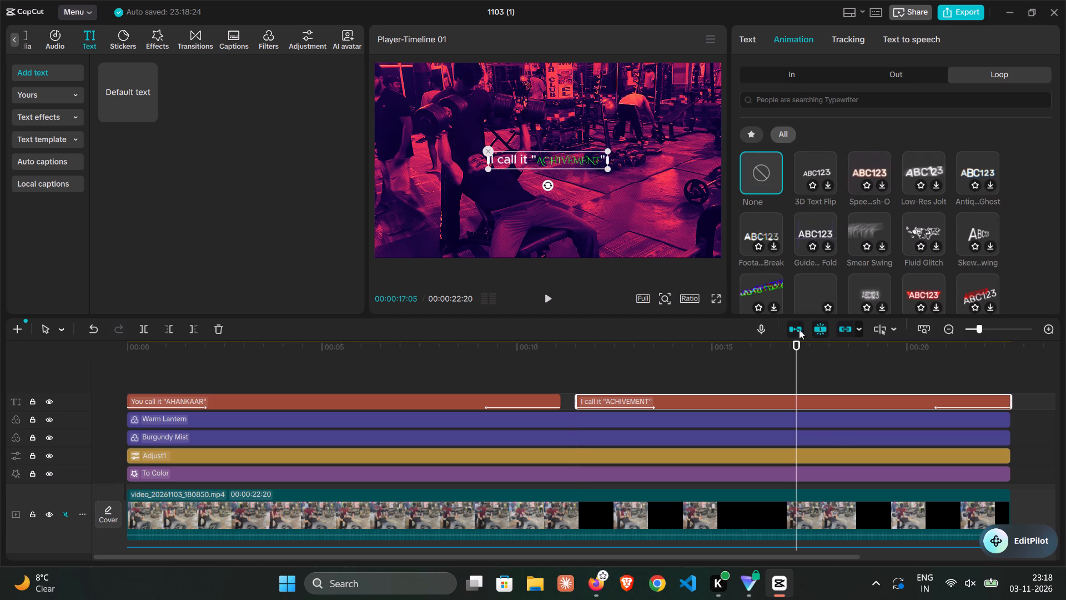
Play the video from just before the second title to the end to check its animation.
drag(793, 343, 610, 345)
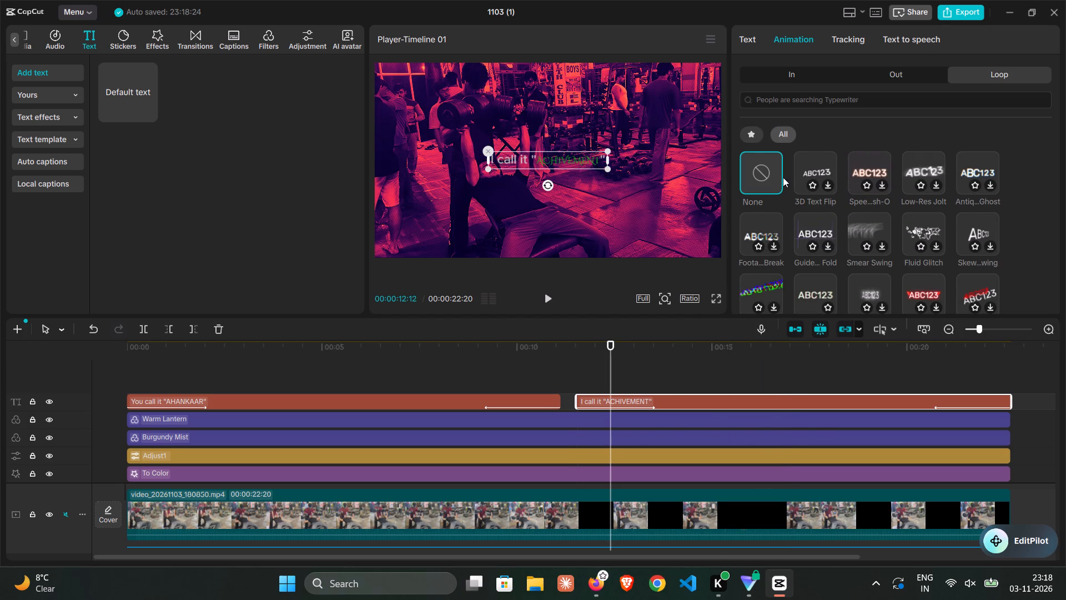
click(800, 73)
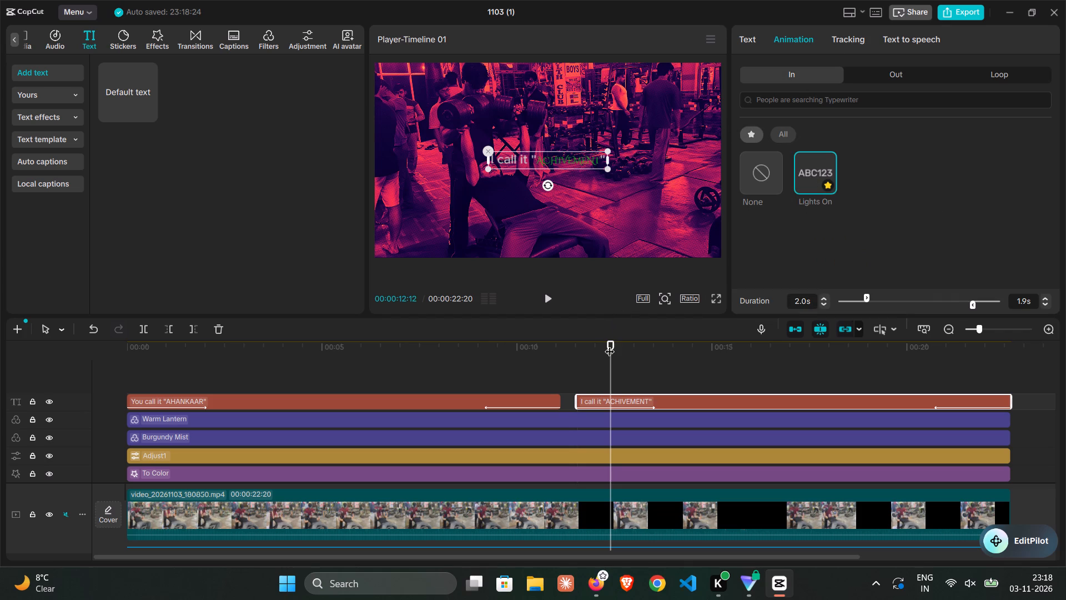
drag(610, 344, 515, 341)
click(541, 298)
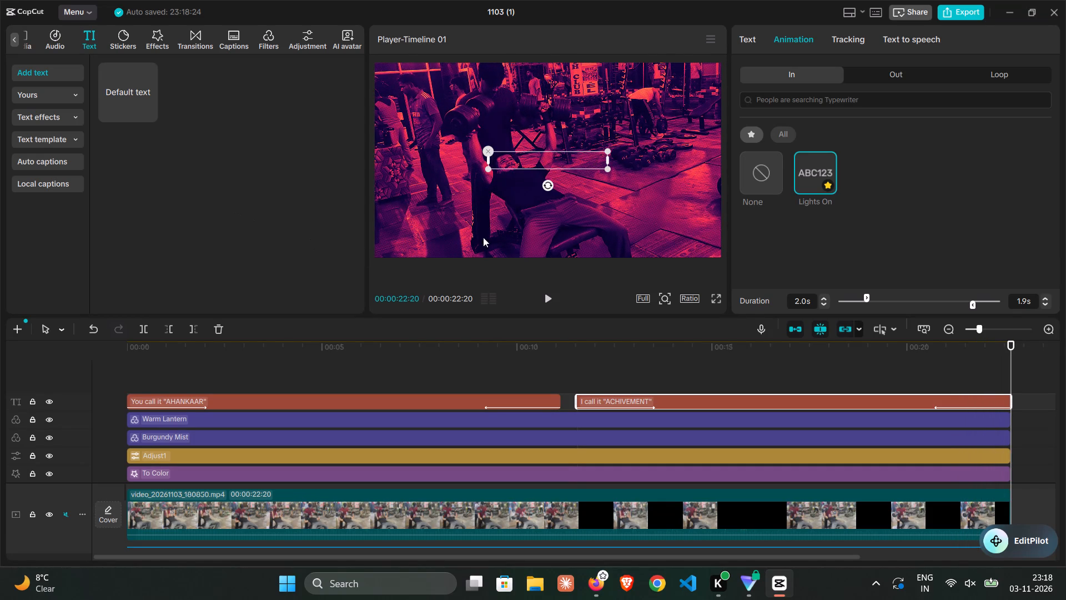
Scale down the first title, You call it "AHANKAAR", in the preview to about three quarters of its size.
click(371, 398)
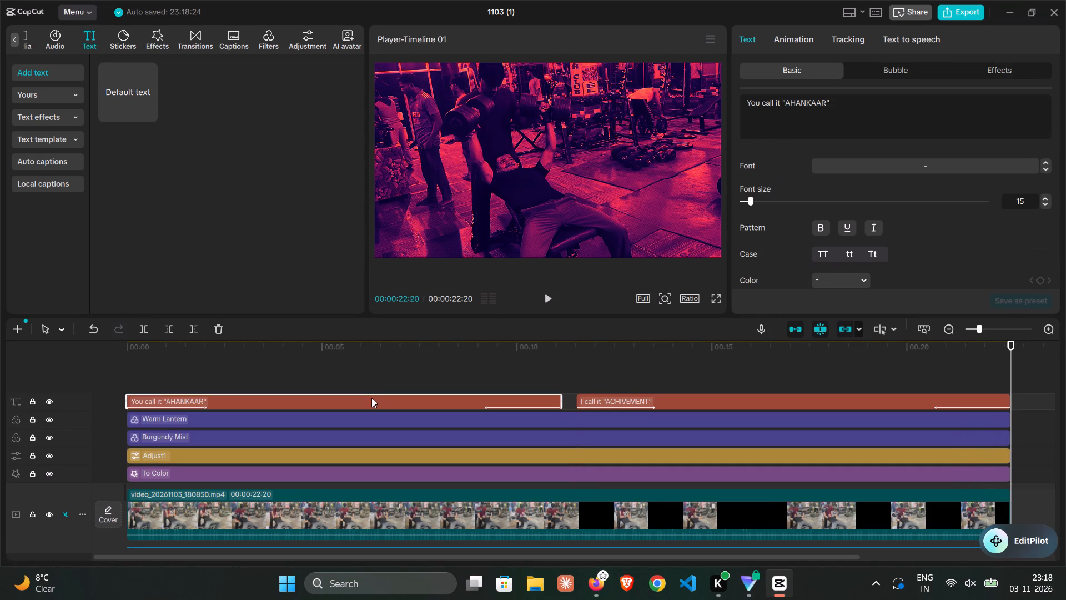
click(550, 297)
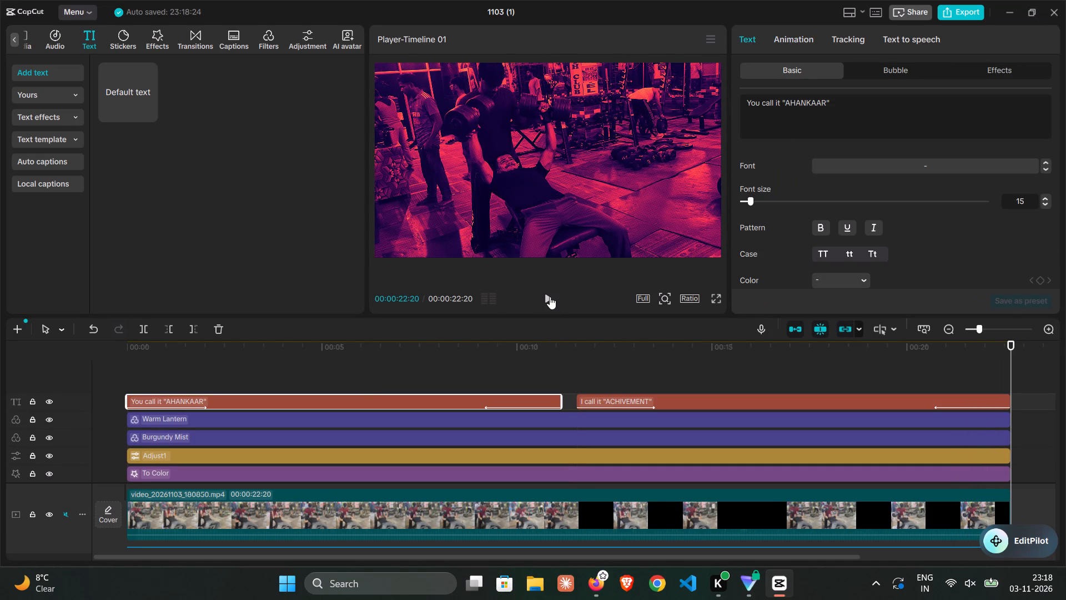
click(550, 297)
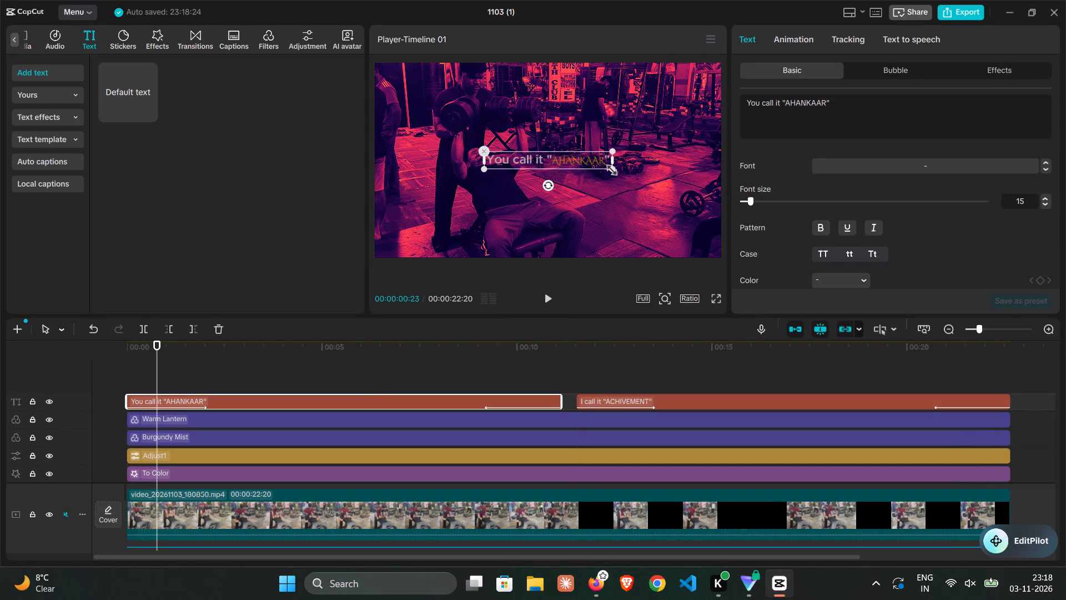
drag(609, 168, 582, 166)
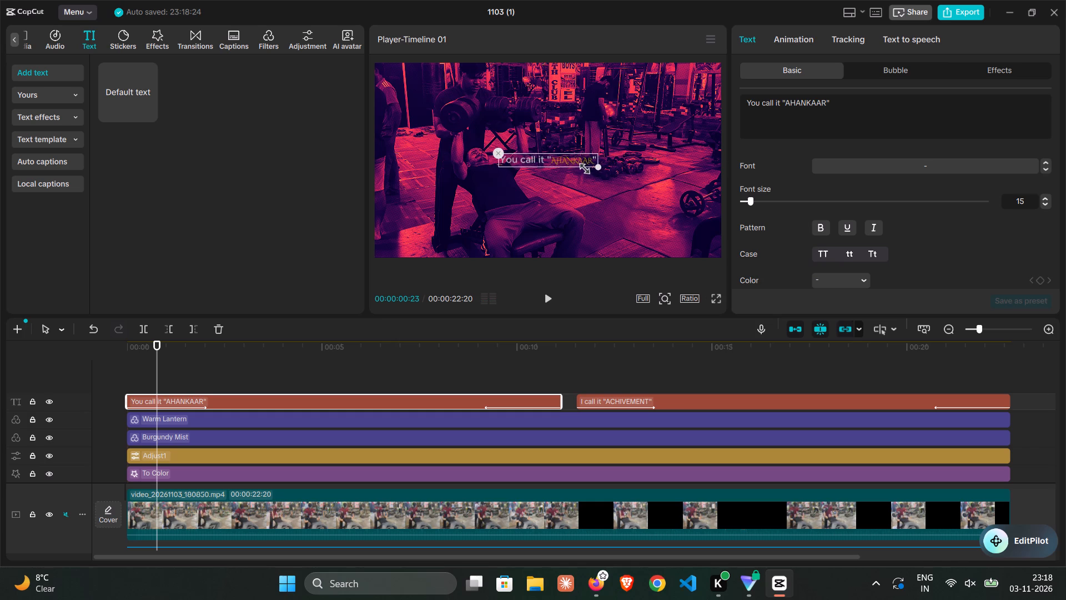
drag(582, 166, 580, 164)
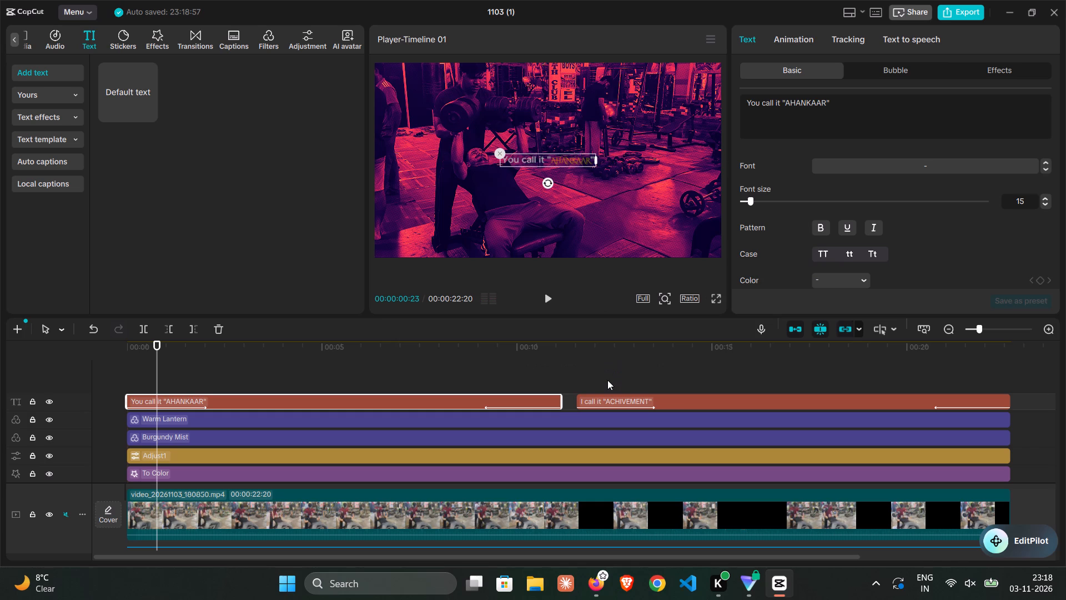
Scale down the second title, I call it "ACHIVEMENT", in the preview to roughly the first title's width.
click(602, 401)
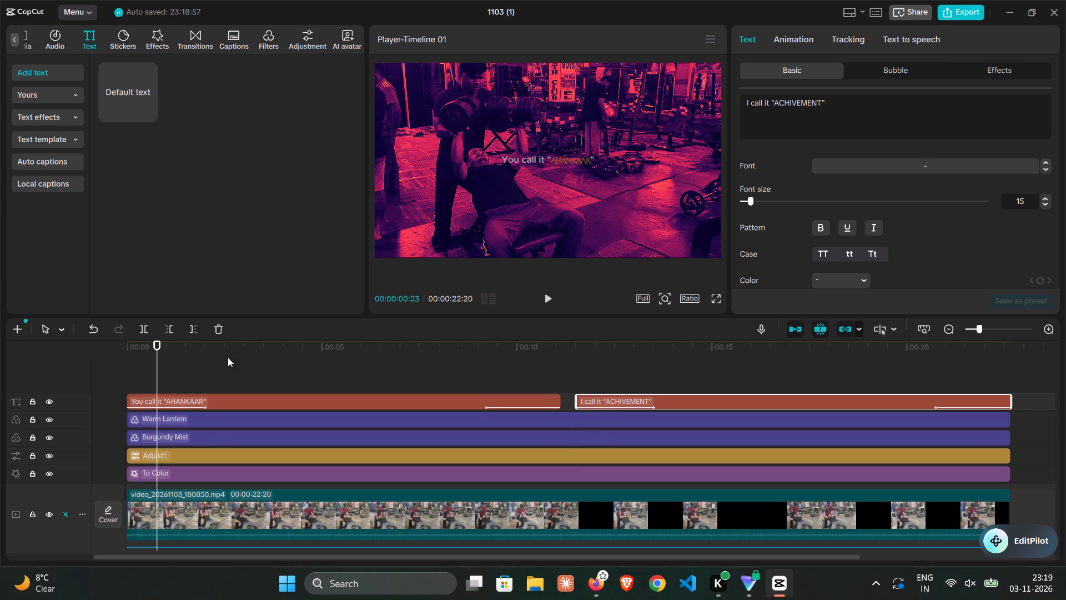
drag(155, 369, 596, 361)
drag(606, 169, 588, 170)
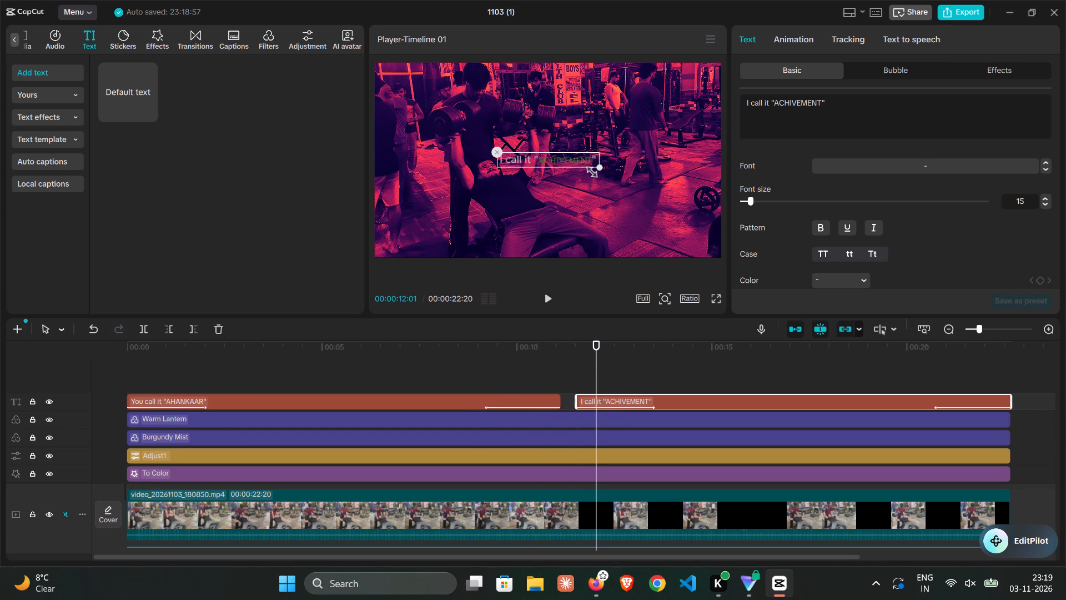
drag(588, 170, 582, 167)
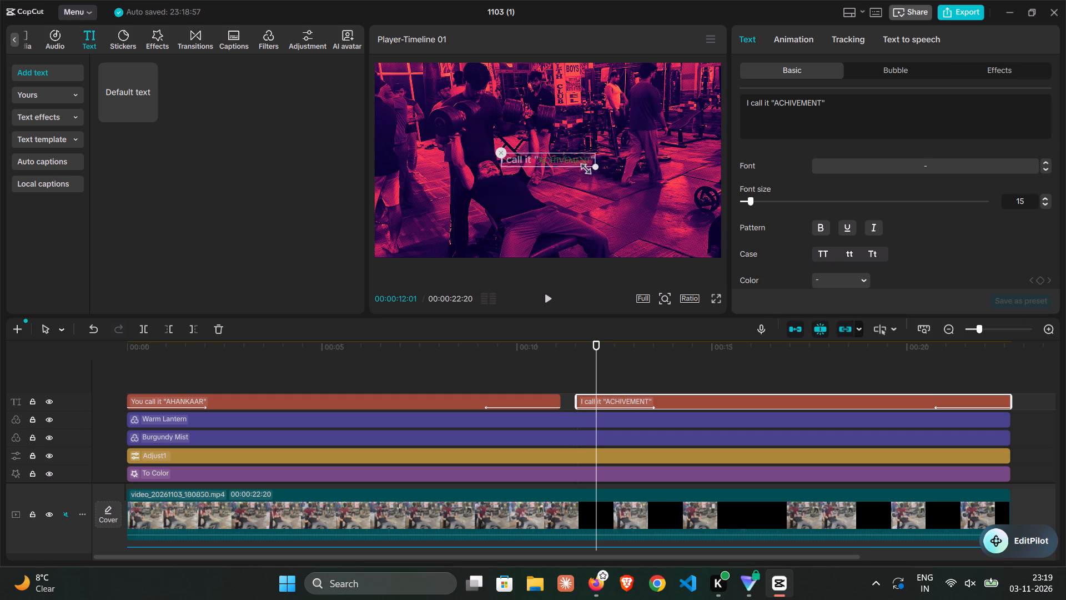
drag(582, 167, 588, 169)
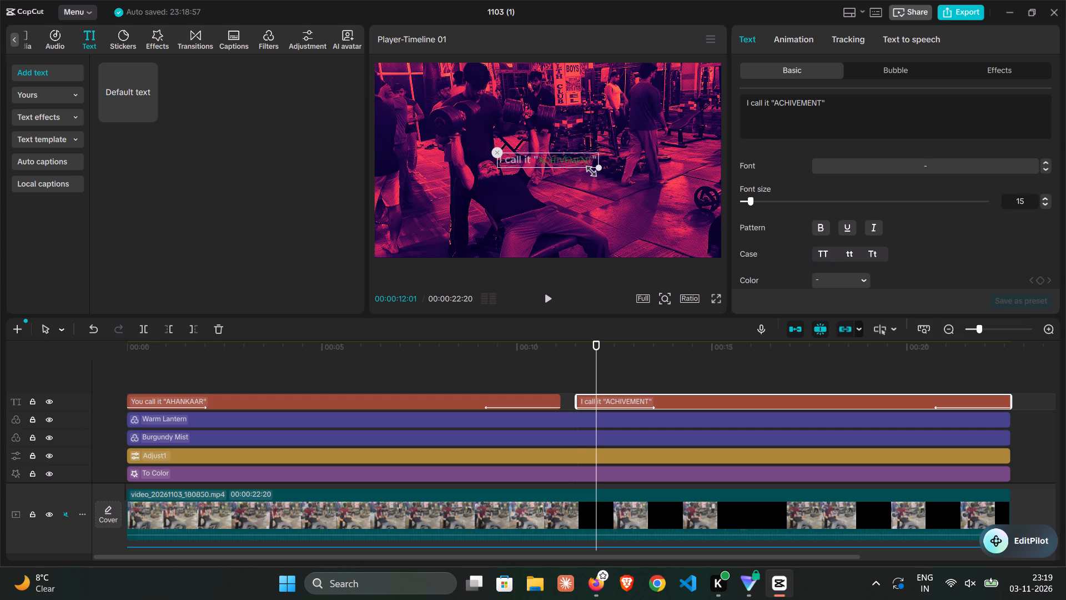
drag(588, 169, 589, 169)
Move the playhead back to about 00:00:07:14 to check the first title's size in the frame.
drag(598, 347, 431, 364)
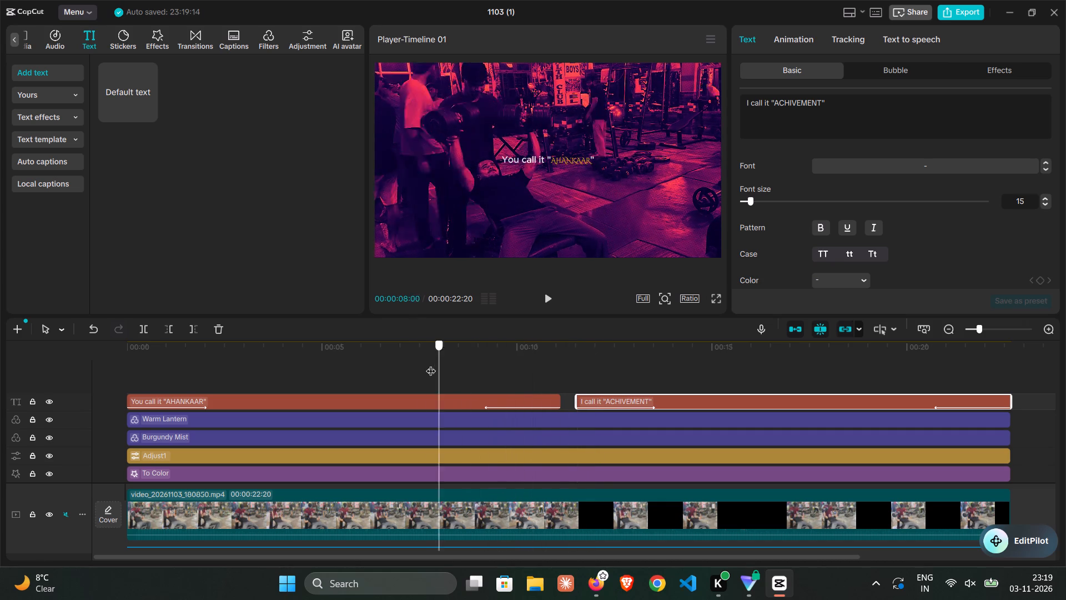
drag(431, 364, 418, 364)
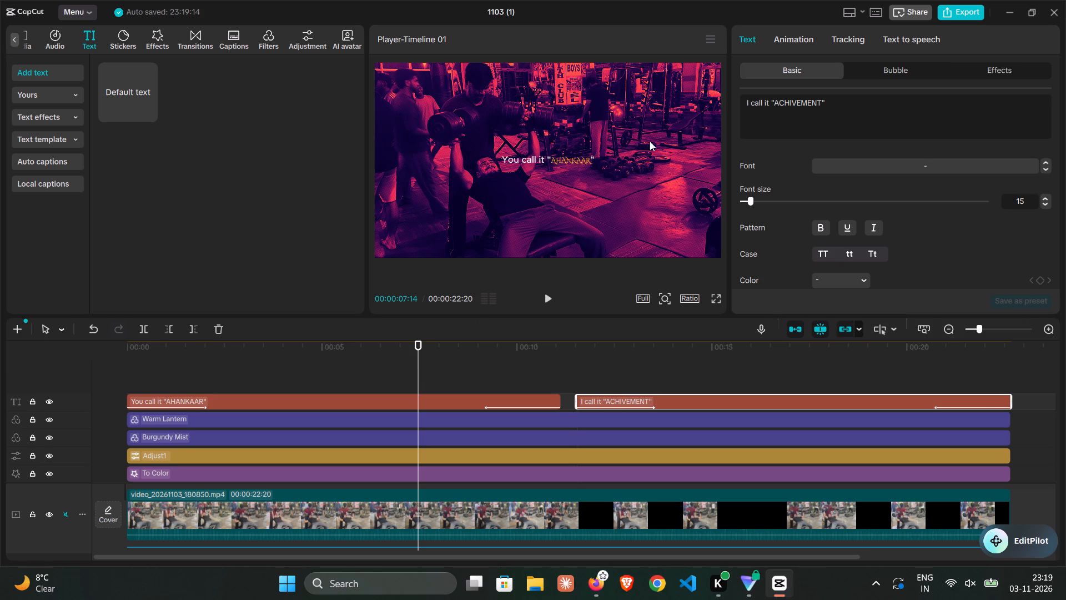
Play the whole video from the start in full screen, then recheck the second title at about 00:00:13:24.
click(487, 396)
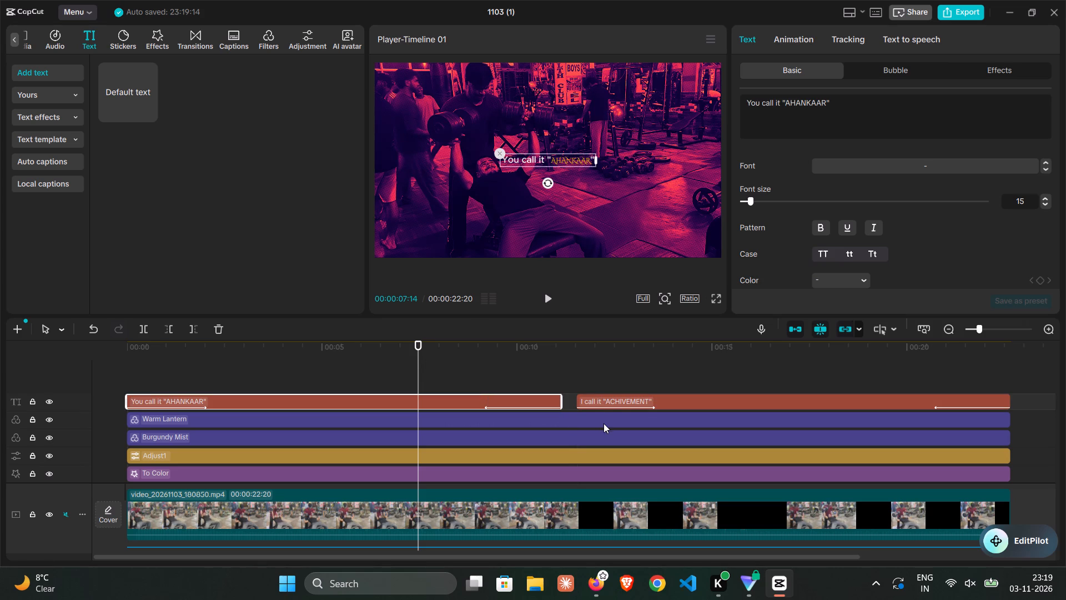
click(621, 398)
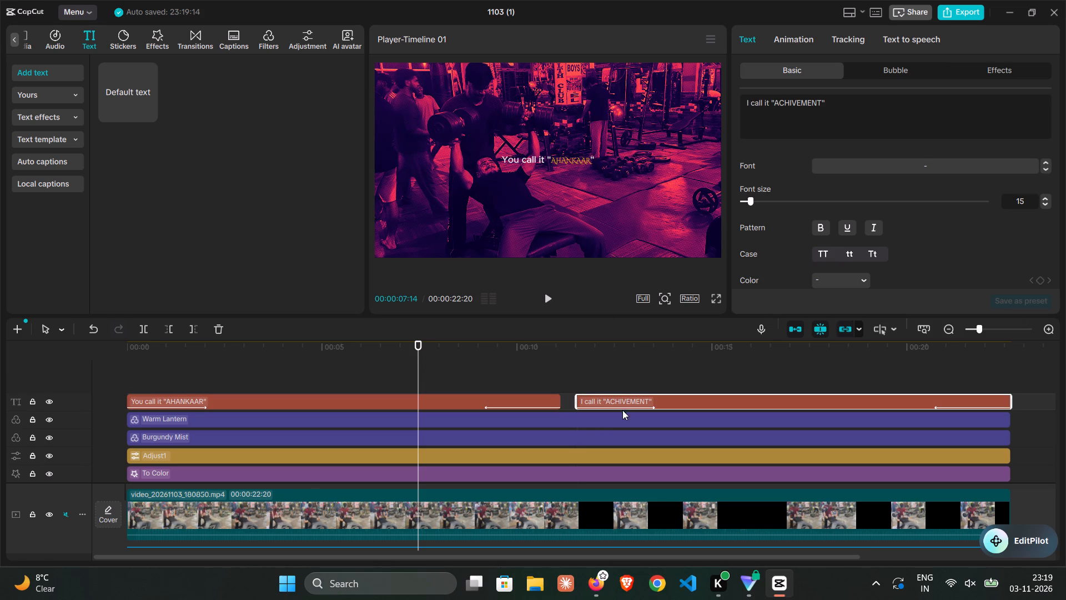
click(568, 163)
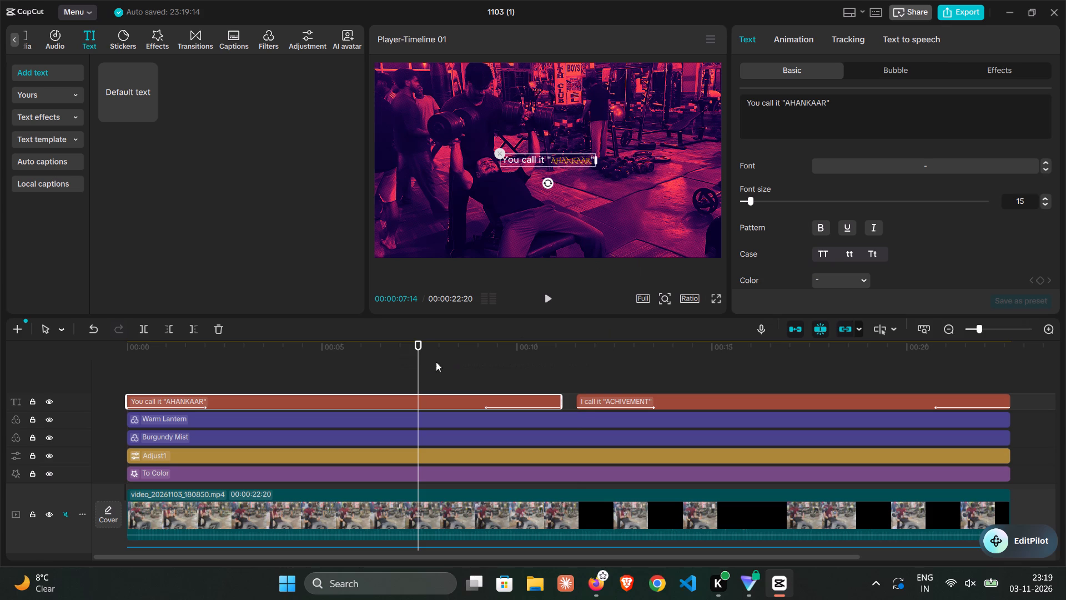
drag(420, 371, 99, 361)
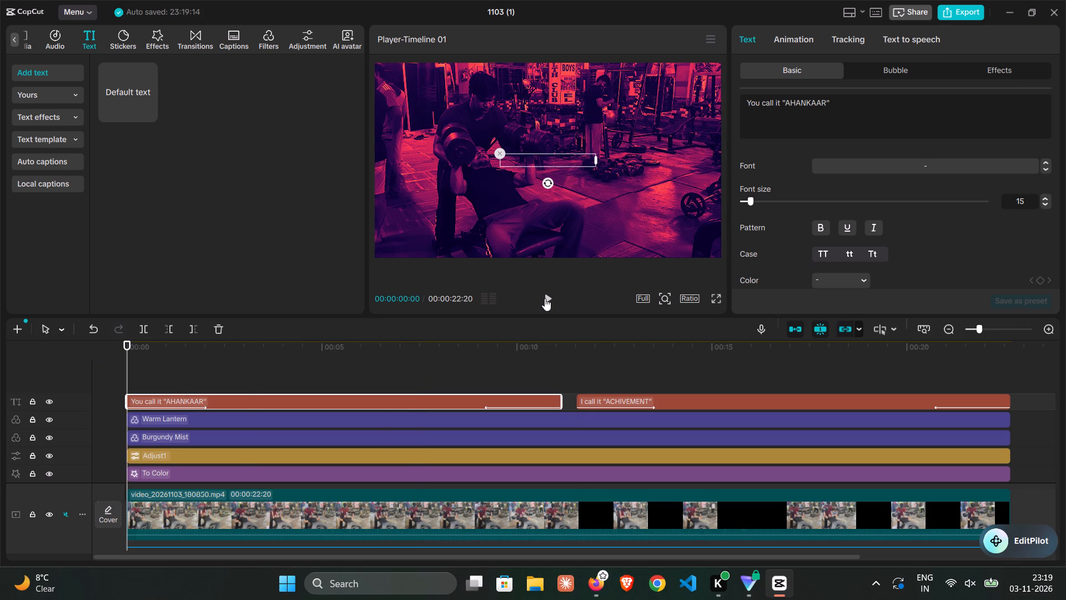
click(545, 298)
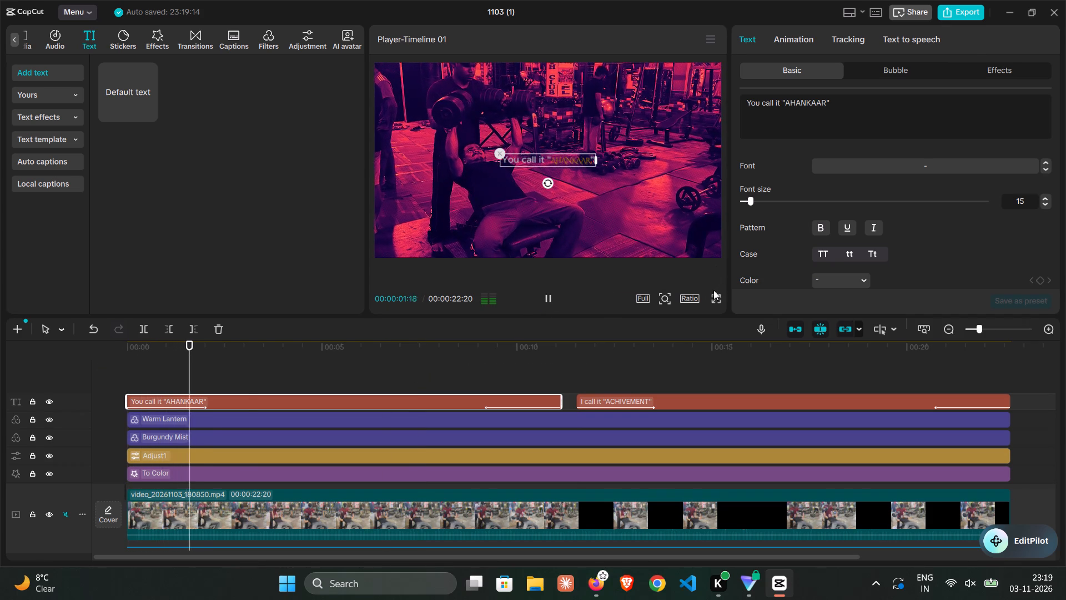
click(714, 295)
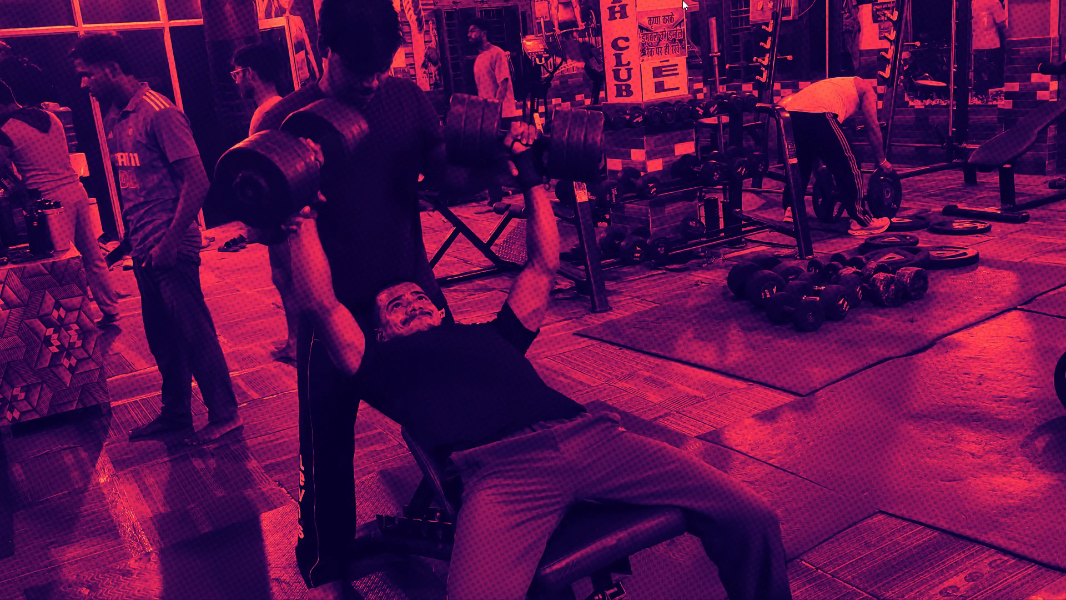
click(652, 133)
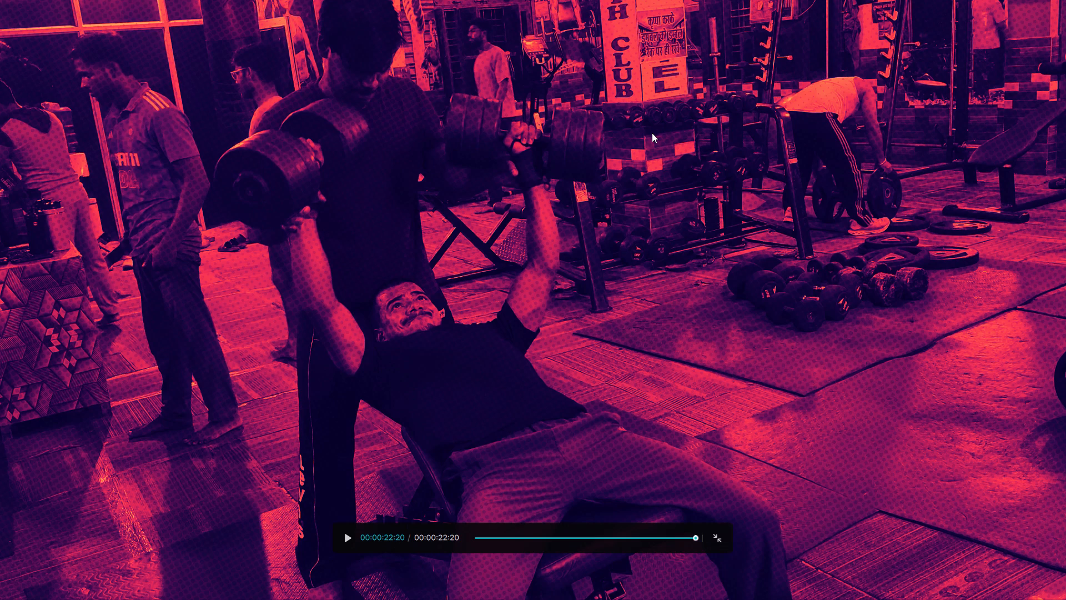
drag(694, 537, 636, 537)
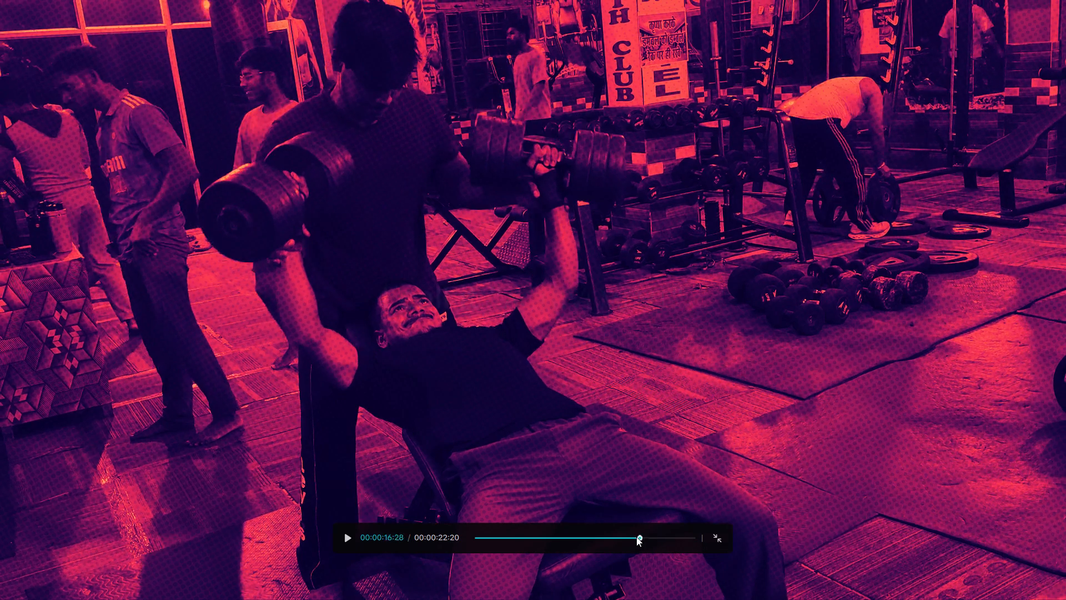
drag(636, 537, 609, 538)
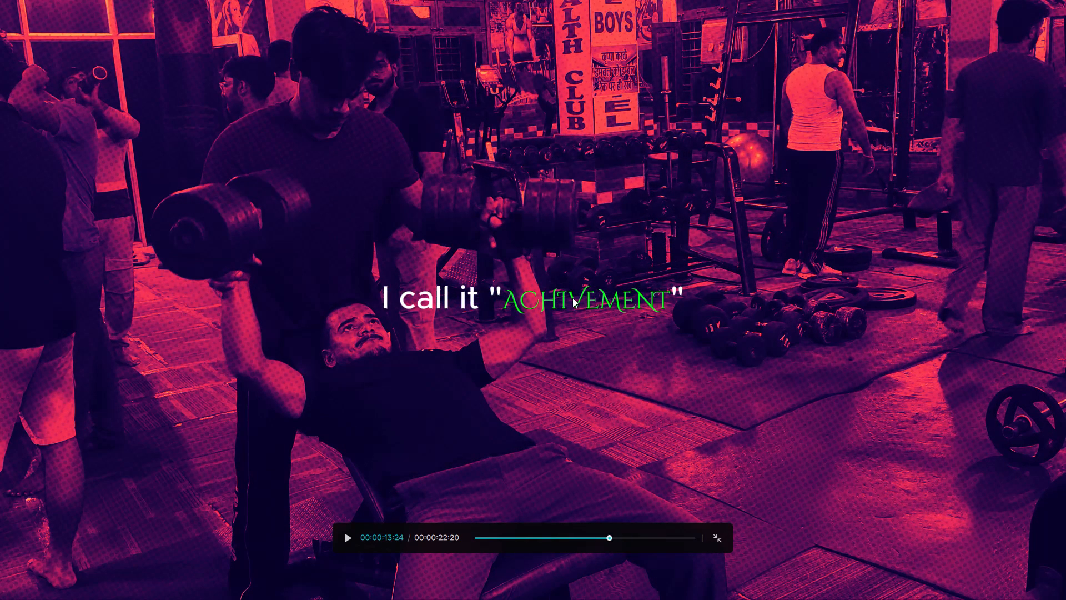
click(714, 538)
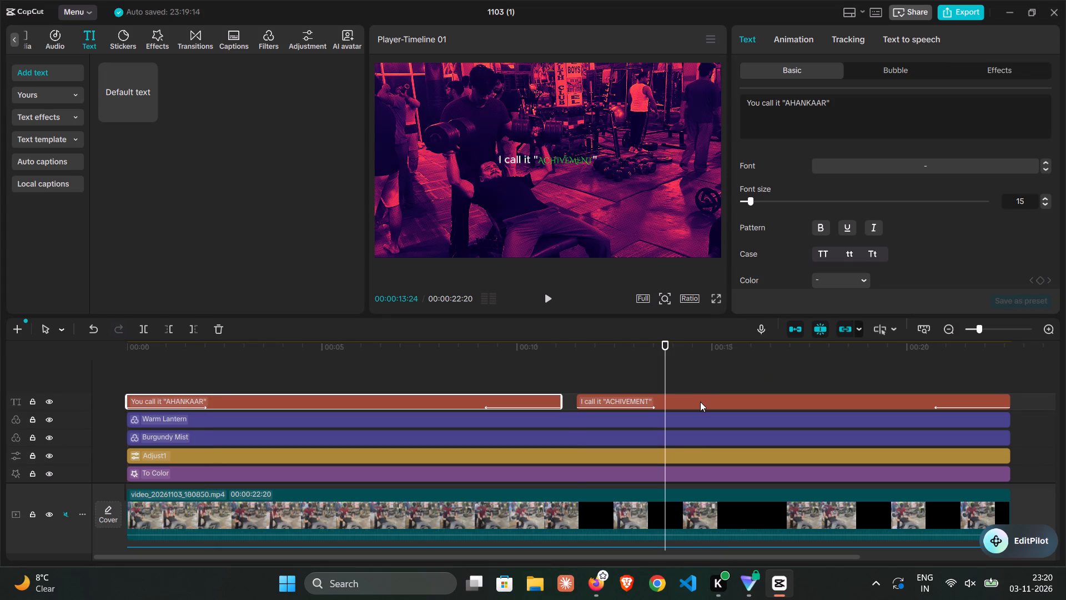
Correct the spelling of the quoted word in the second title to ACHIEVEMENT.
click(700, 402)
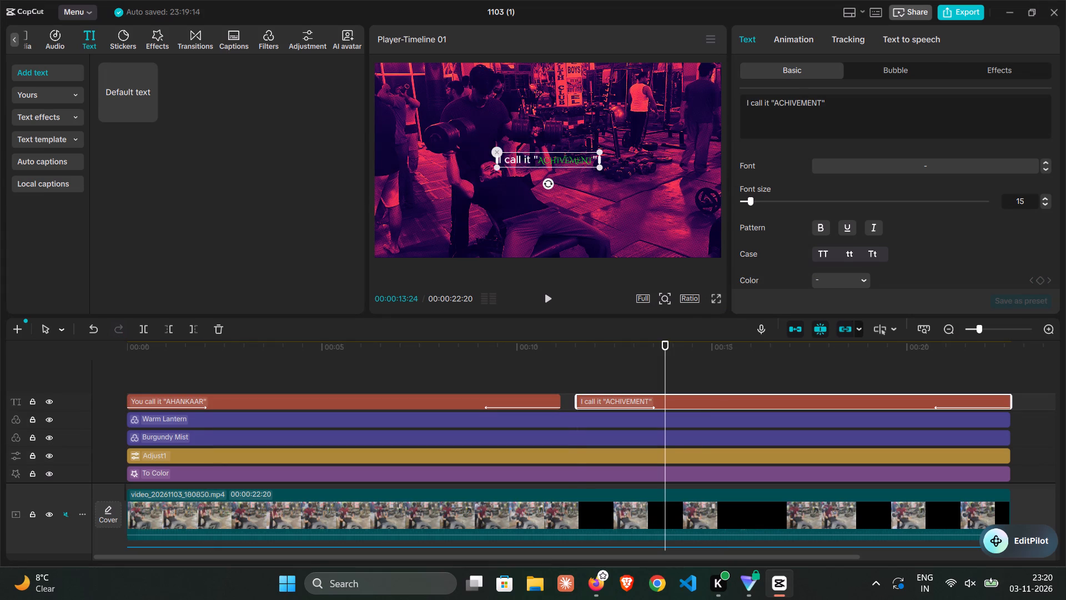
click(792, 108)
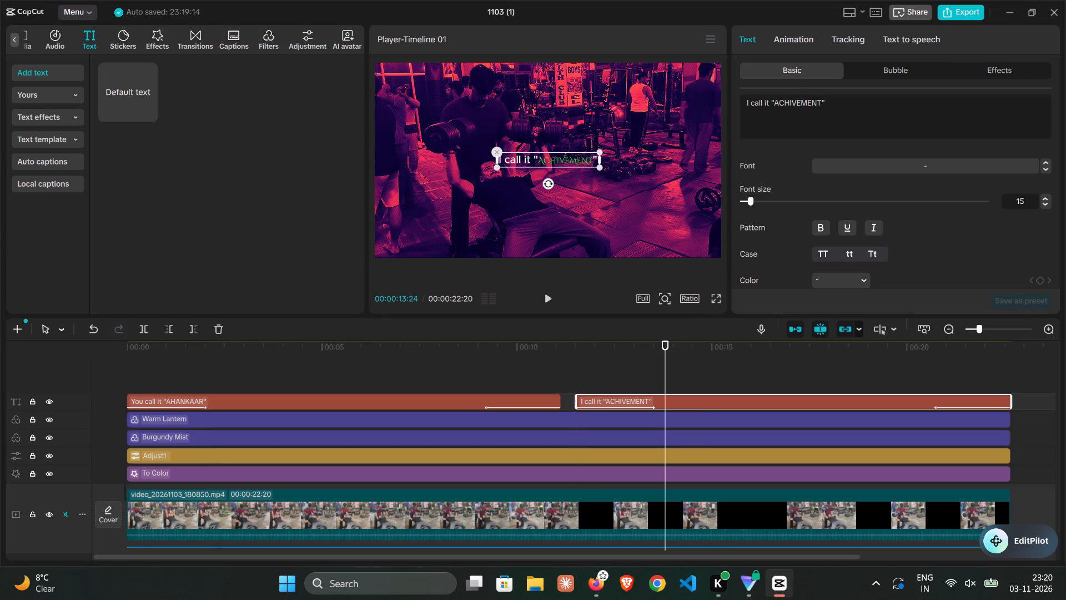
click(793, 103)
key(e)
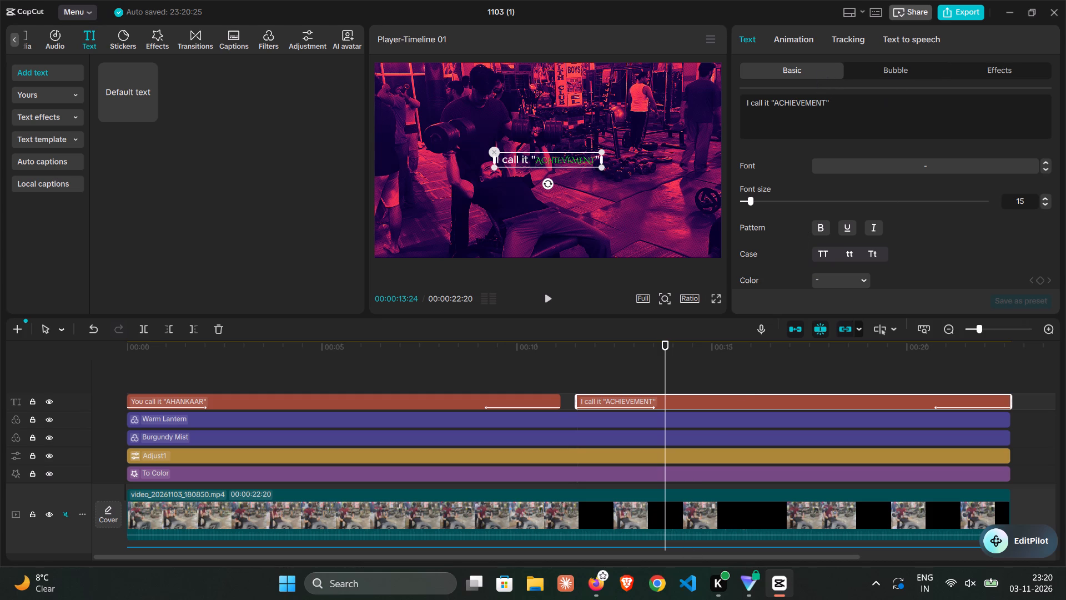
Remove both quotation marks around ACHIEVEMENT so the second title reads I call it ACHIEVEMENT.
drag(827, 102, 780, 93)
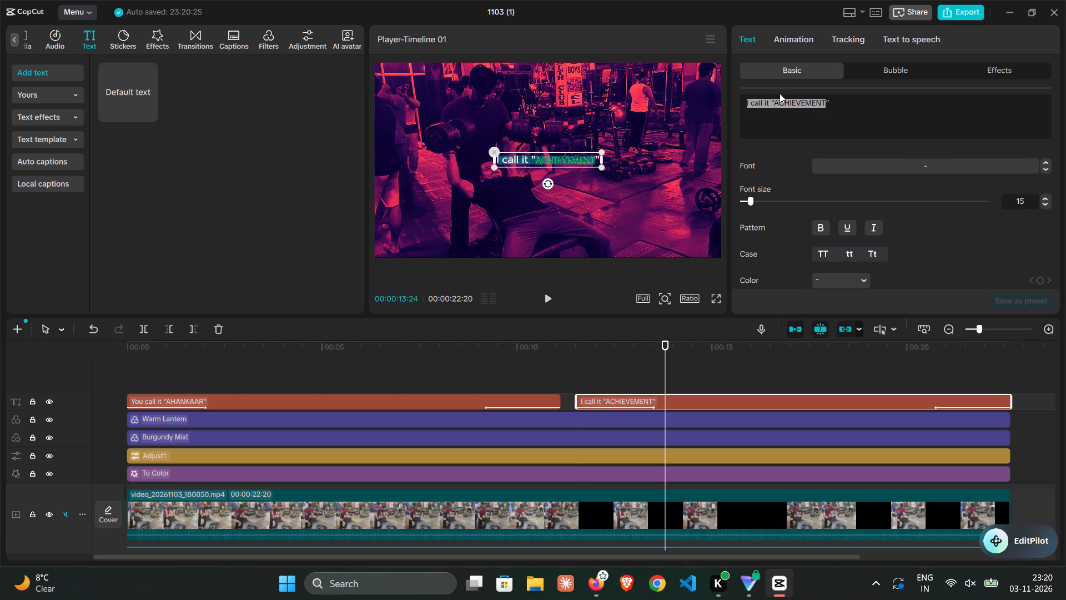
drag(780, 93, 777, 106)
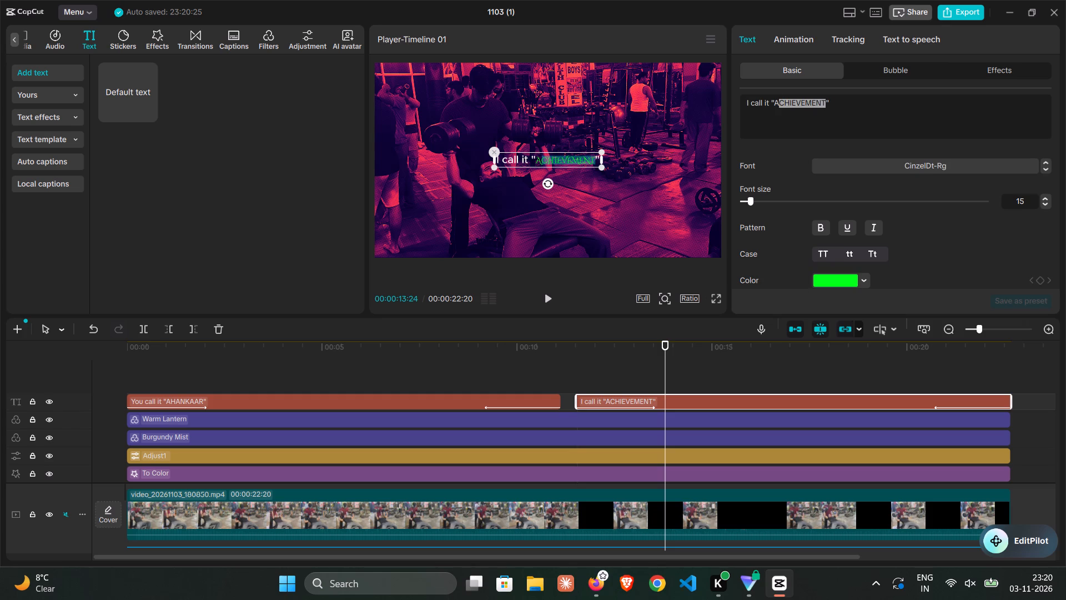
drag(777, 106, 775, 107)
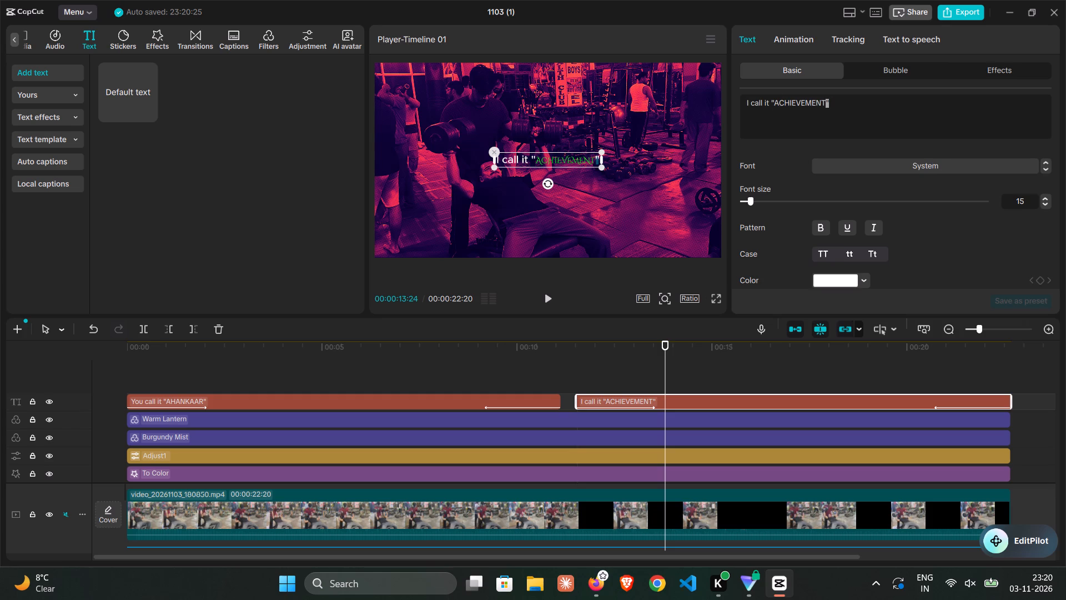
click(835, 102)
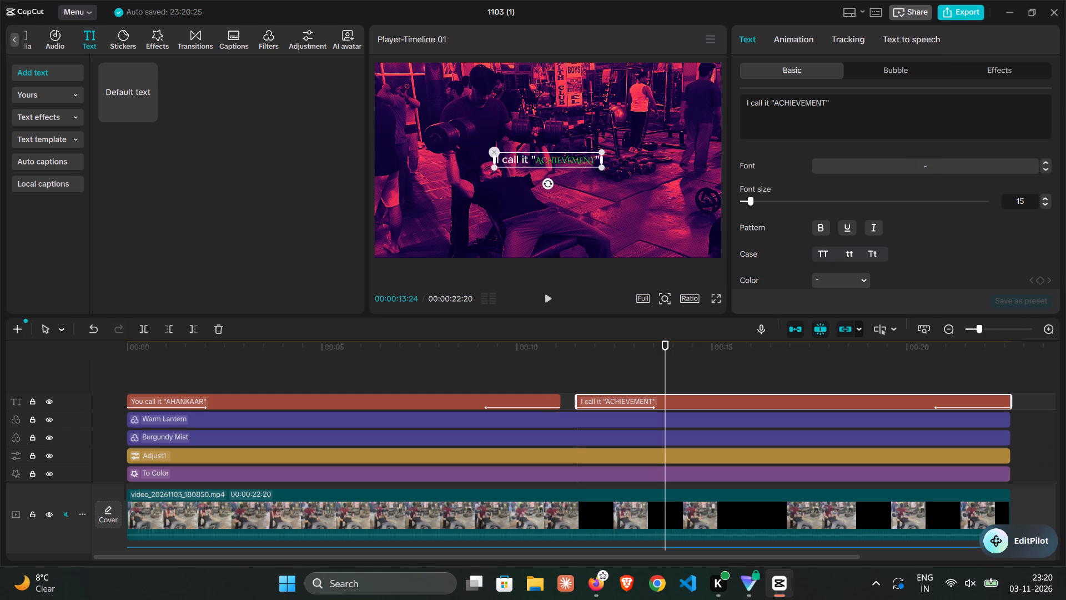
click(829, 102)
key(BackSpace)
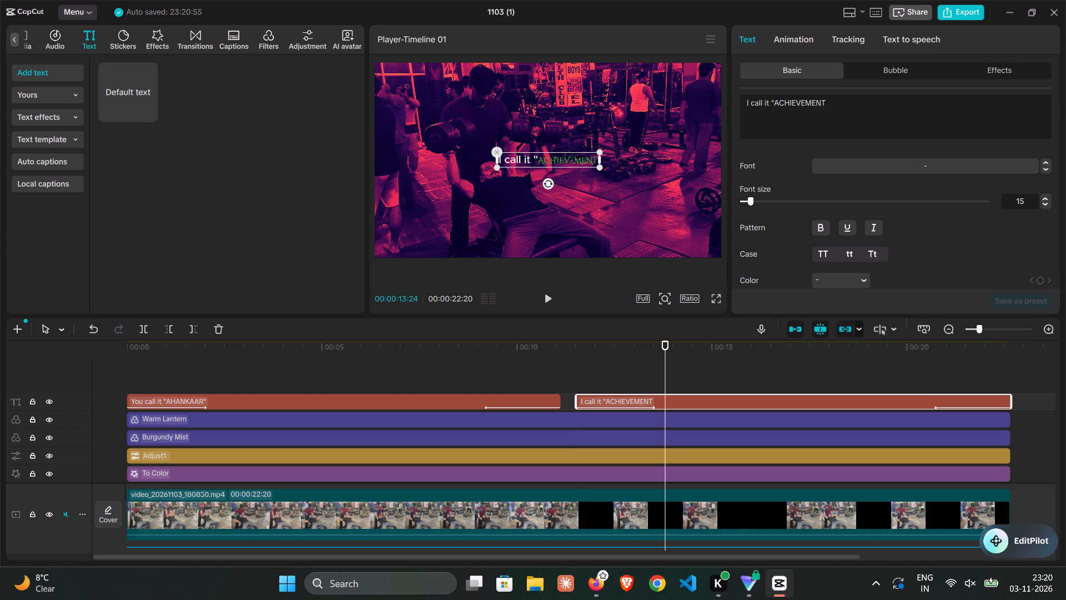
click(774, 103)
key(BackSpace)
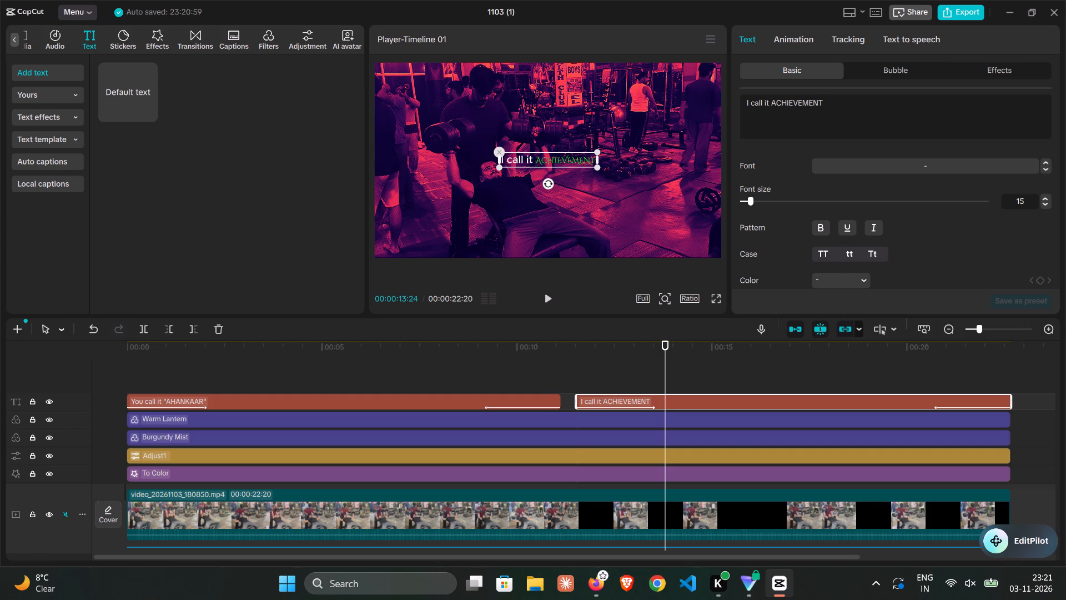
Make the word ACHIEVEMENT in the second title bold and recolour it turquoise, hex 00FFC8.
drag(826, 99, 772, 106)
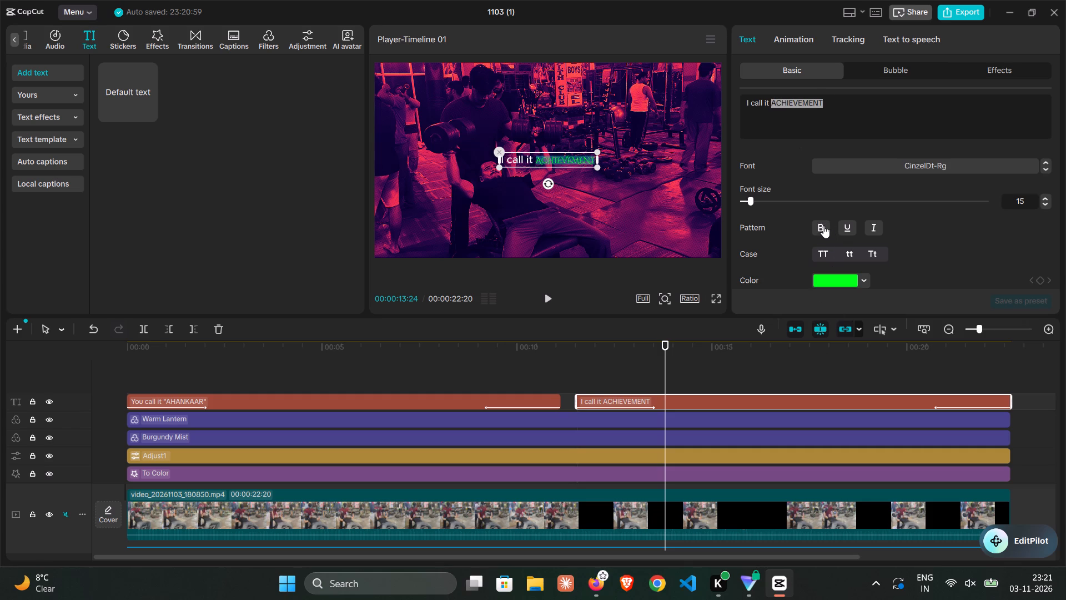
click(821, 221)
click(858, 277)
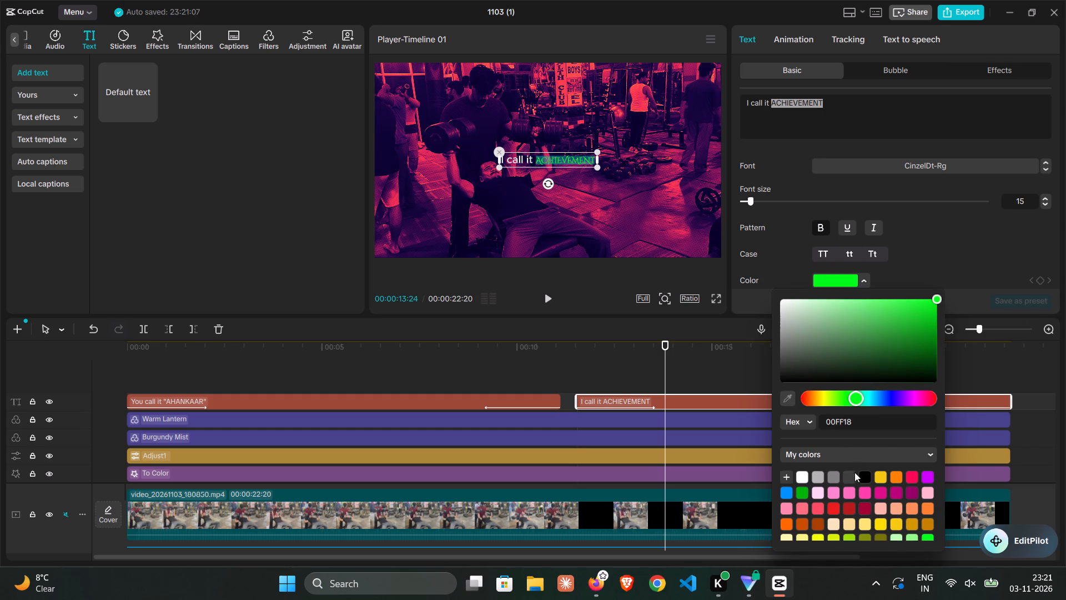
scroll(851, 489, down, 1)
scroll(851, 489, up, 1)
drag(858, 396, 886, 396)
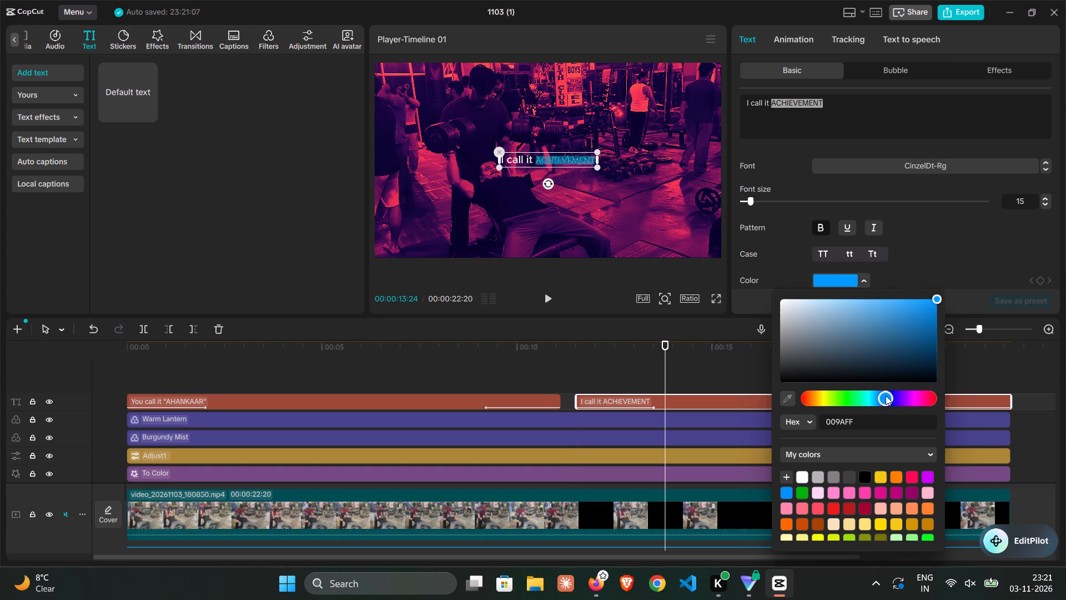
drag(886, 396, 873, 403)
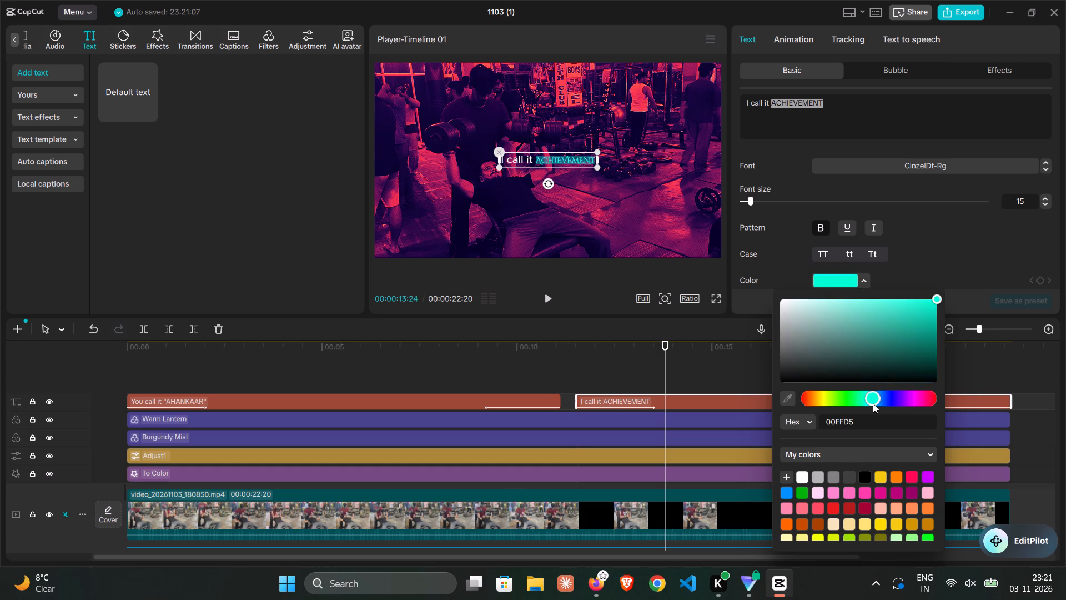
drag(873, 403, 872, 405)
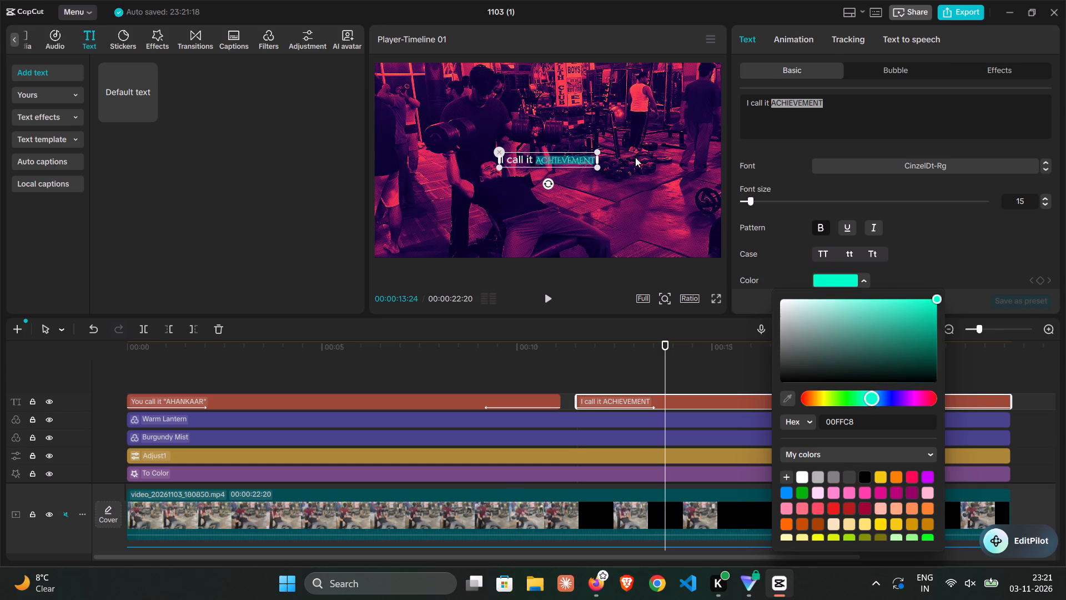
click(635, 157)
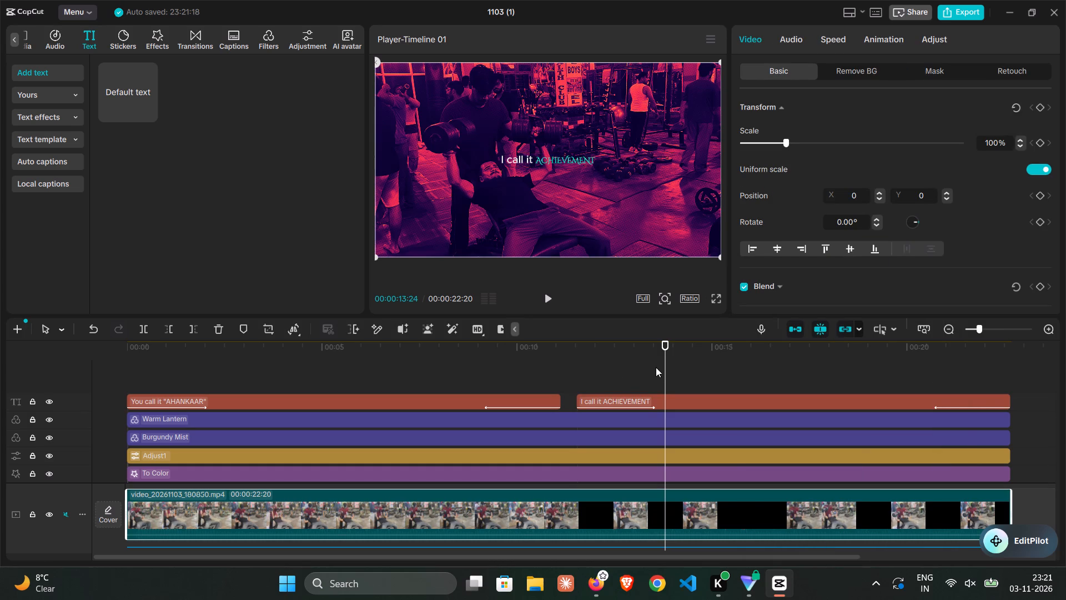
Remove both quotation marks around AHANKAAR so the first title reads You call it AHANKAAR.
drag(661, 367, 420, 343)
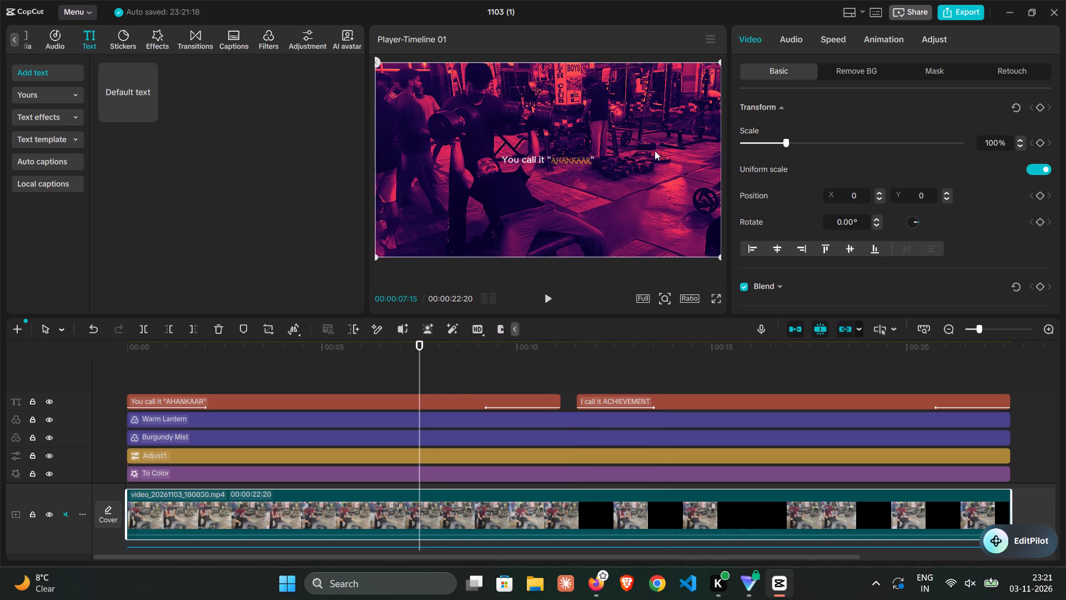
click(487, 402)
click(831, 106)
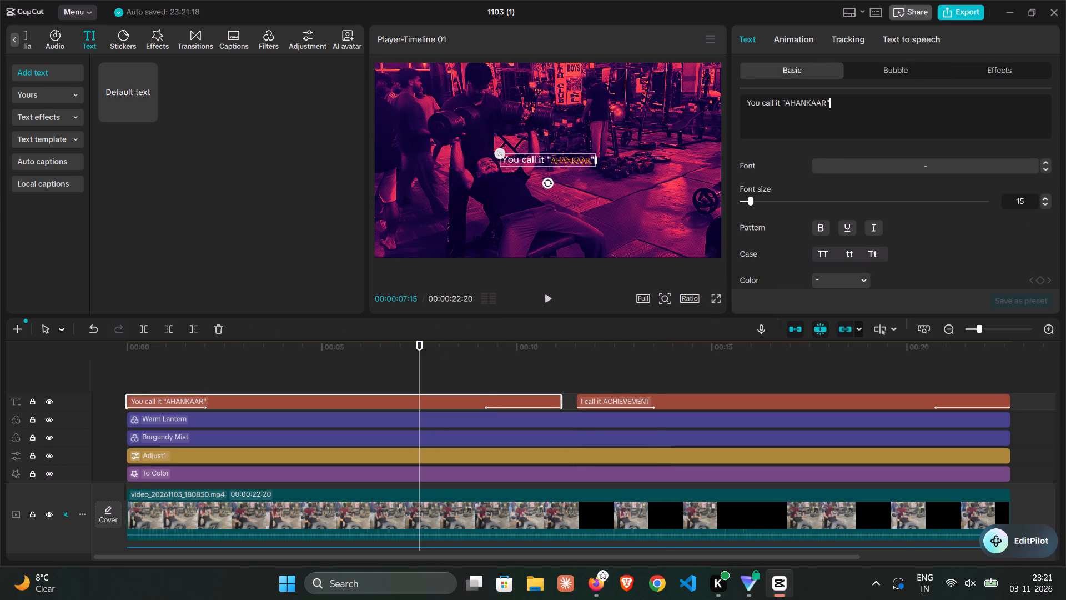
key(BackSpace)
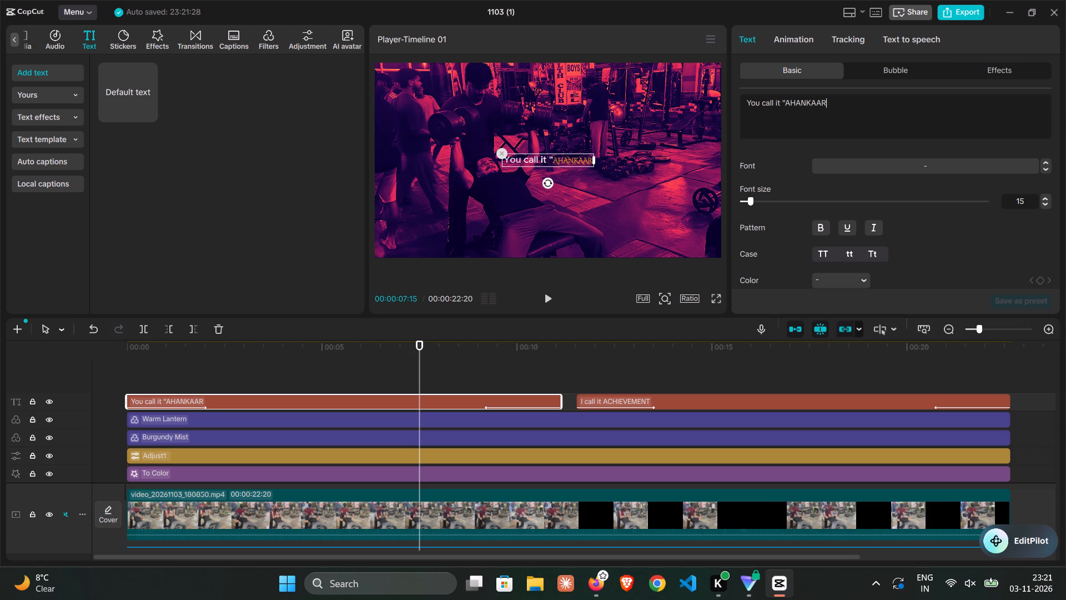
click(786, 103)
key(BackSpace)
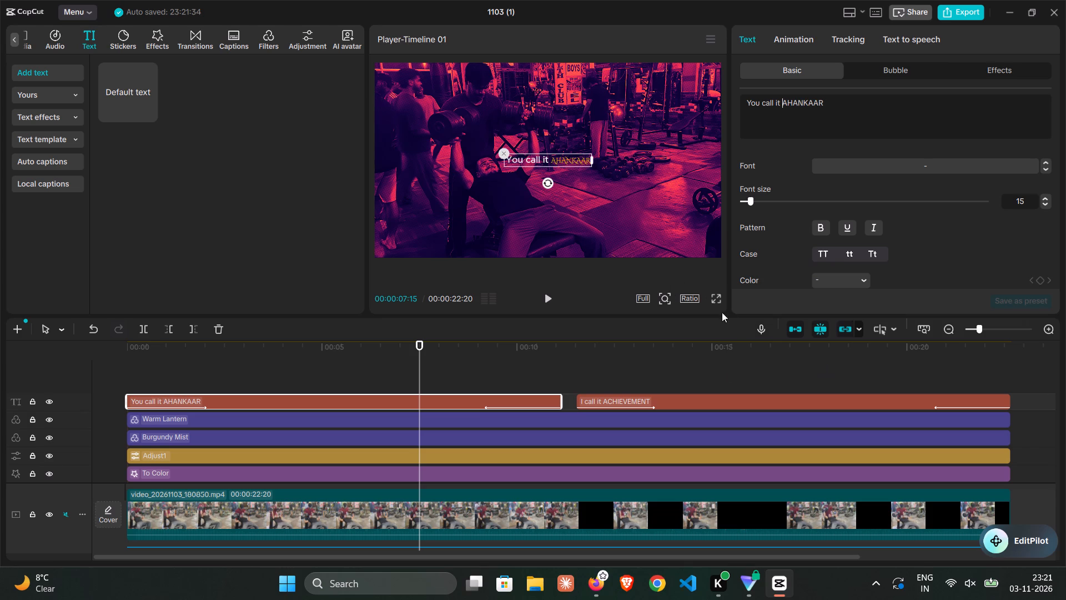
Play the video in full screen to review both titles in motion, and return to the editor.
click(717, 298)
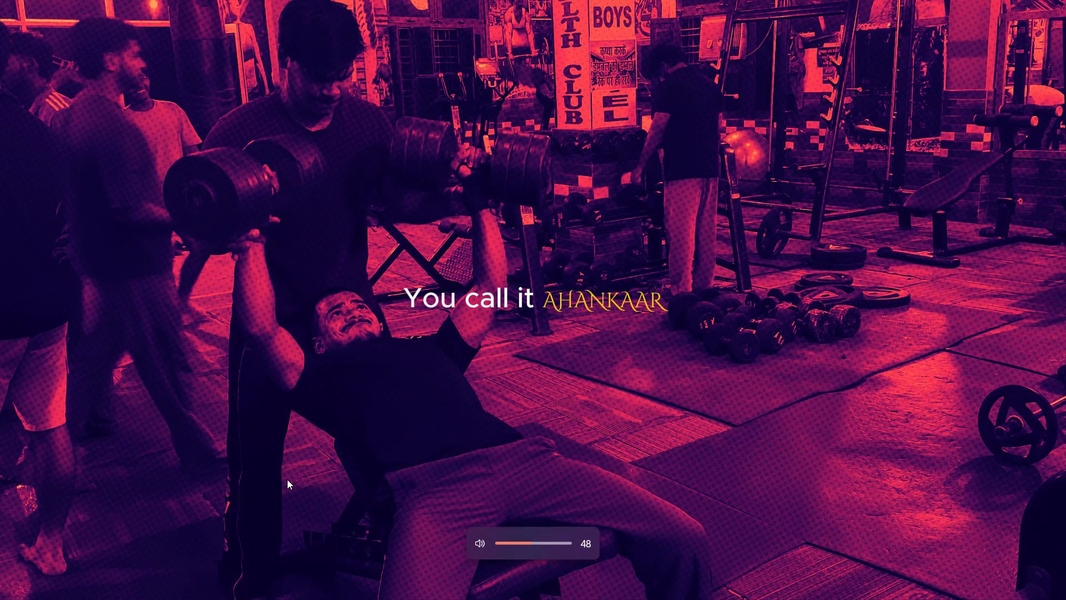
key(space)
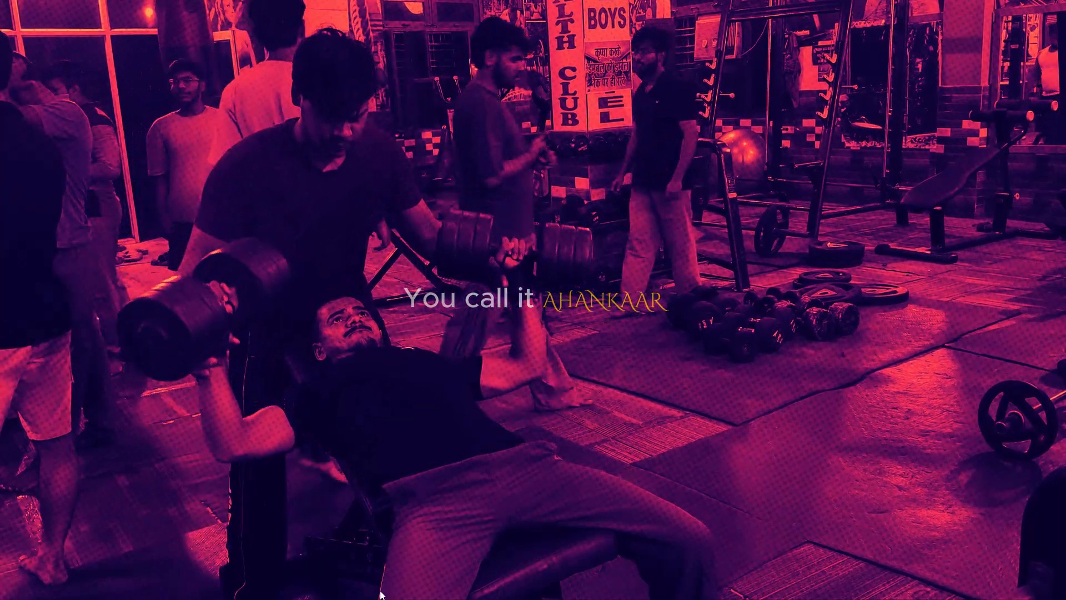
click(475, 572)
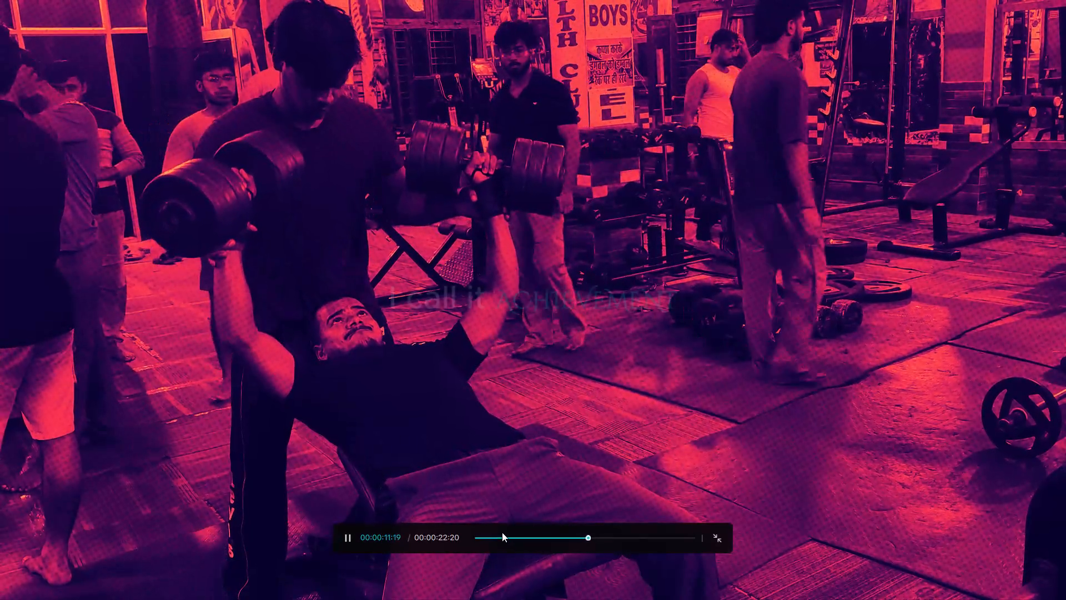
drag(502, 532, 274, 509)
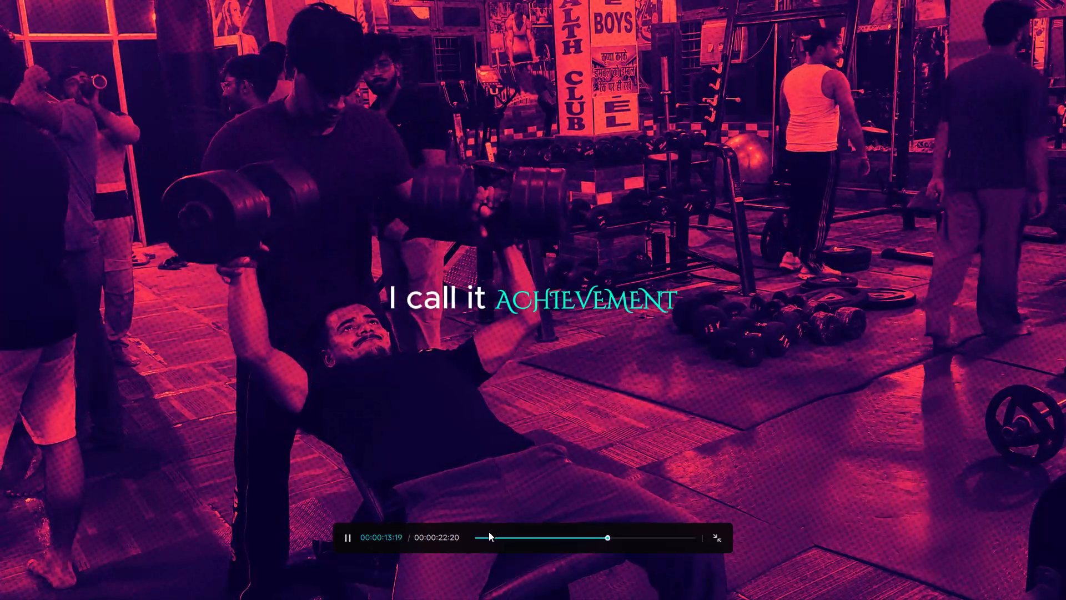
drag(489, 533, 480, 537)
click(480, 537)
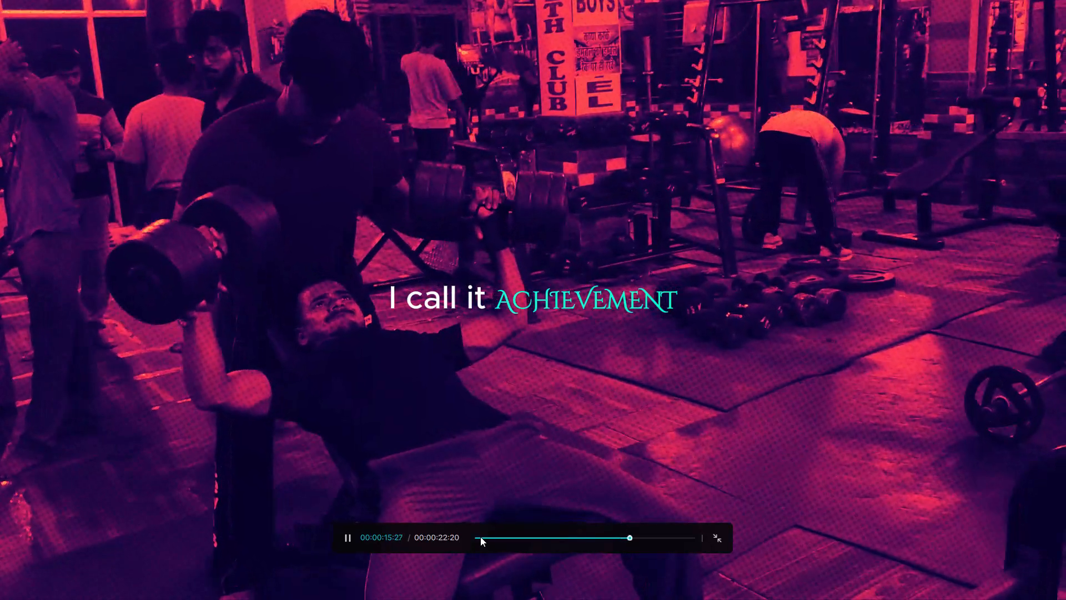
key(space)
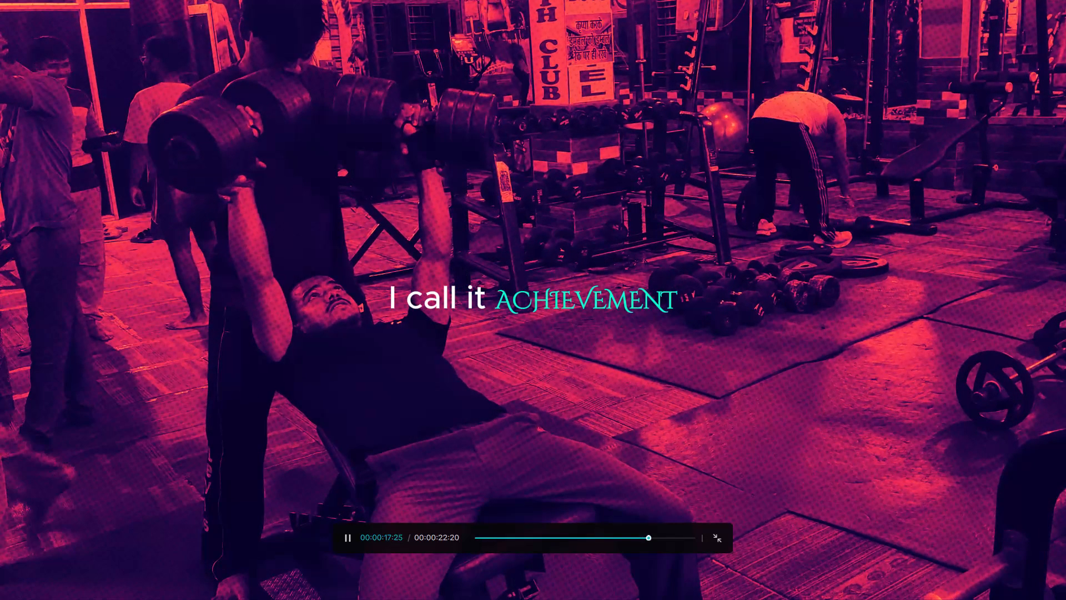
click(721, 533)
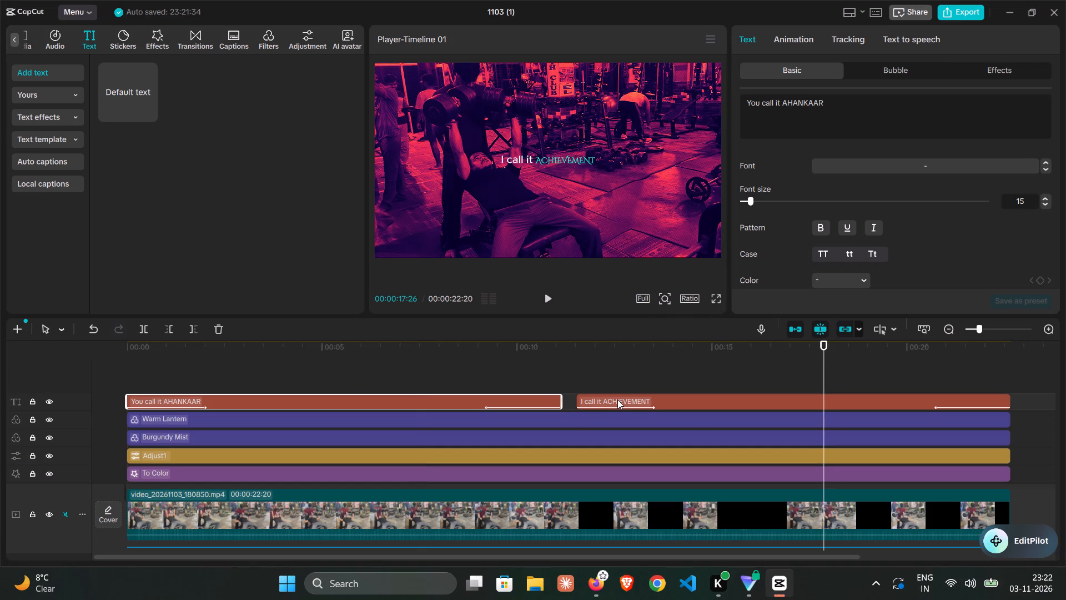
Move the I call it ACHIEVEMENT title to the start of the timeline, on its own track above the first title.
drag(617, 399, 172, 387)
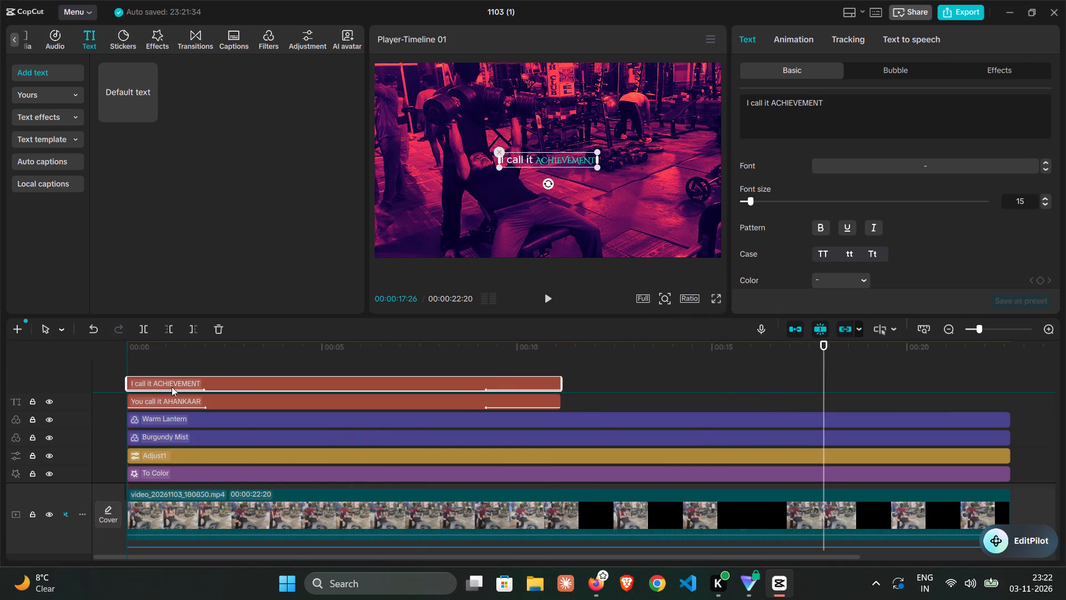
drag(172, 387, 169, 382)
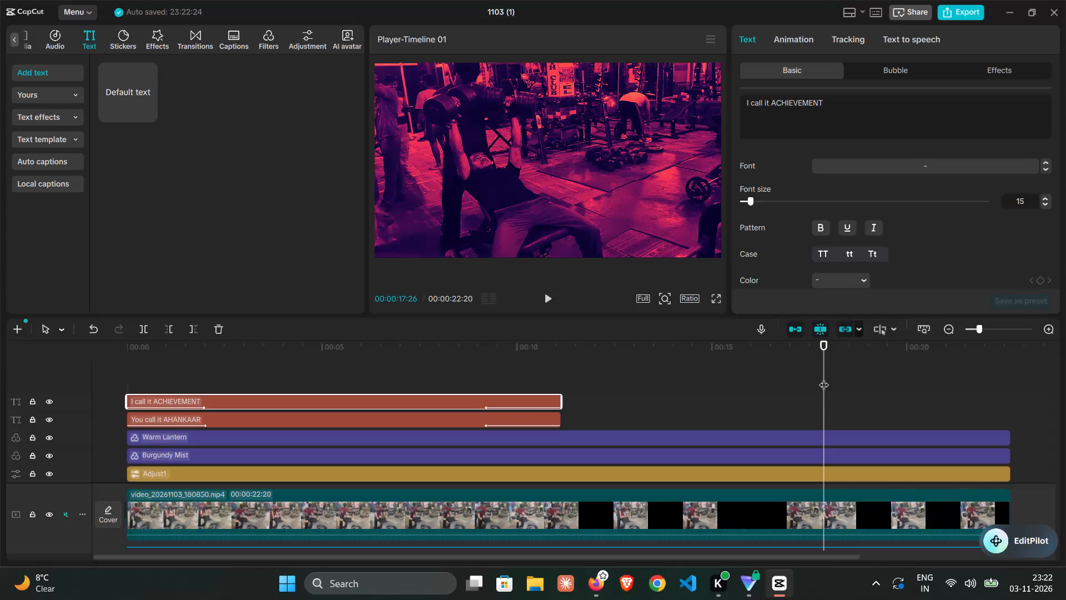
Extend both title clips to the end of the video.
click(536, 422)
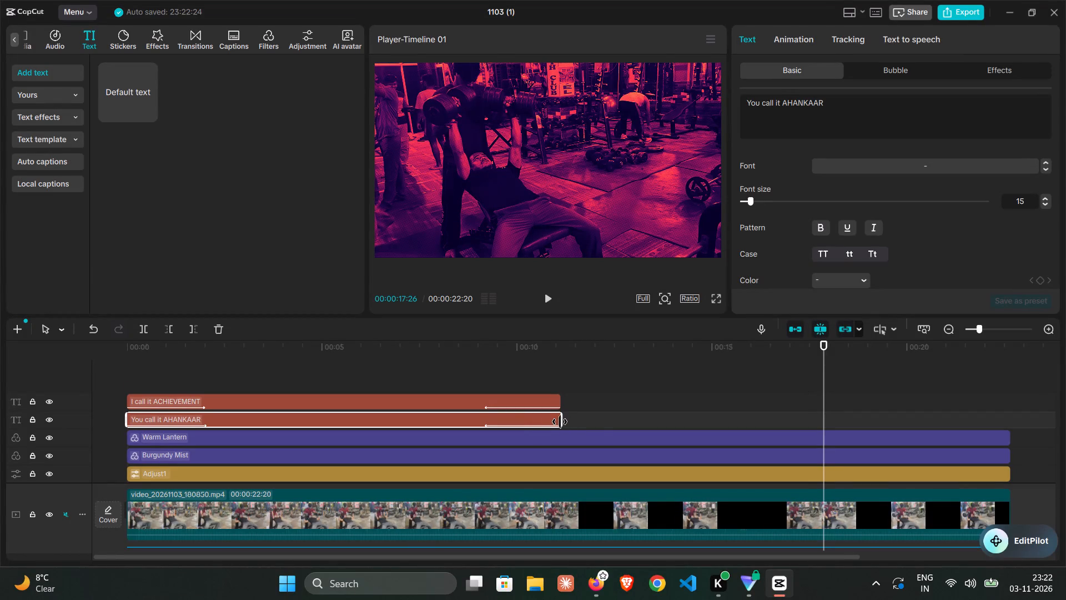
drag(560, 422, 1006, 392)
drag(560, 399, 847, 373)
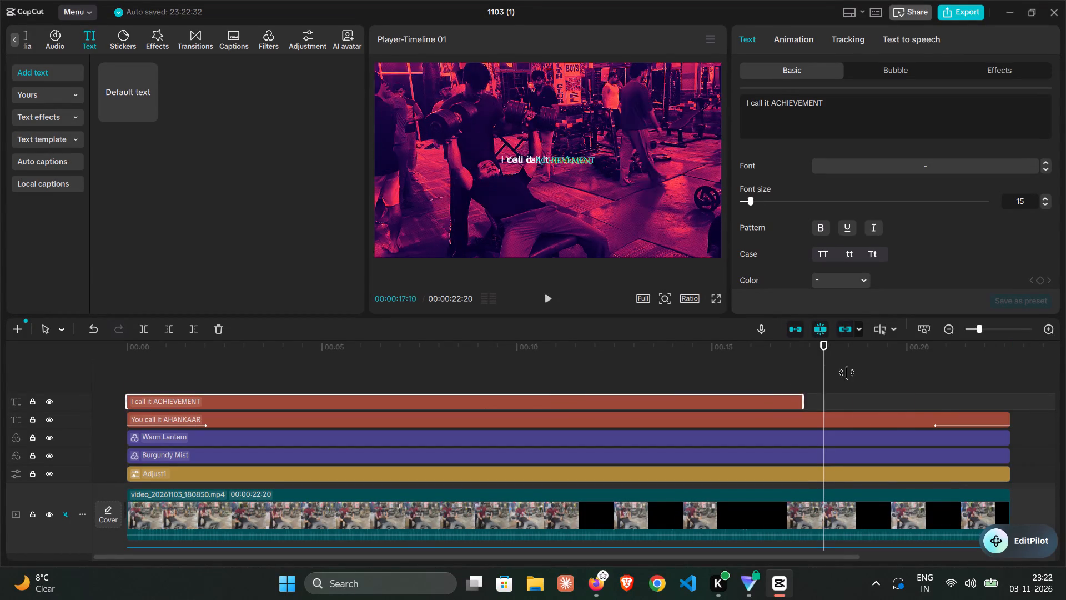
drag(847, 373, 1006, 367)
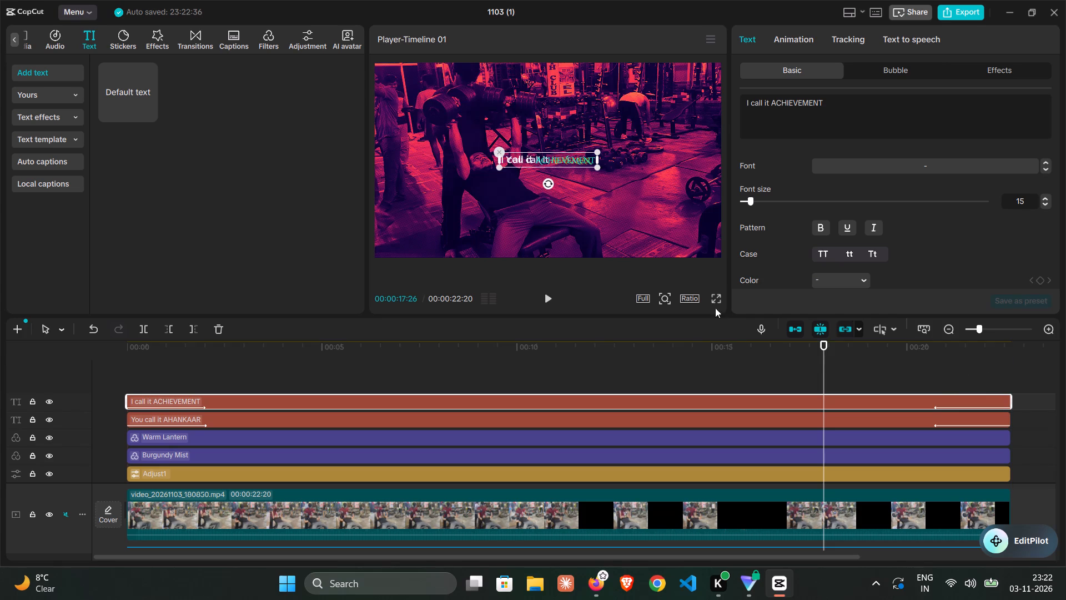
Place the I call it ACHIEVEMENT title just below the first title, offset to its right, and scale it down slightly.
drag(563, 157, 594, 169)
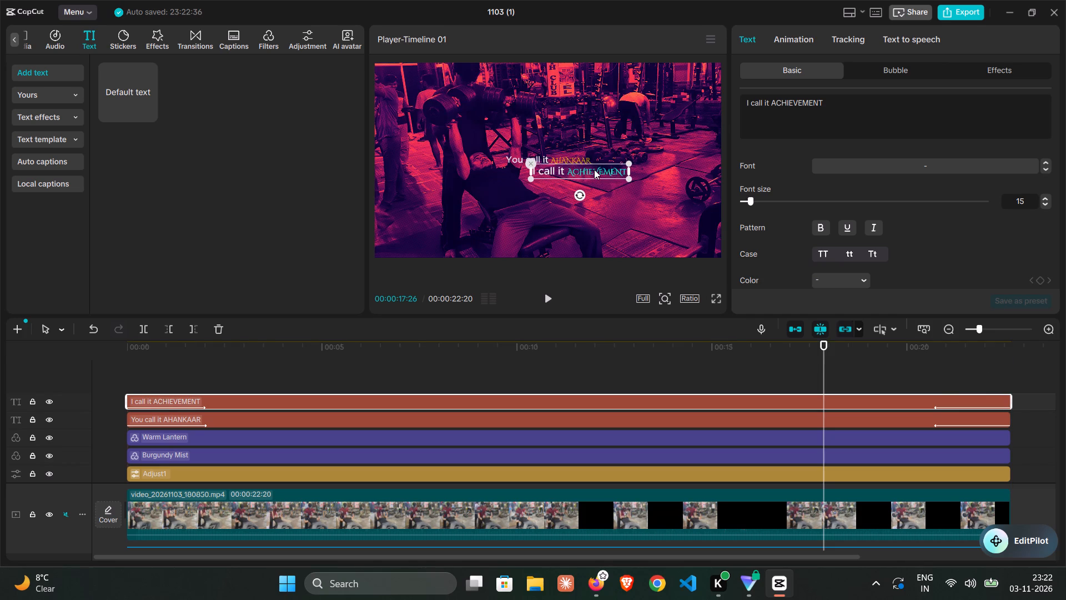
drag(594, 169, 596, 168)
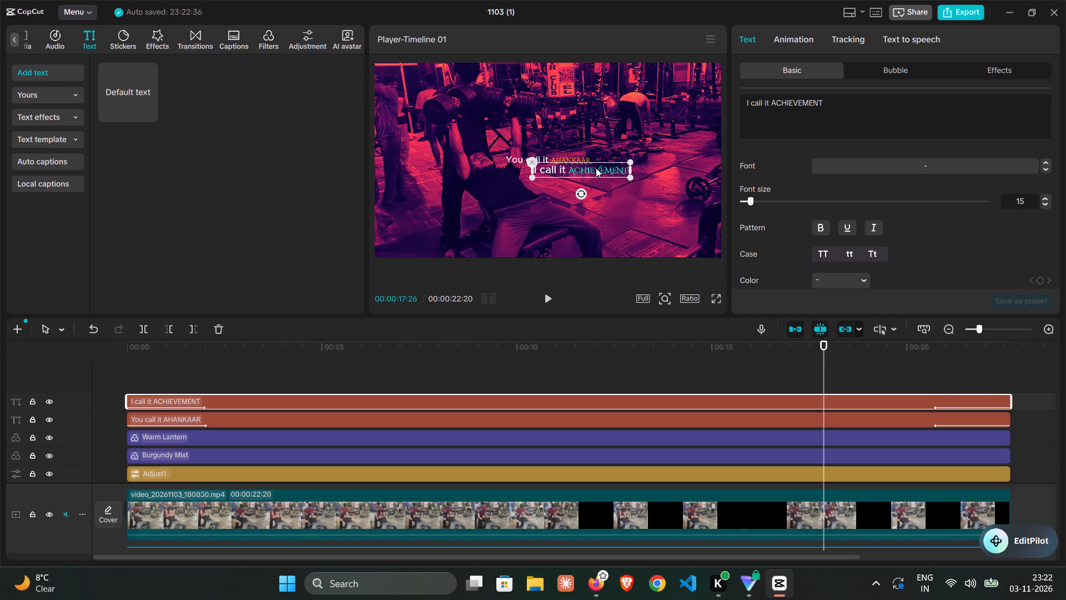
drag(596, 168, 601, 167)
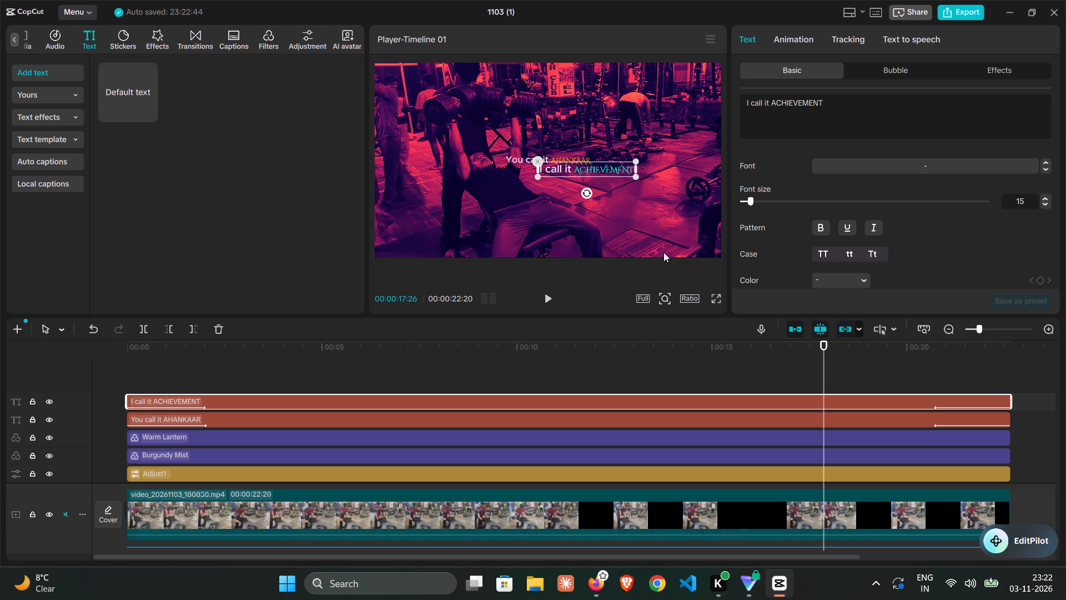
click(605, 165)
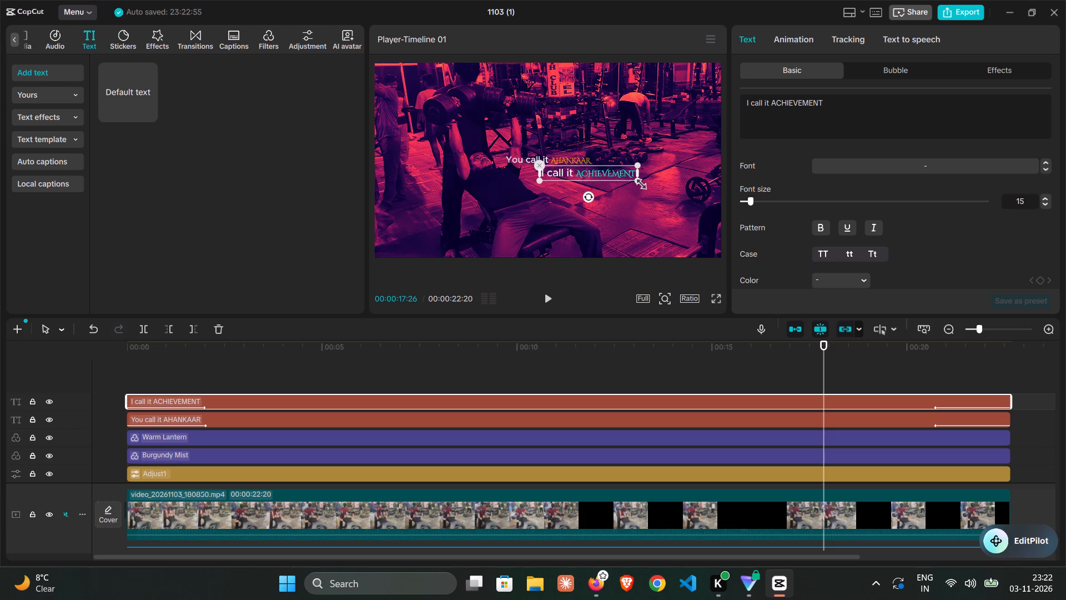
drag(638, 182, 628, 180)
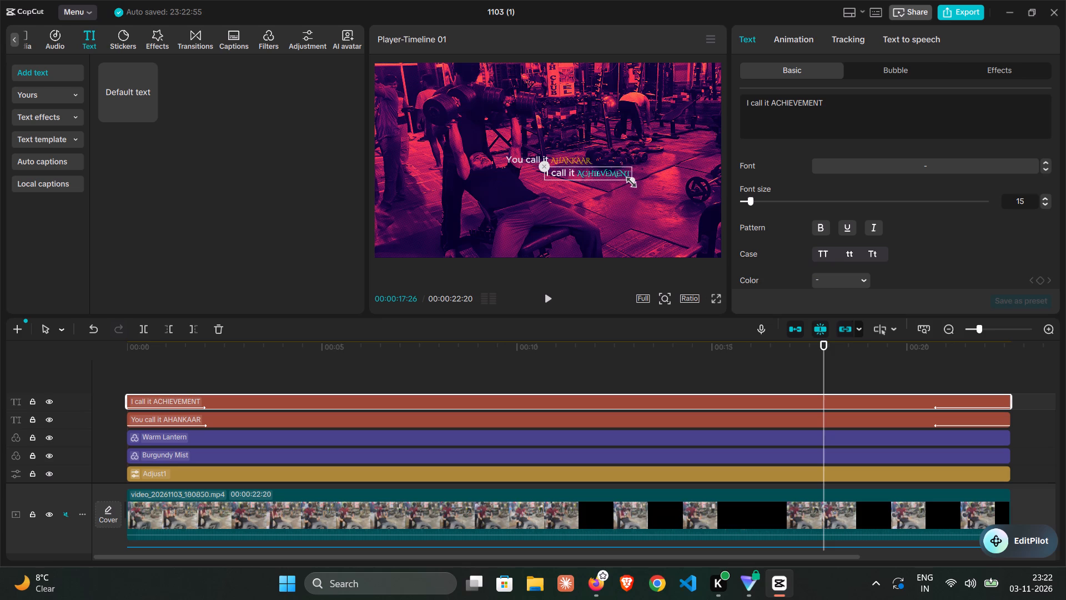
drag(628, 180, 628, 180)
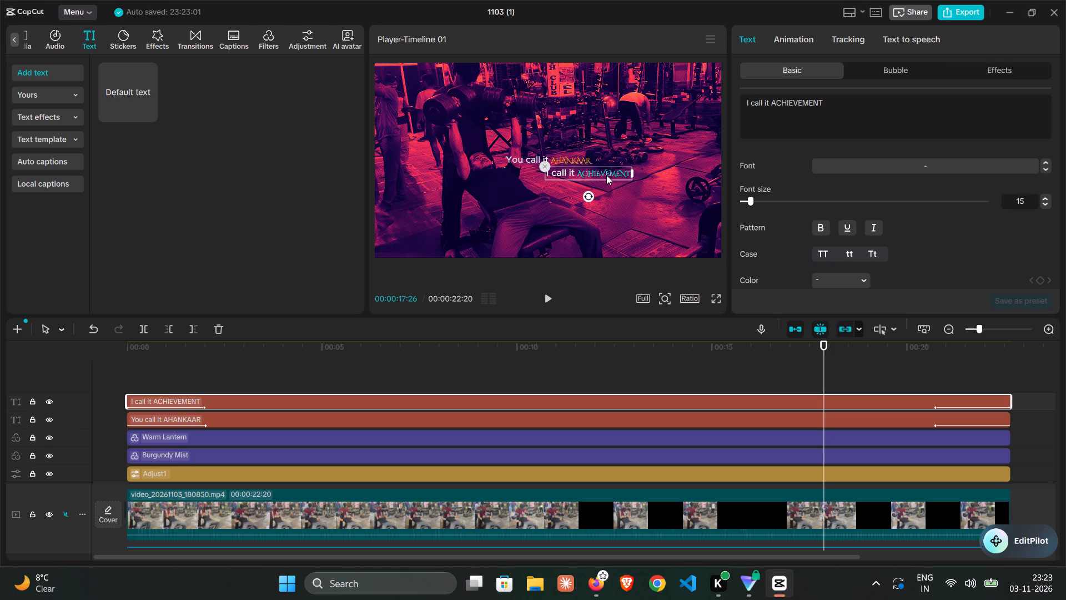
click(604, 172)
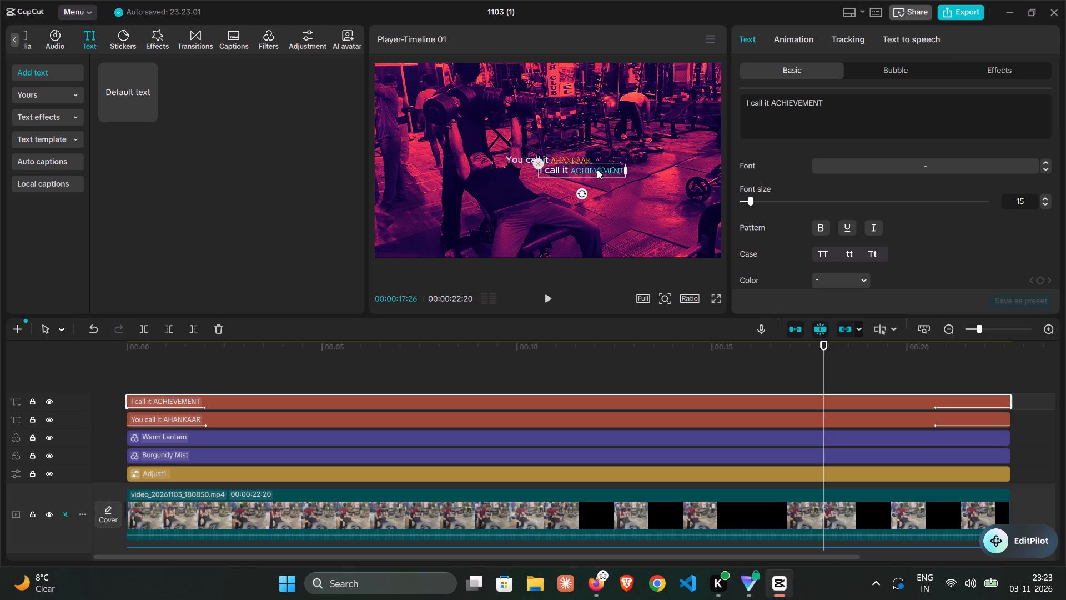
click(601, 169)
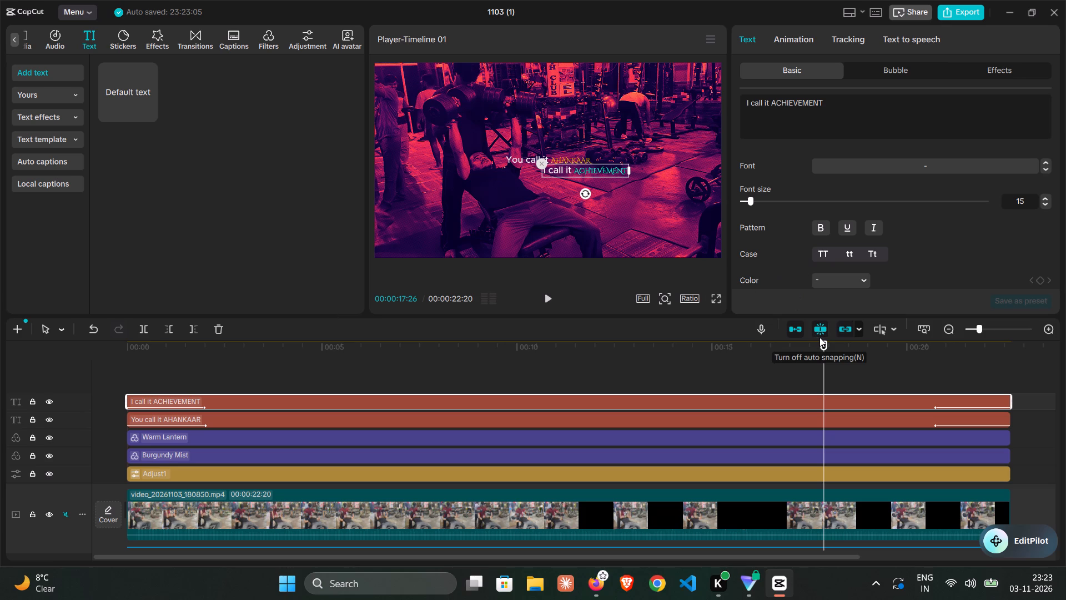
Play the opening seconds from 00:00:00:00 to check how the two titles appear together.
drag(821, 340, 122, 282)
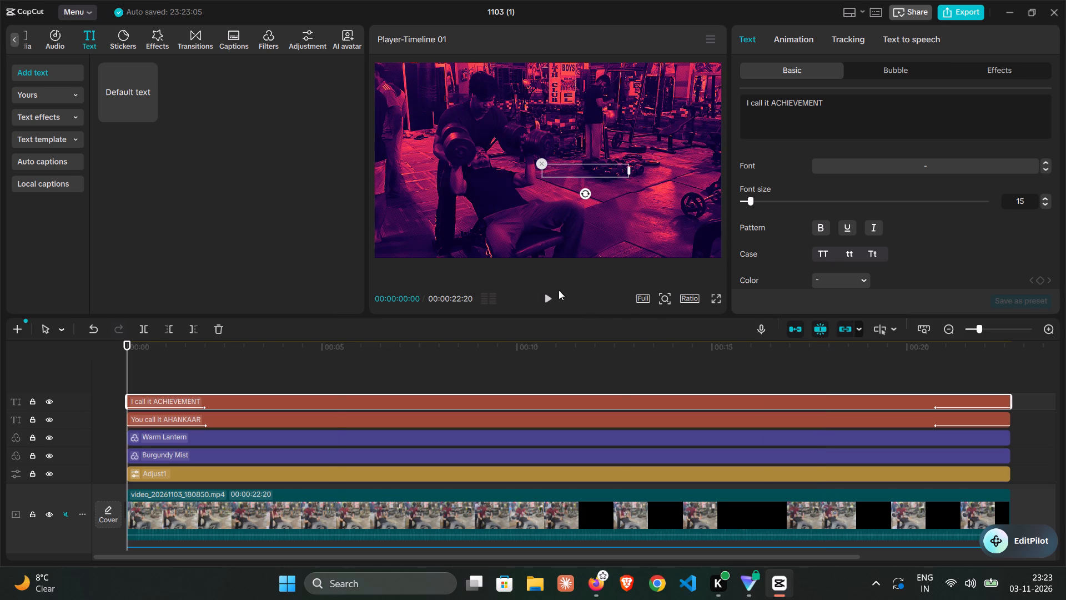
click(549, 300)
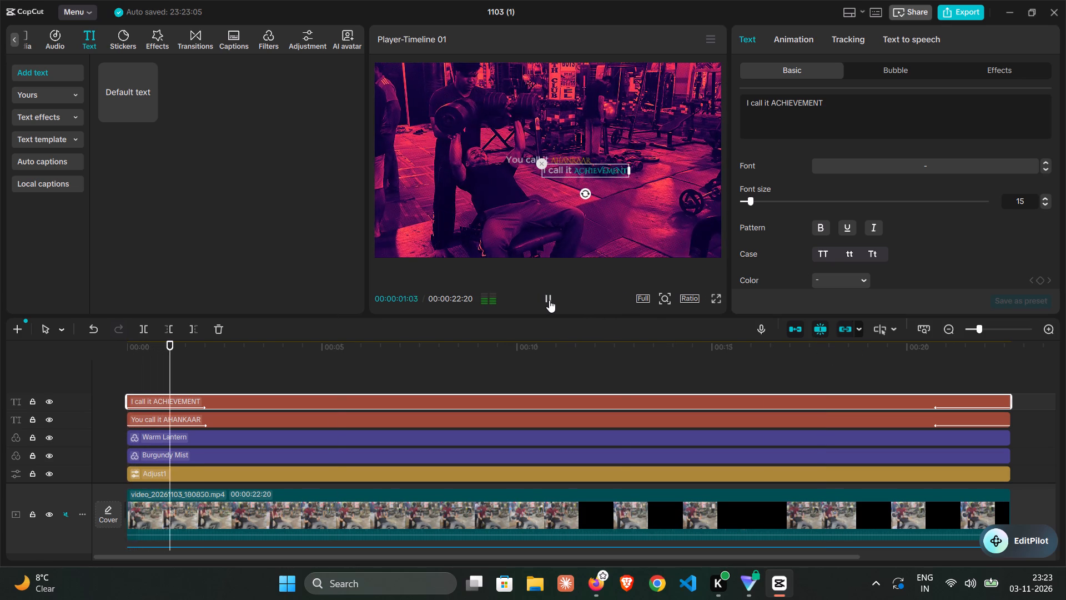
click(549, 300)
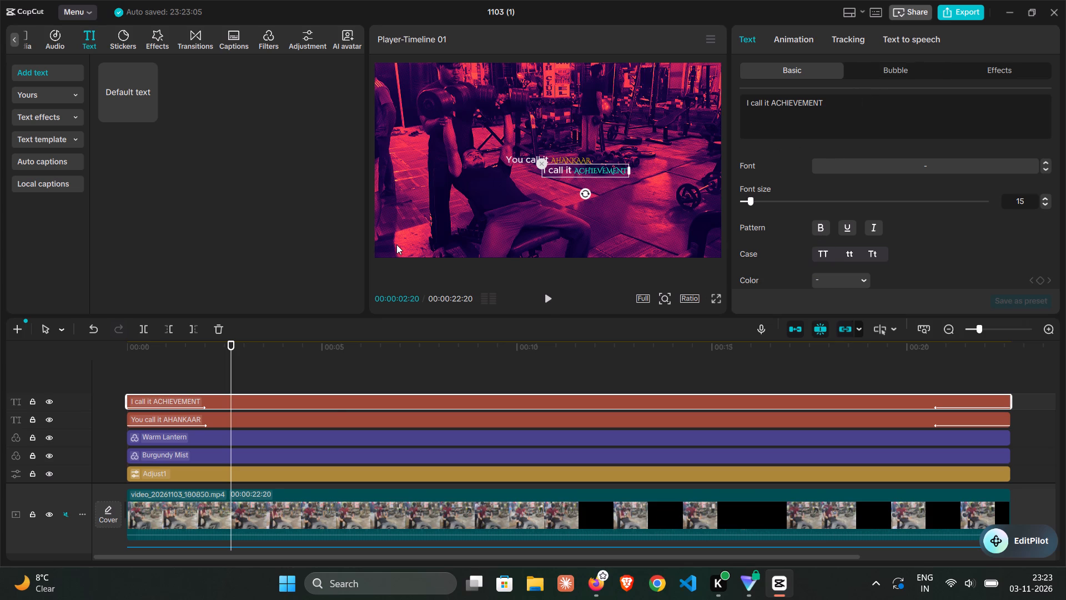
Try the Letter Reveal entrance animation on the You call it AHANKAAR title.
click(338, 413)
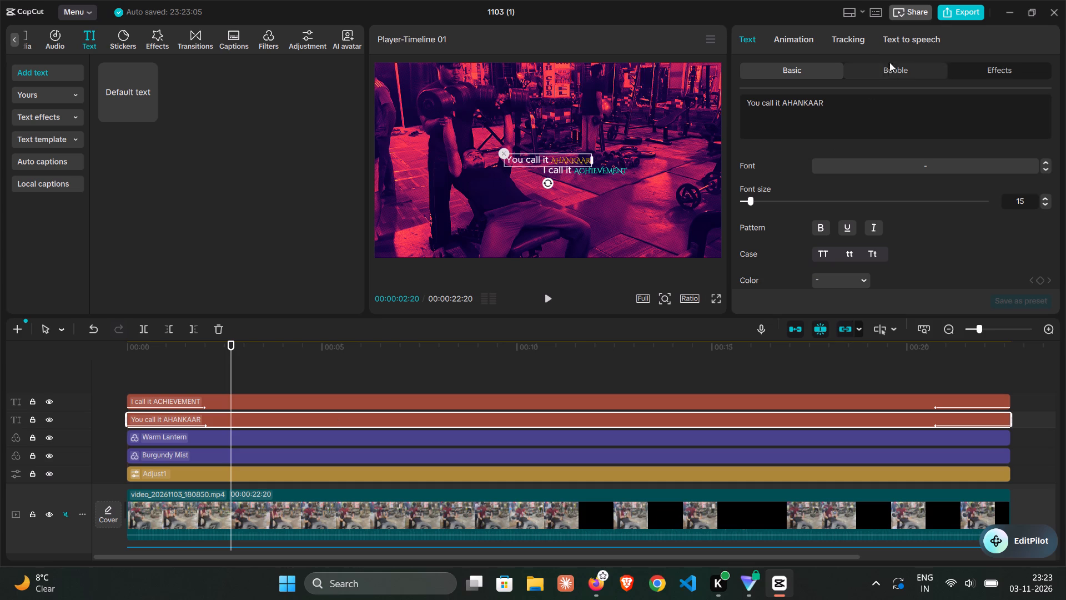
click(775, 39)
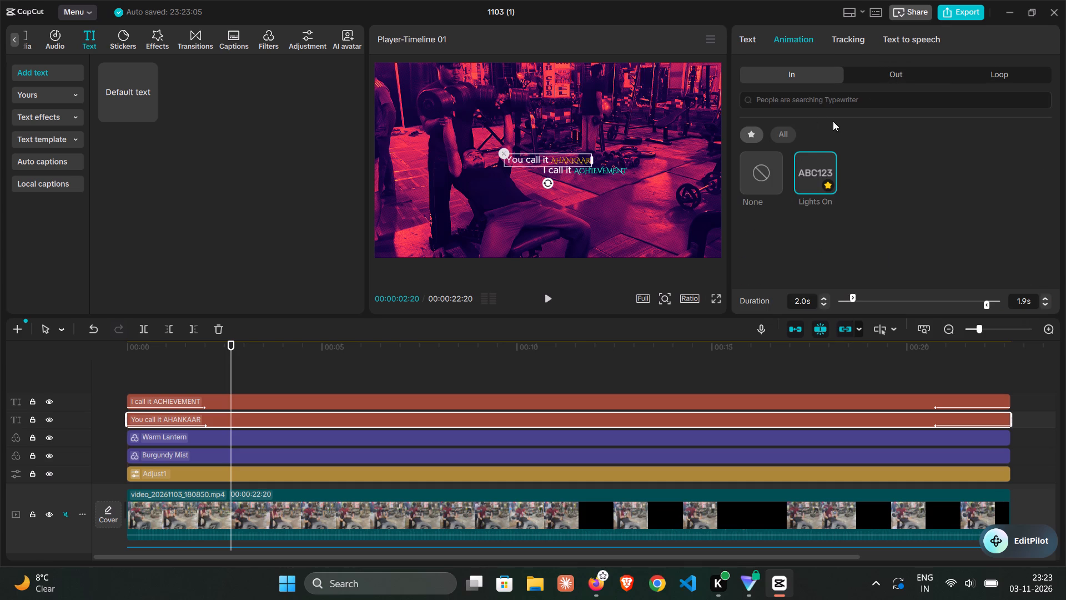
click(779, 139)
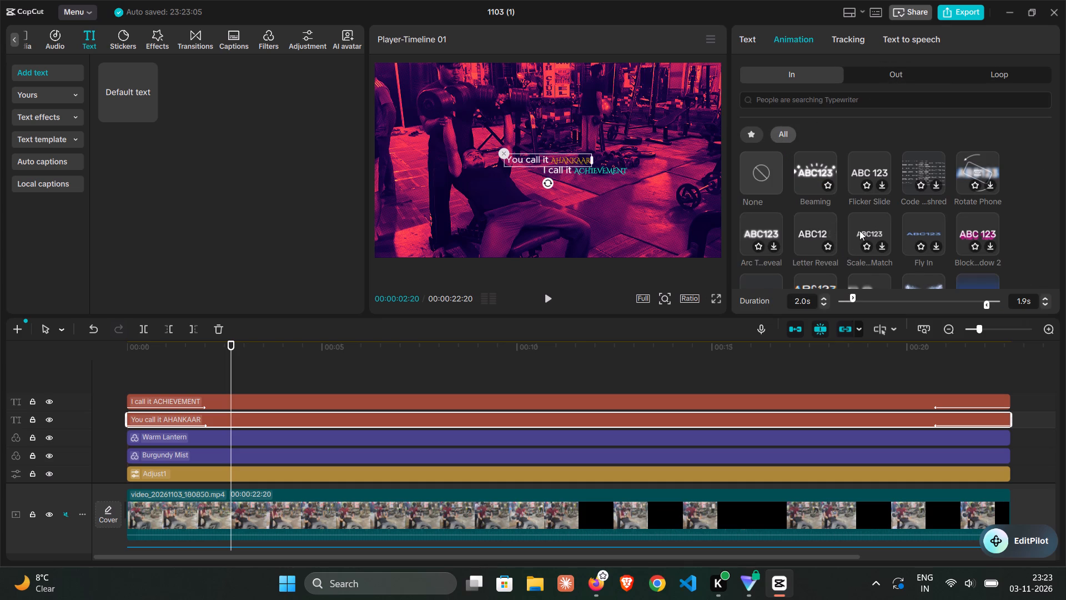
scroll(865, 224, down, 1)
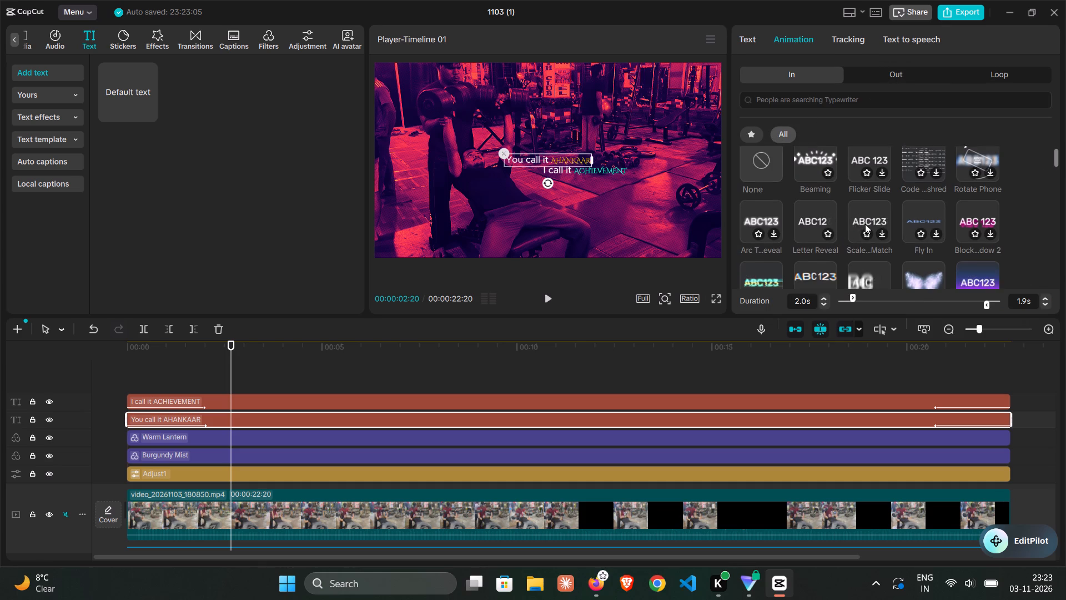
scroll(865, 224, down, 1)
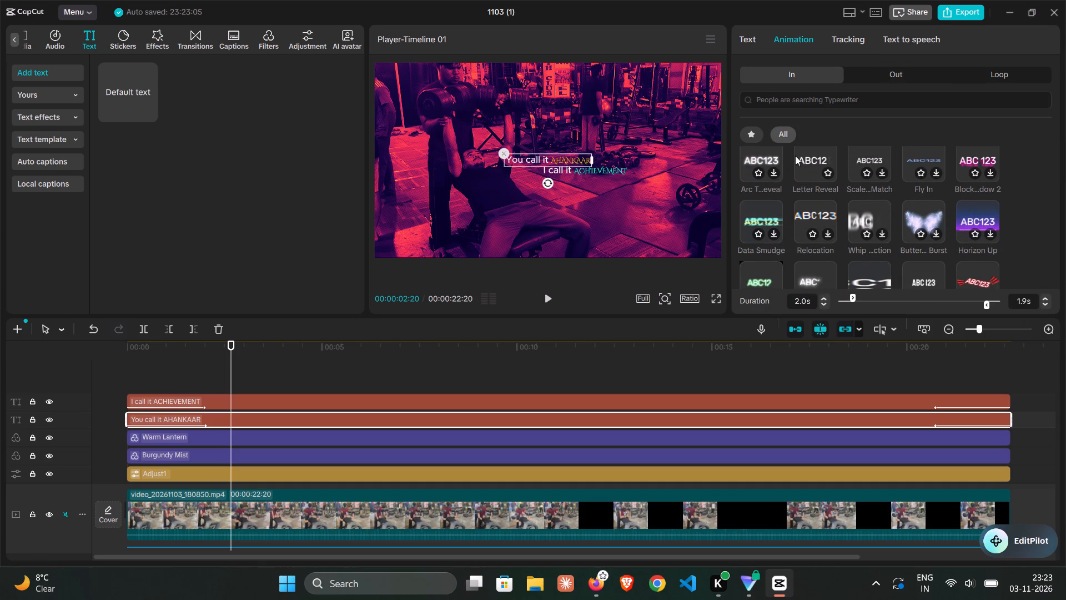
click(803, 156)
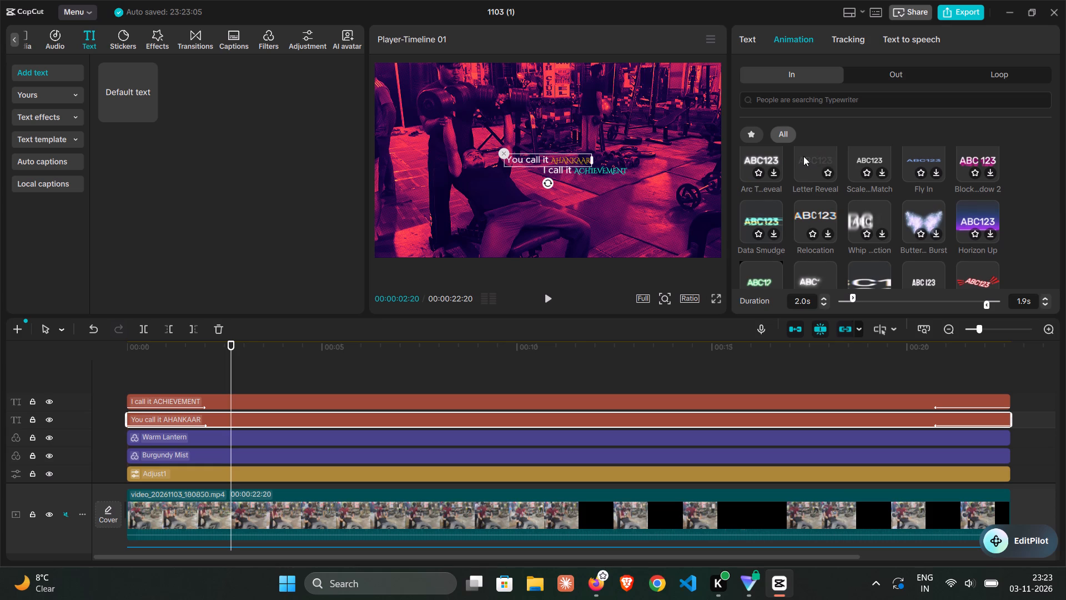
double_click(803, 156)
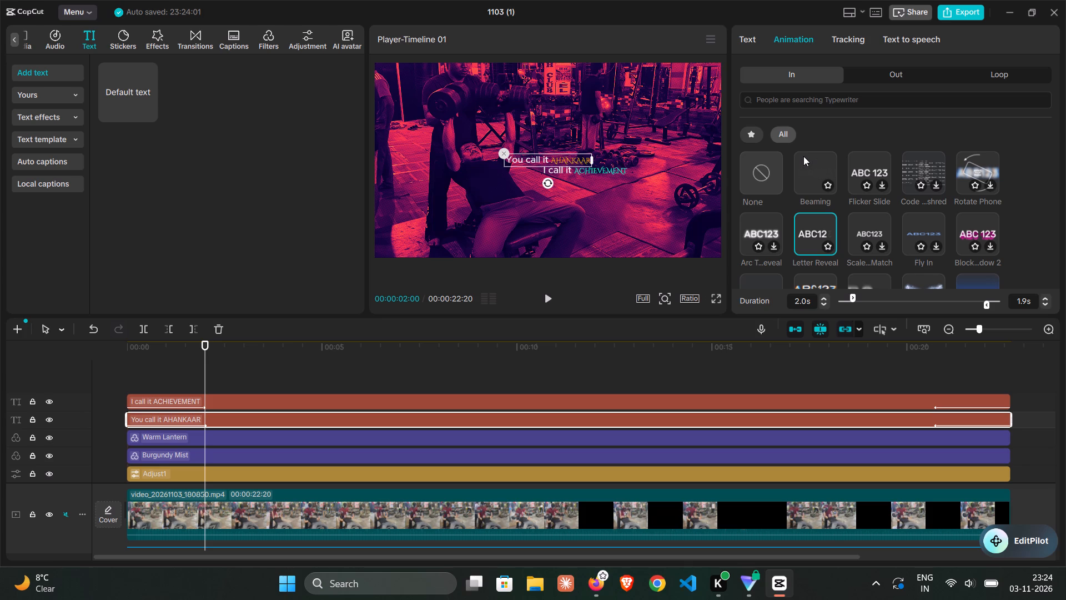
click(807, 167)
Apply the entrance animation directly below Echo Snap in the full collection to the You call it AHANKAAR title.
scroll(884, 274, down, 1)
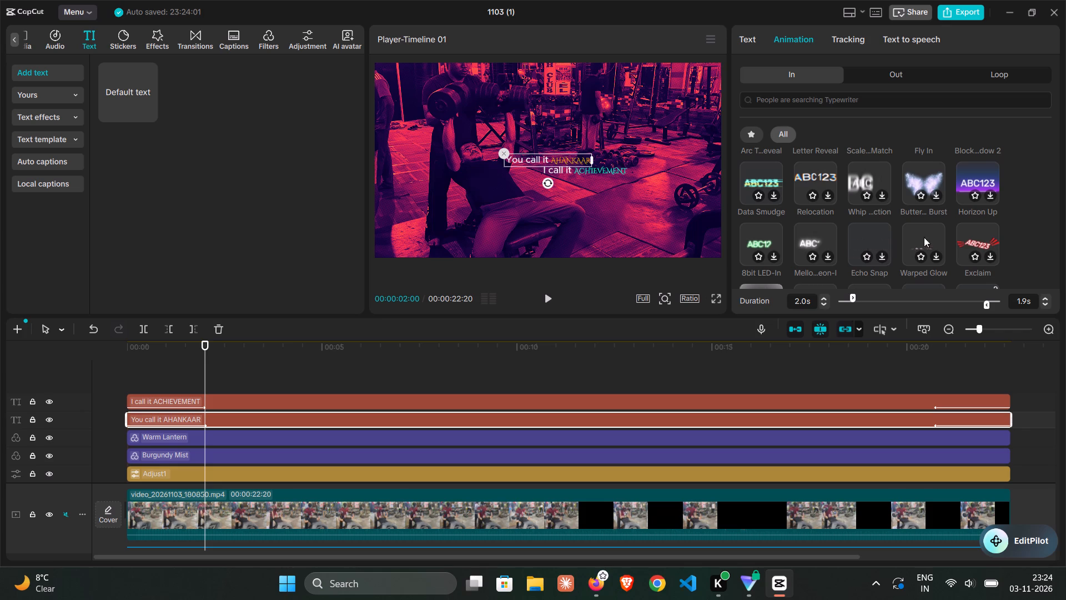
scroll(936, 235, down, 1)
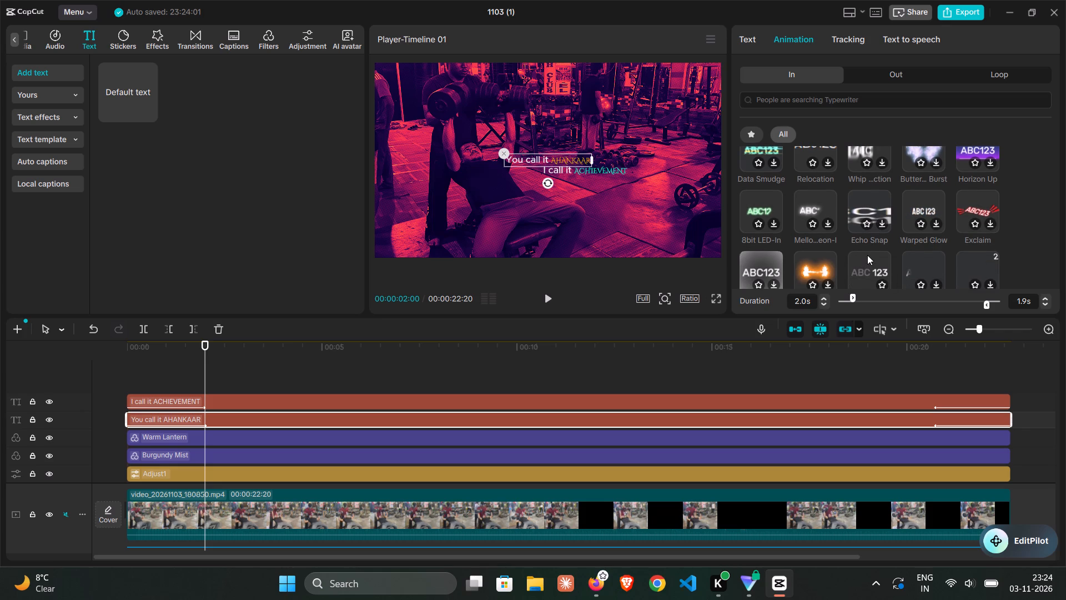
double_click(870, 266)
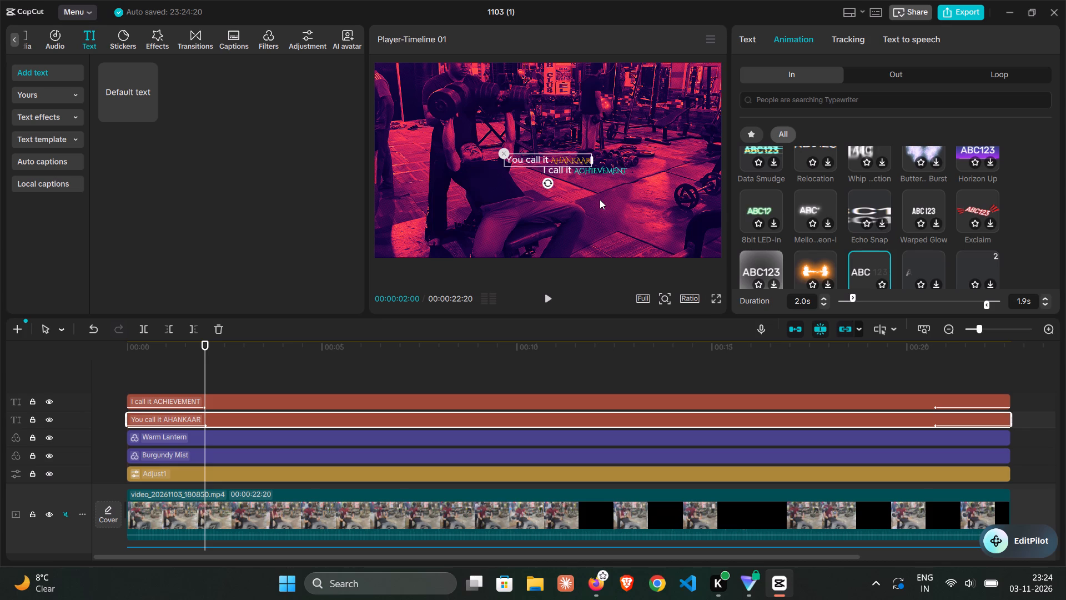
click(295, 420)
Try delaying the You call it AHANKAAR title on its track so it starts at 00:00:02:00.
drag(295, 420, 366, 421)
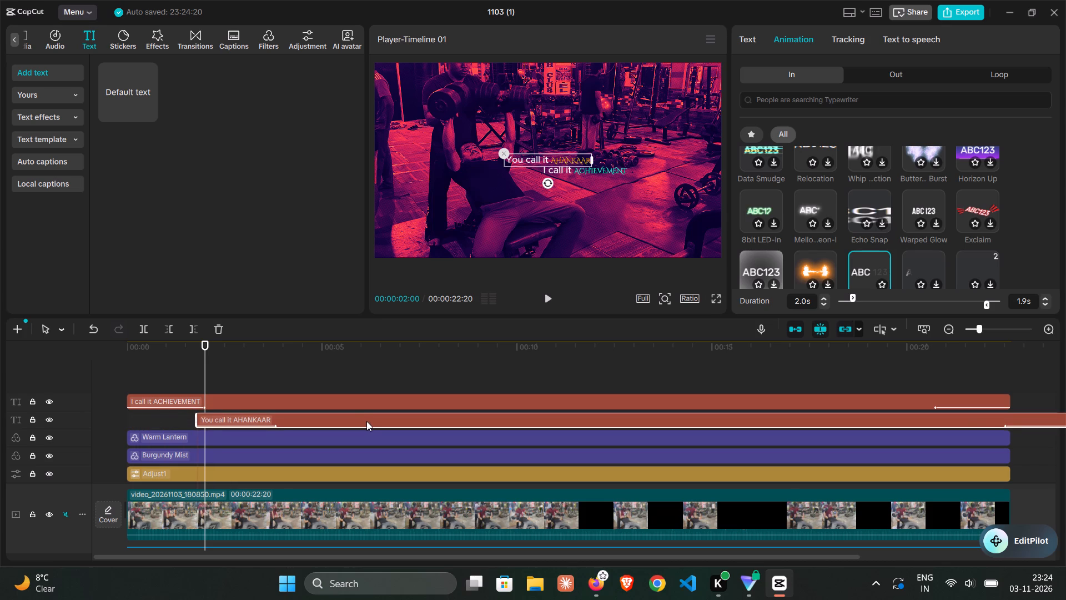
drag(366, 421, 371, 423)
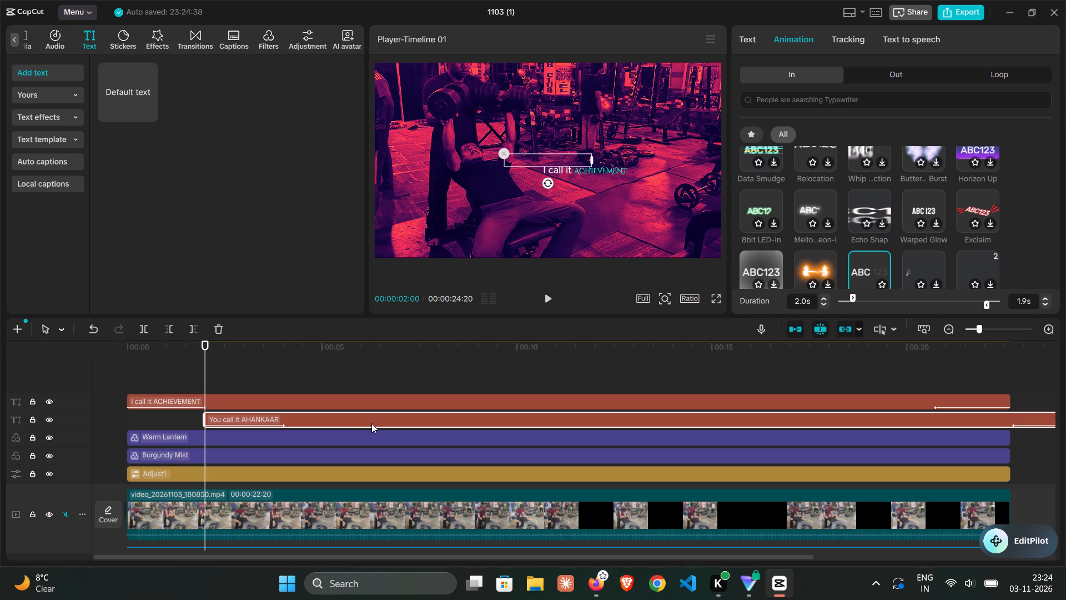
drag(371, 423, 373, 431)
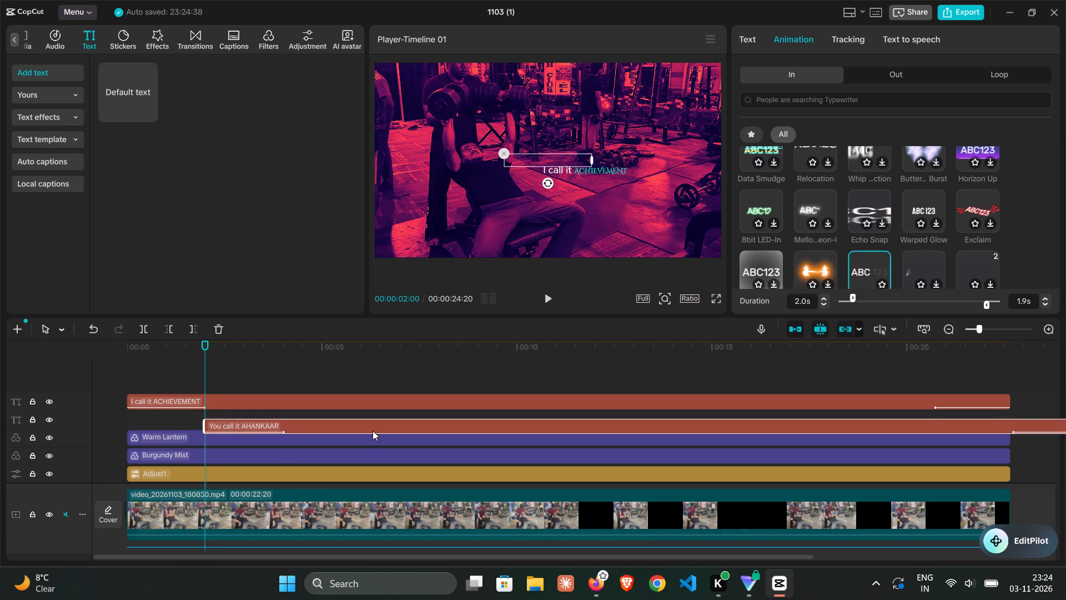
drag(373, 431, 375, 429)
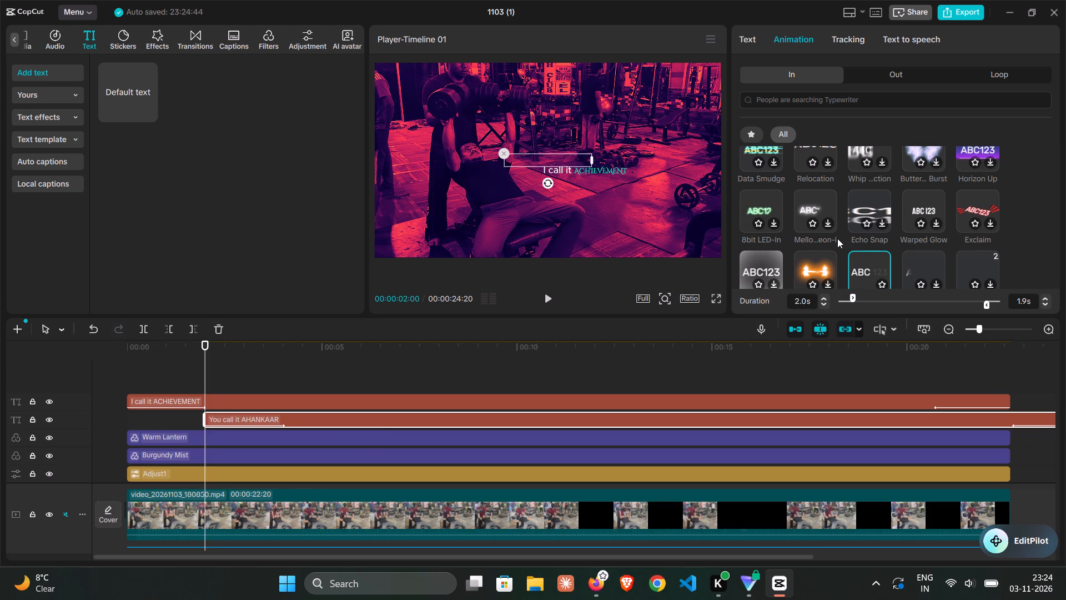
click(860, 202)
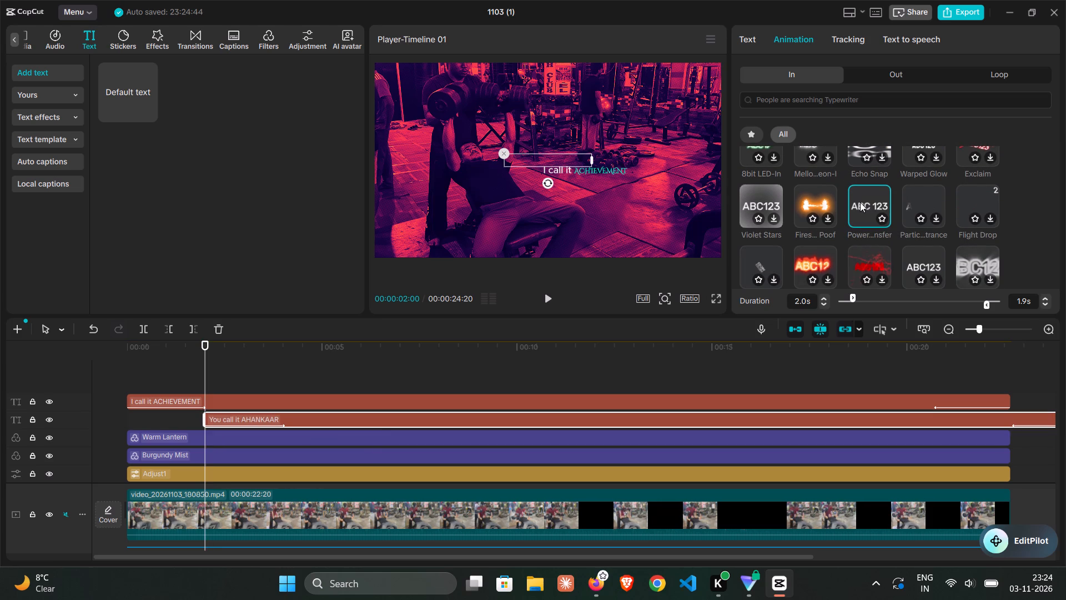
Play the opening seconds from 00:00:00:00 to check the timing of the delayed You call it AHANKAAR title.
click(541, 297)
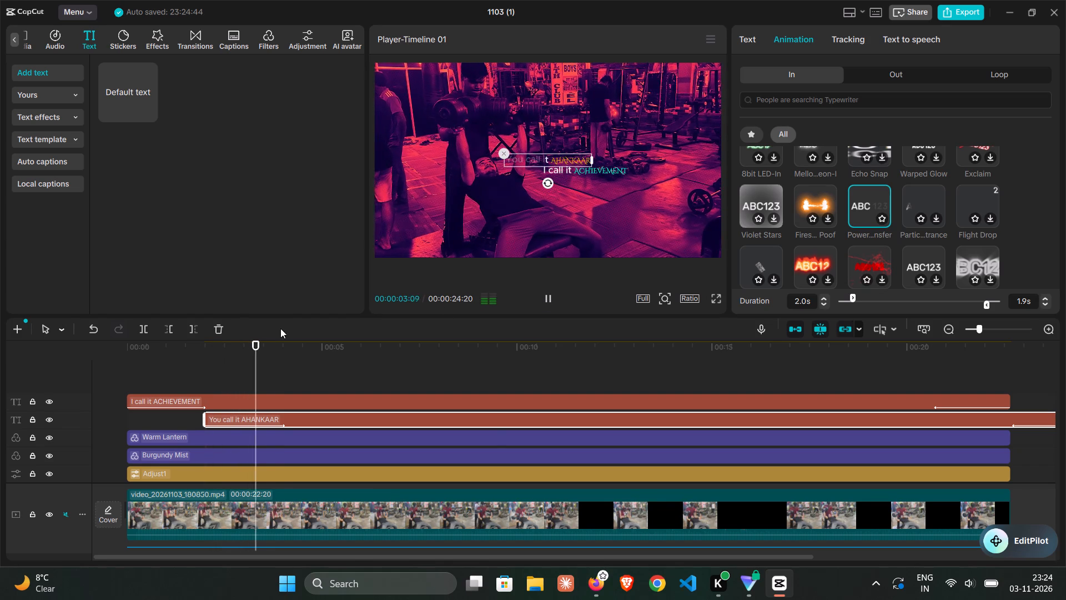
drag(269, 339, 0, 354)
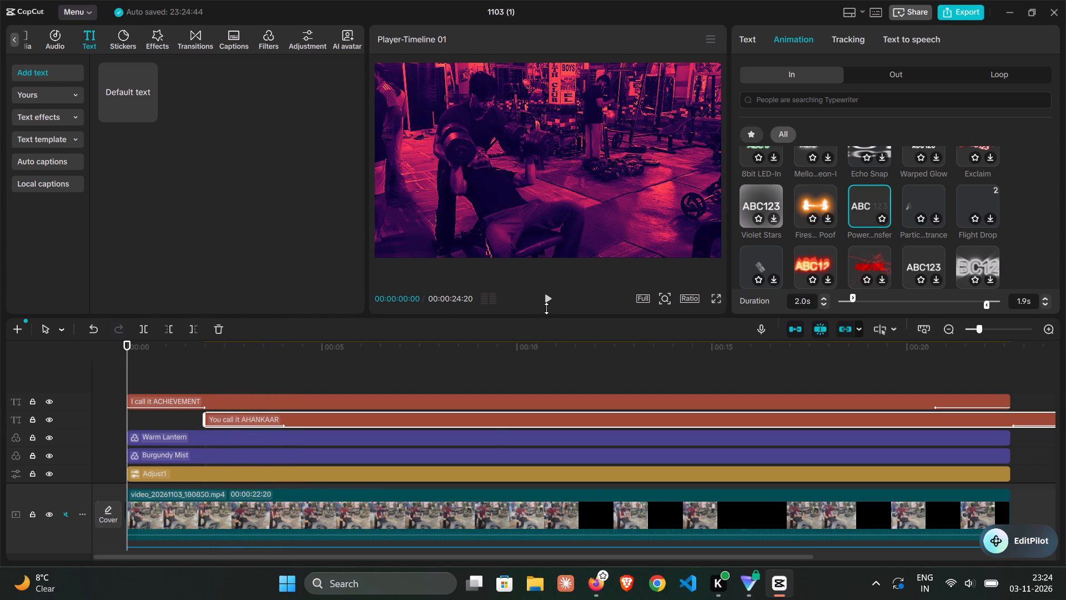
click(547, 304)
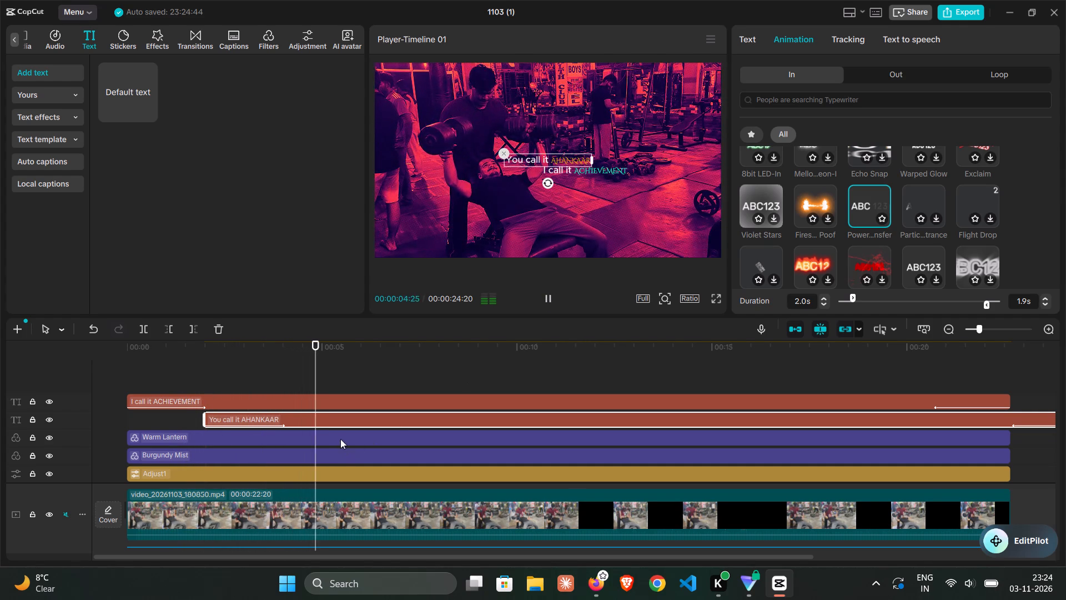
click(552, 301)
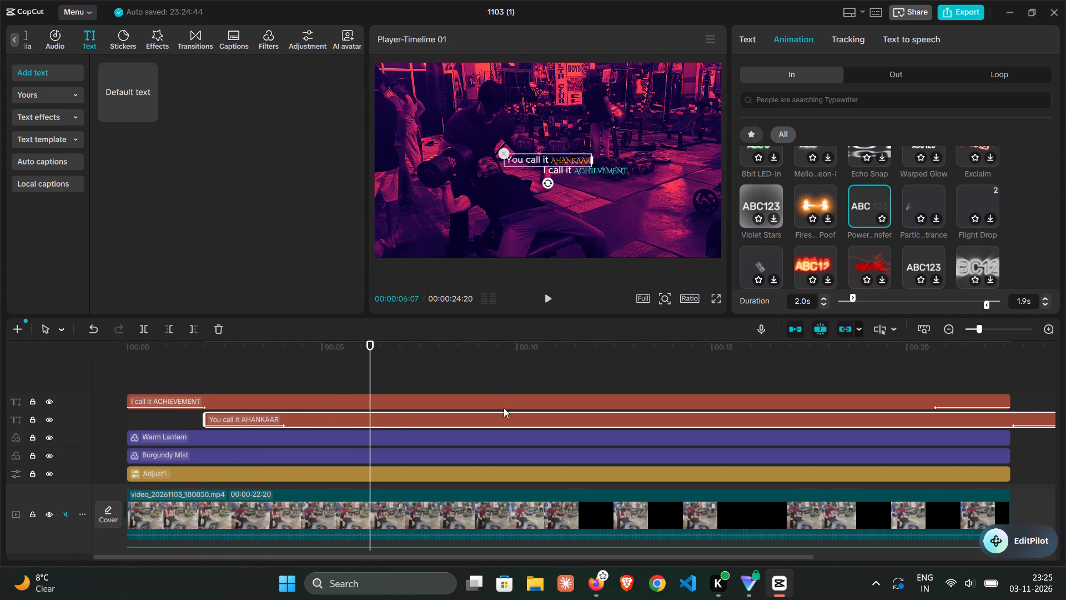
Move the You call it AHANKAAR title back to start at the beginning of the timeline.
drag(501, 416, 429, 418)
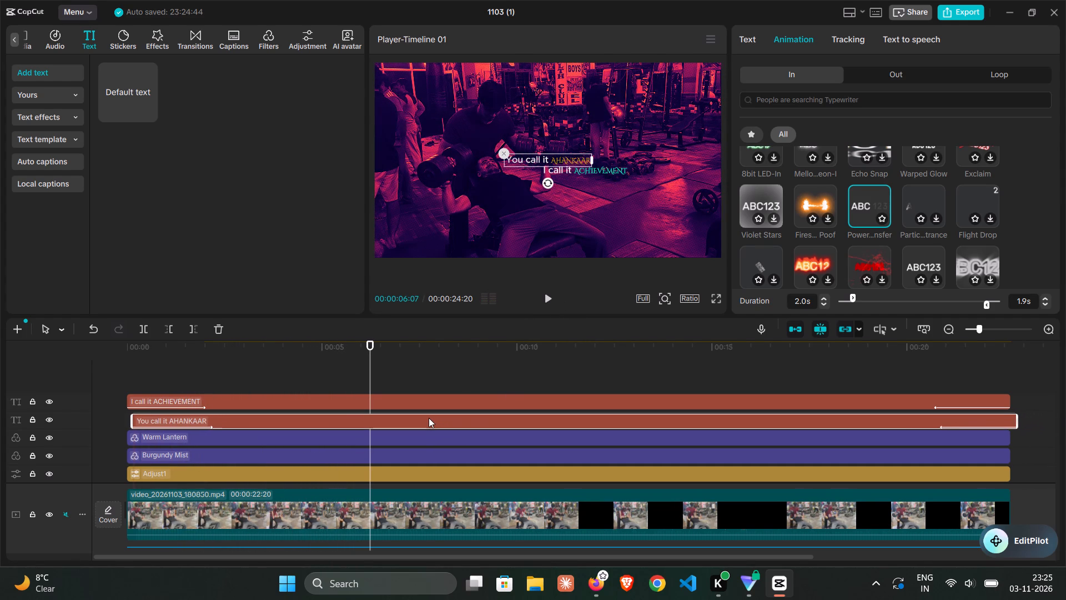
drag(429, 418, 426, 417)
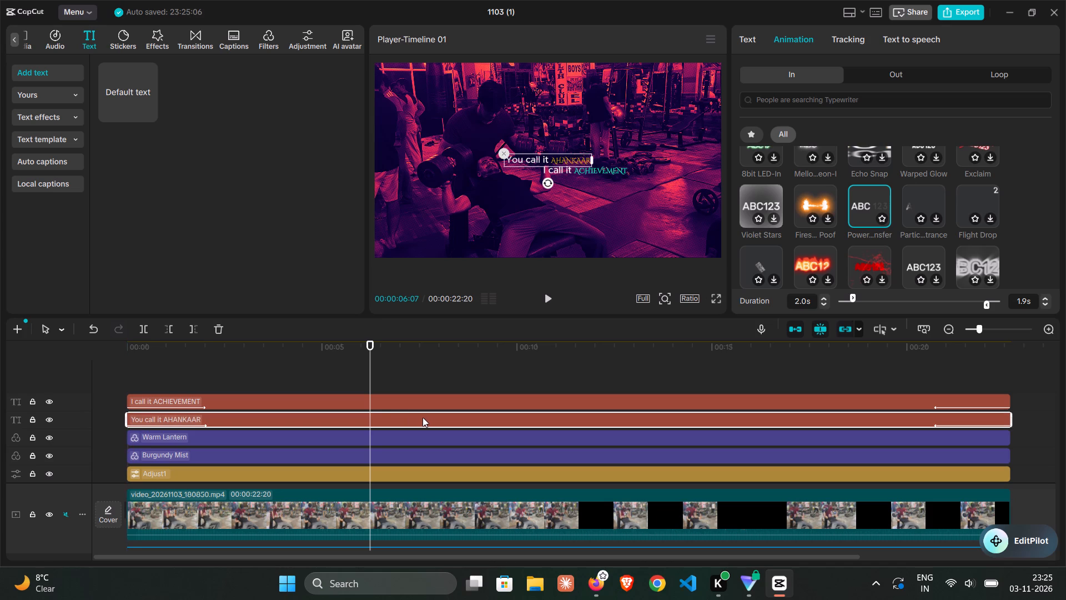
Shift the I call it ACHIEVEMENT title to start at about 2 seconds, where the first title's entrance animation ends.
drag(391, 401, 470, 407)
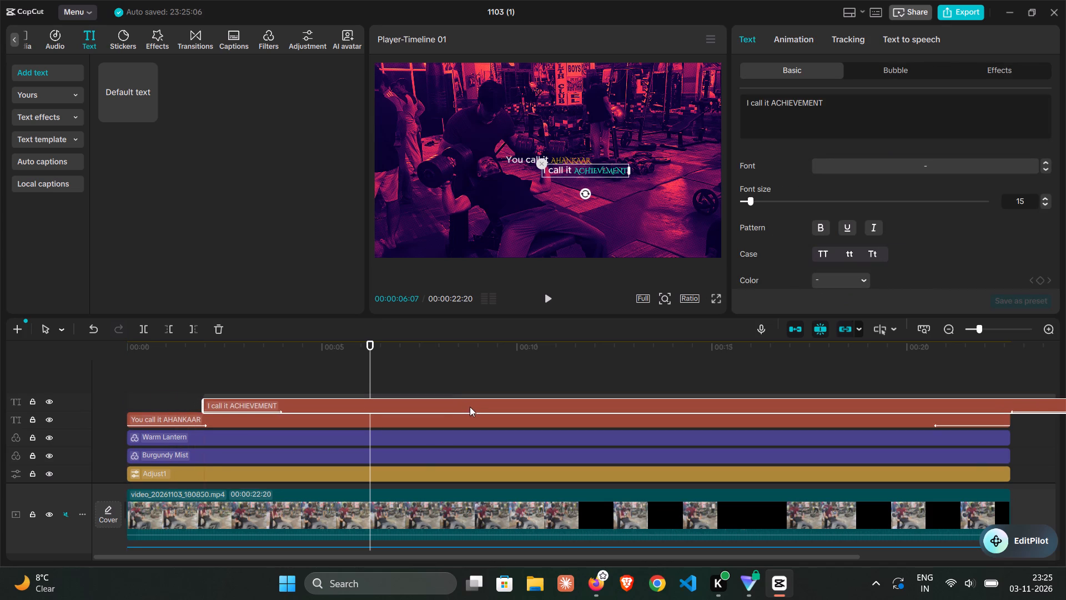
drag(470, 407, 469, 406)
drag(469, 406, 470, 405)
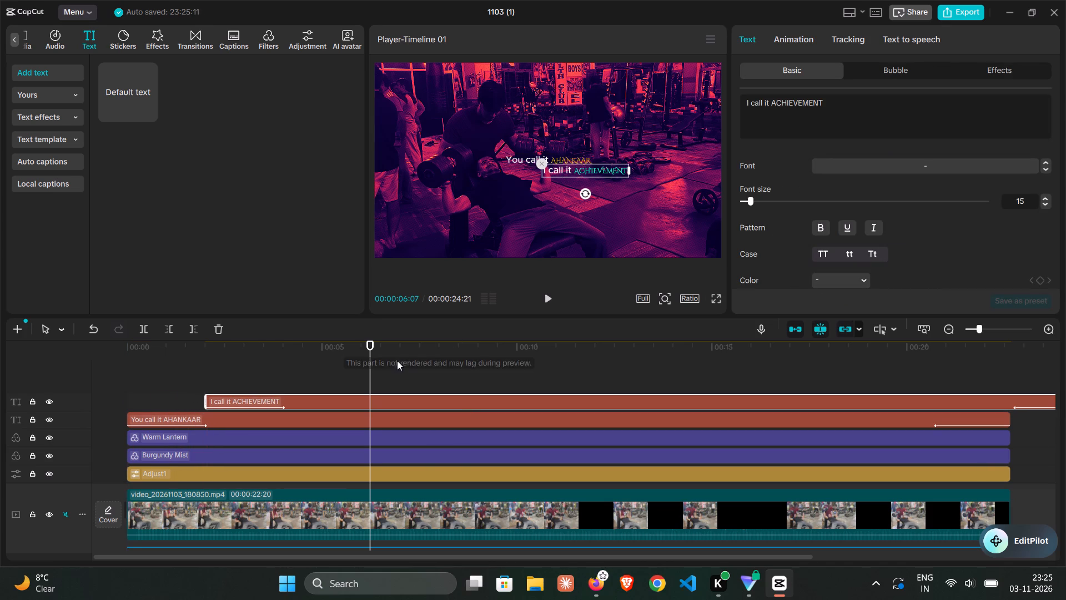
Play the opening seconds from 00:00:00:00 to check the staggered entrances of the two titles.
drag(370, 358, 150, 366)
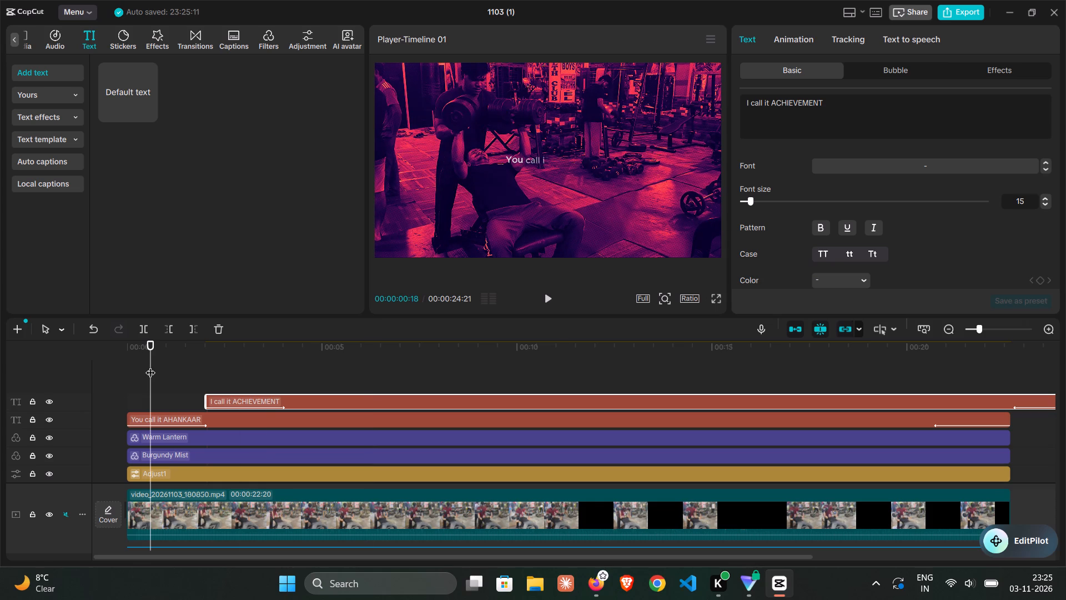
click(150, 366)
drag(150, 366, 114, 366)
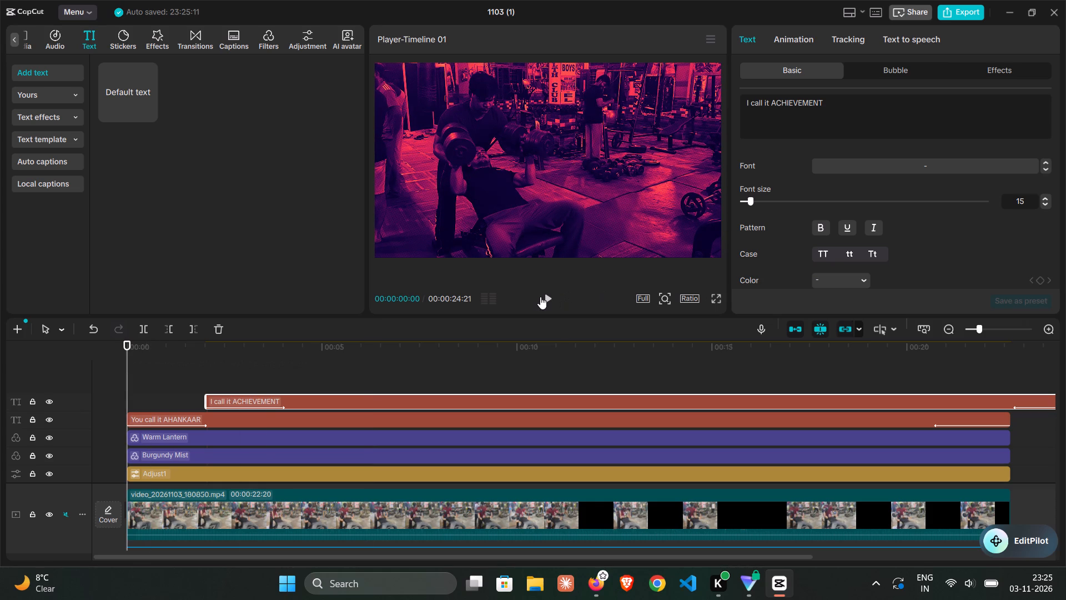
click(540, 297)
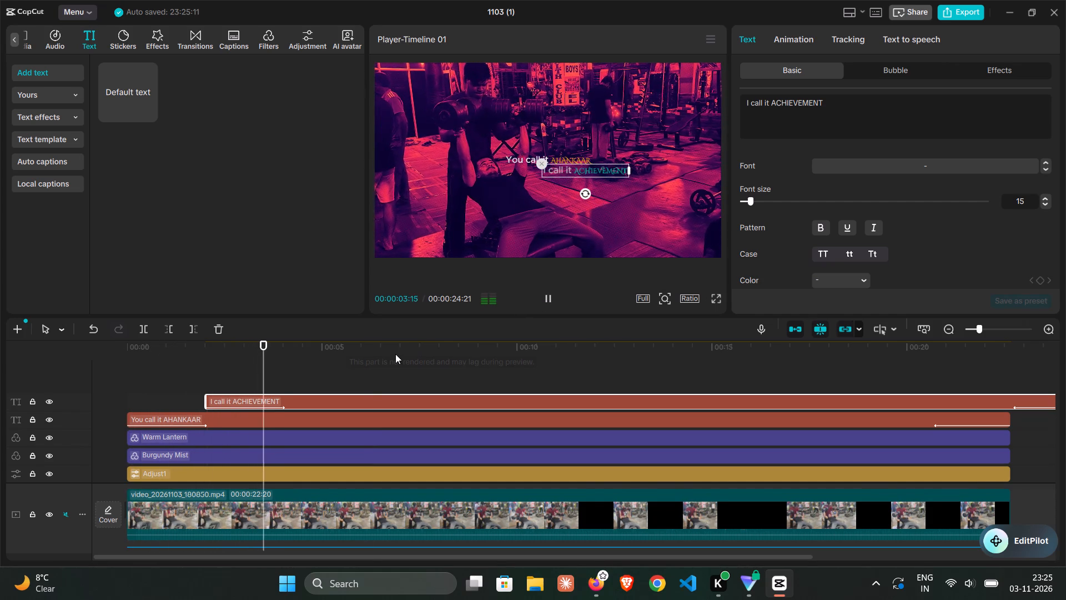
click(350, 368)
Browse the full collection of entrance animations for the I call it ACHIEVEMENT title.
click(320, 397)
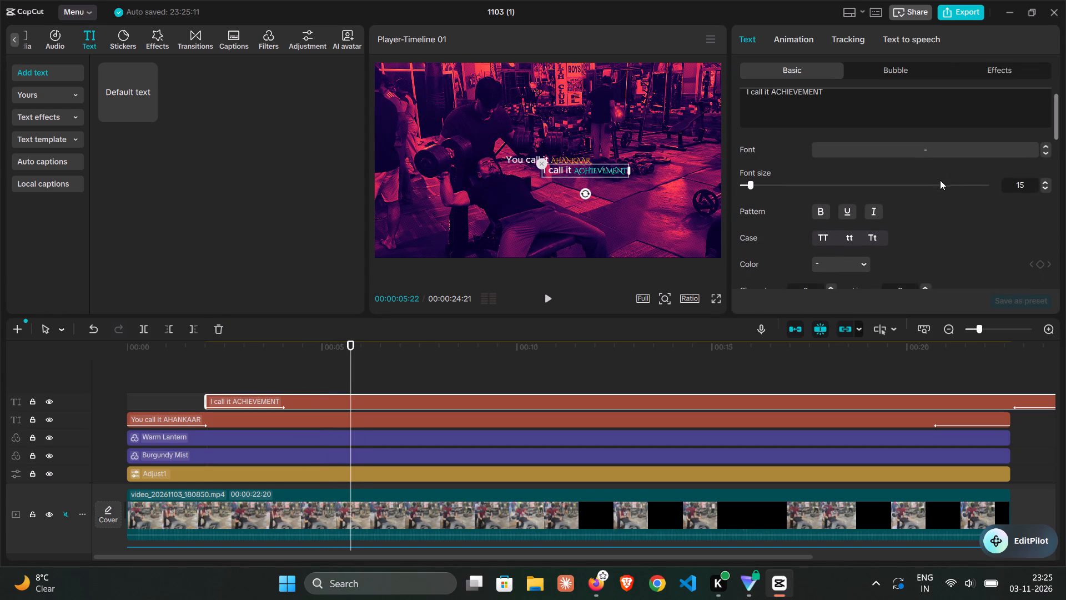
click(796, 35)
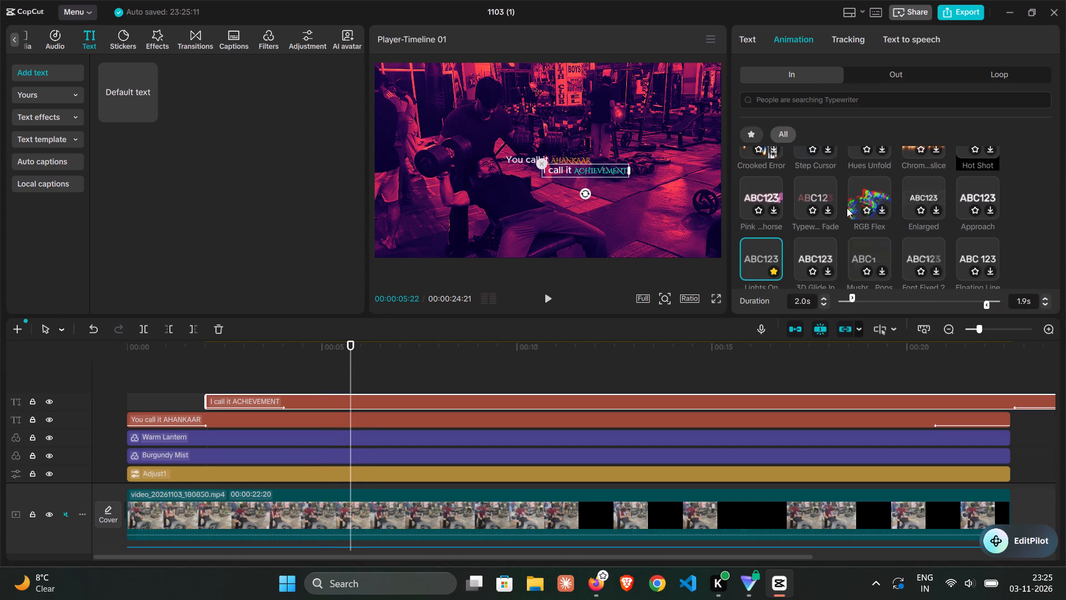
scroll(847, 208, down, 1)
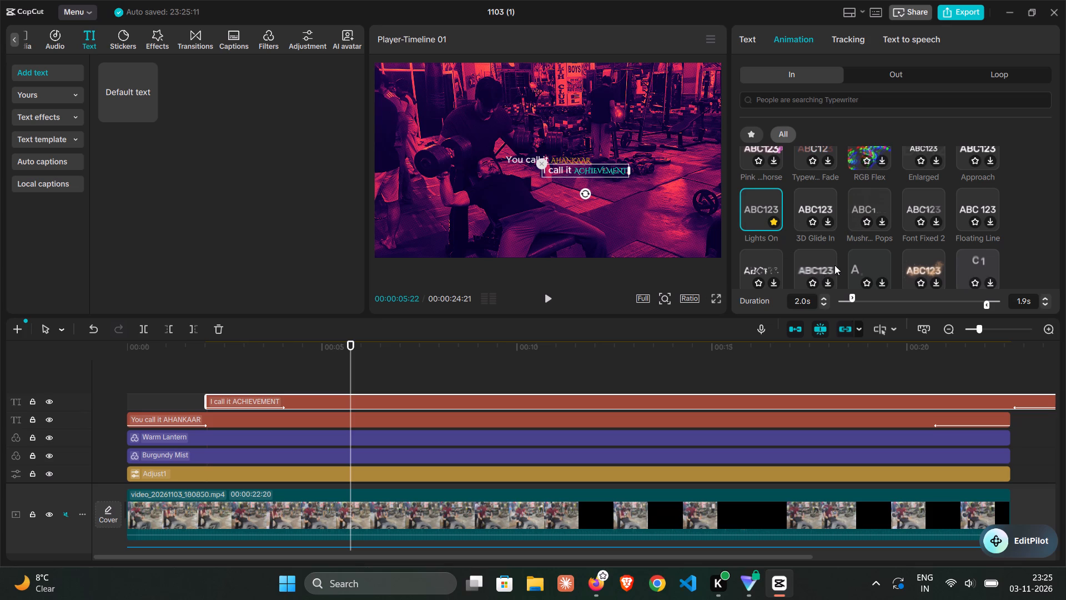
scroll(855, 259, down, 1)
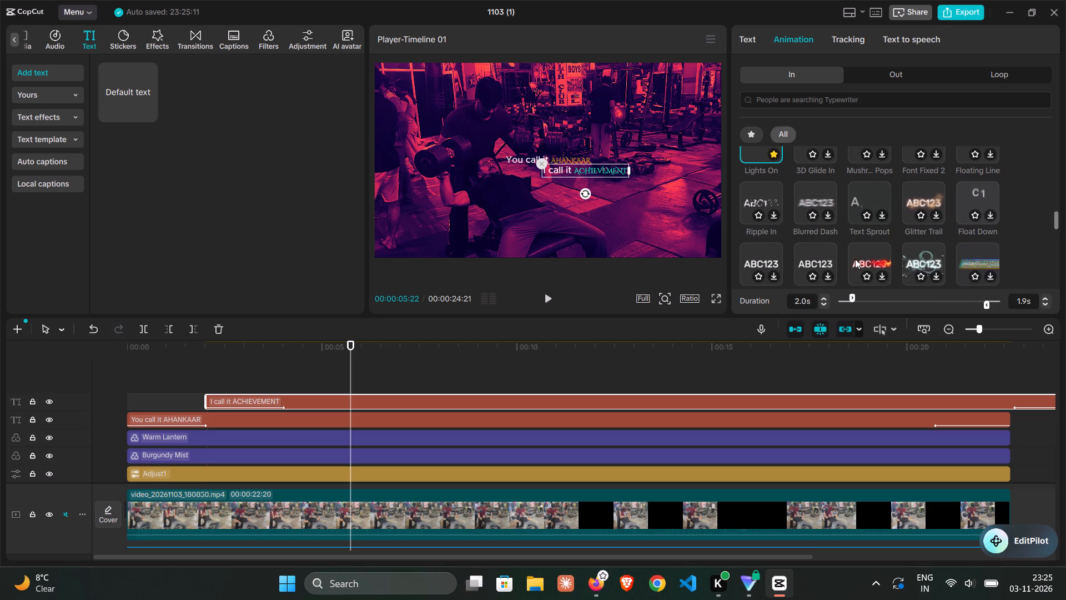
scroll(811, 244, down, 1)
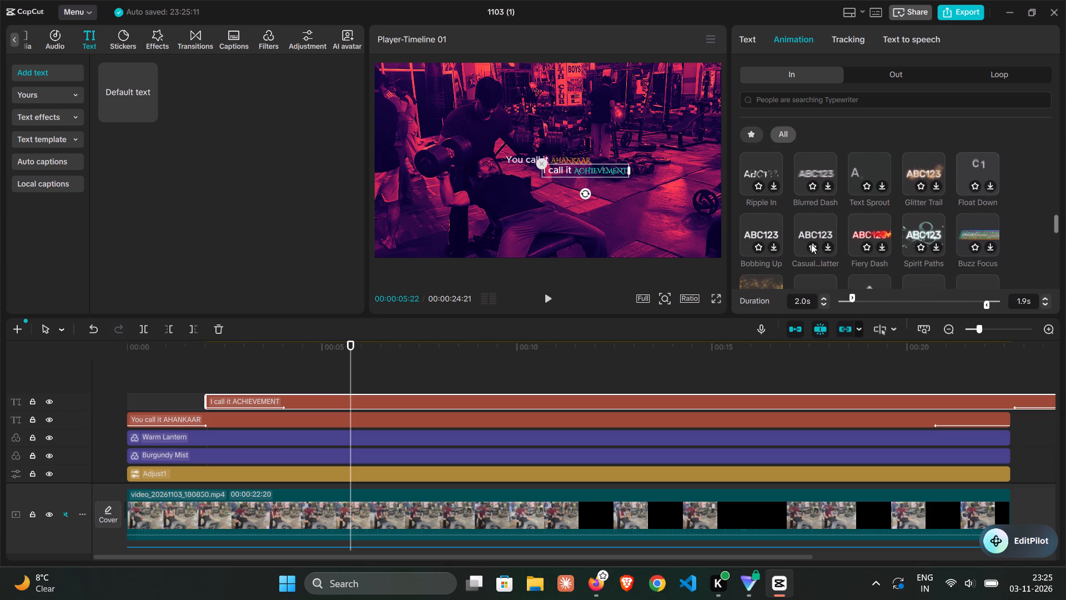
scroll(811, 244, down, 1)
scroll(767, 229, down, 1)
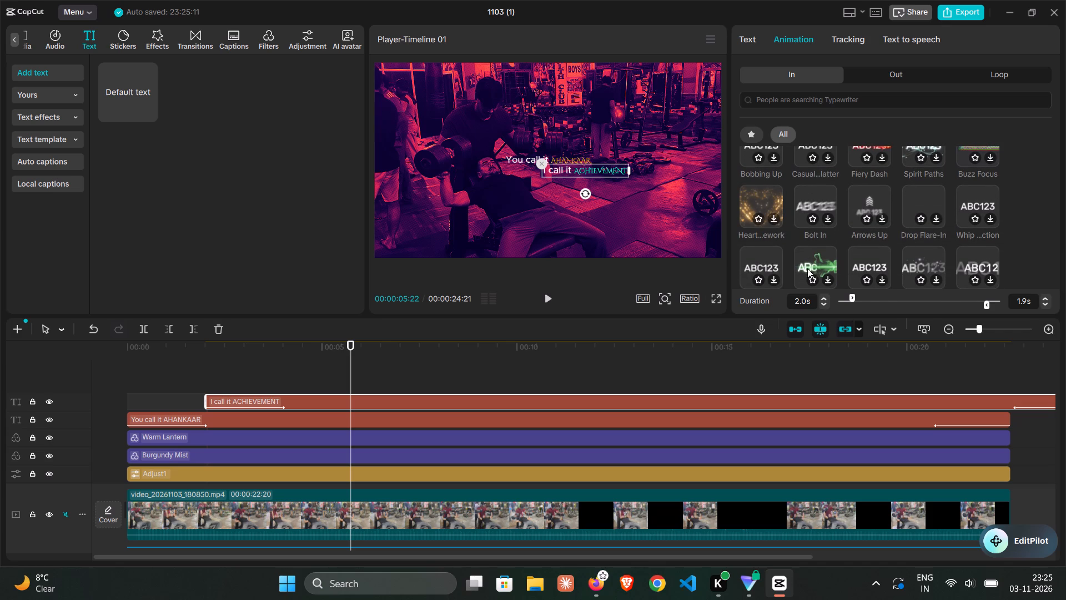
scroll(763, 263, down, 1)
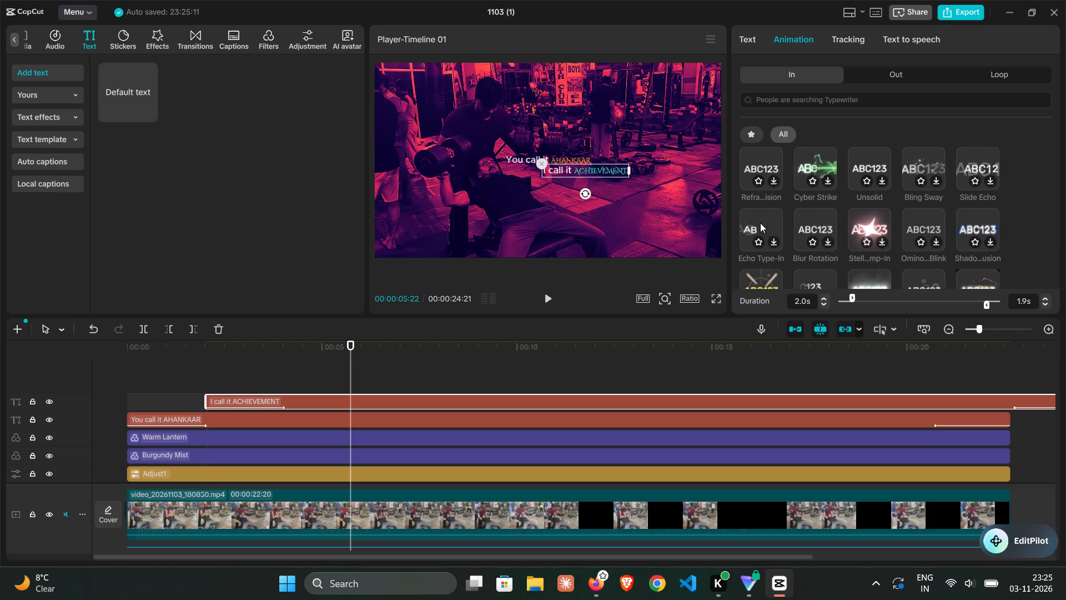
scroll(760, 223, down, 1)
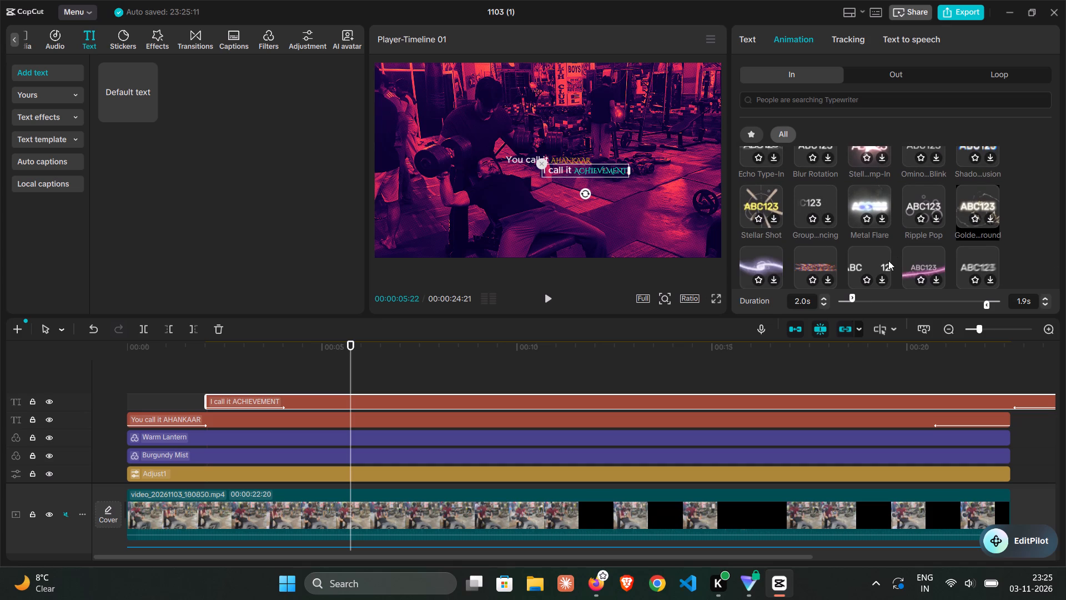
scroll(886, 258, down, 1)
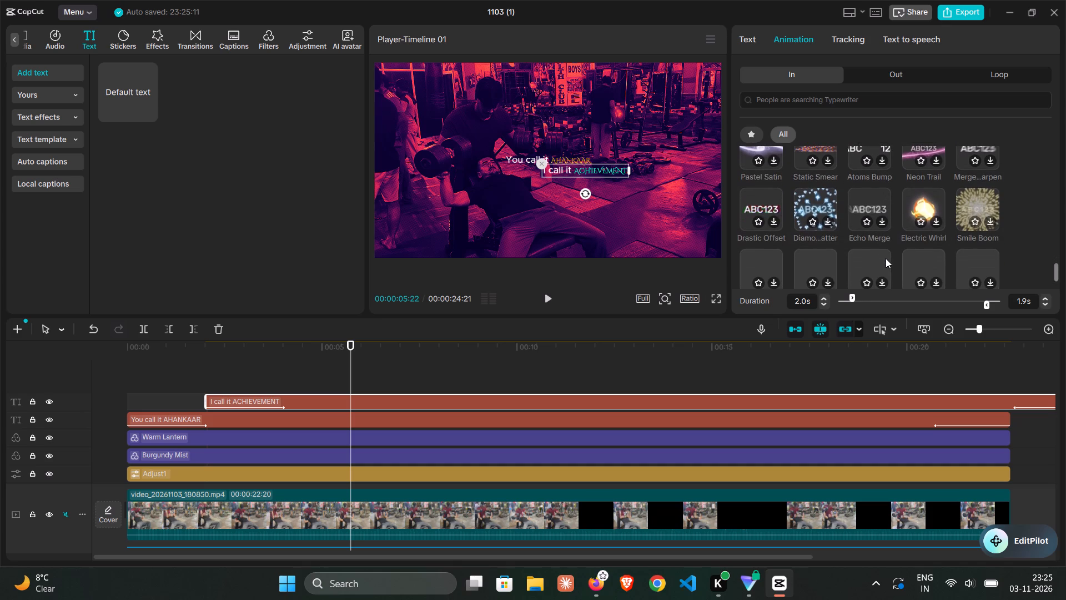
scroll(862, 198, up, 2)
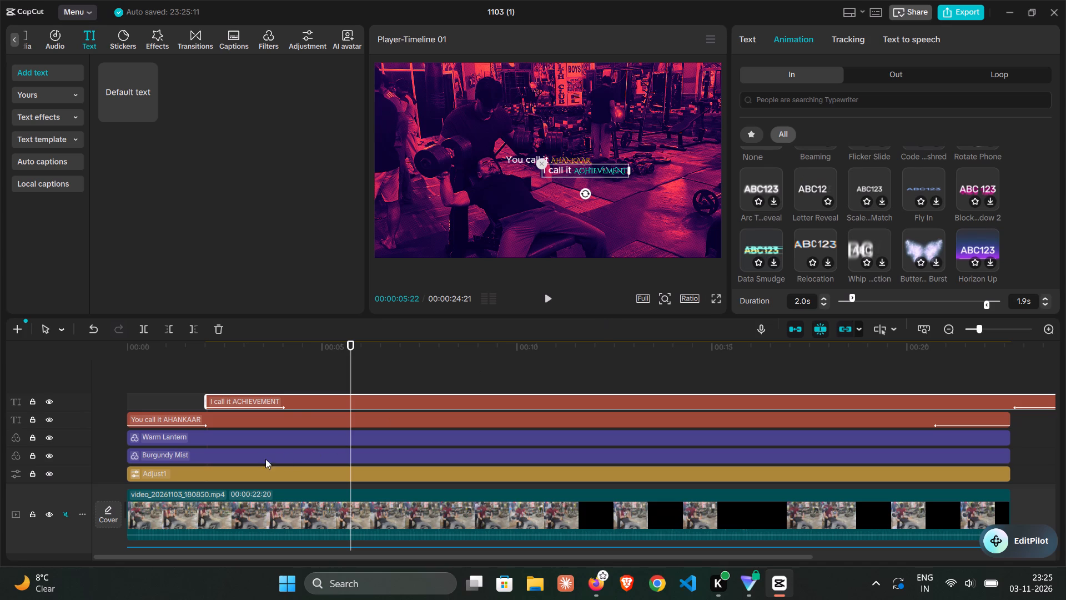
Mark the entrance animation used by the You call it AHANKAAR title as a favourite.
click(286, 417)
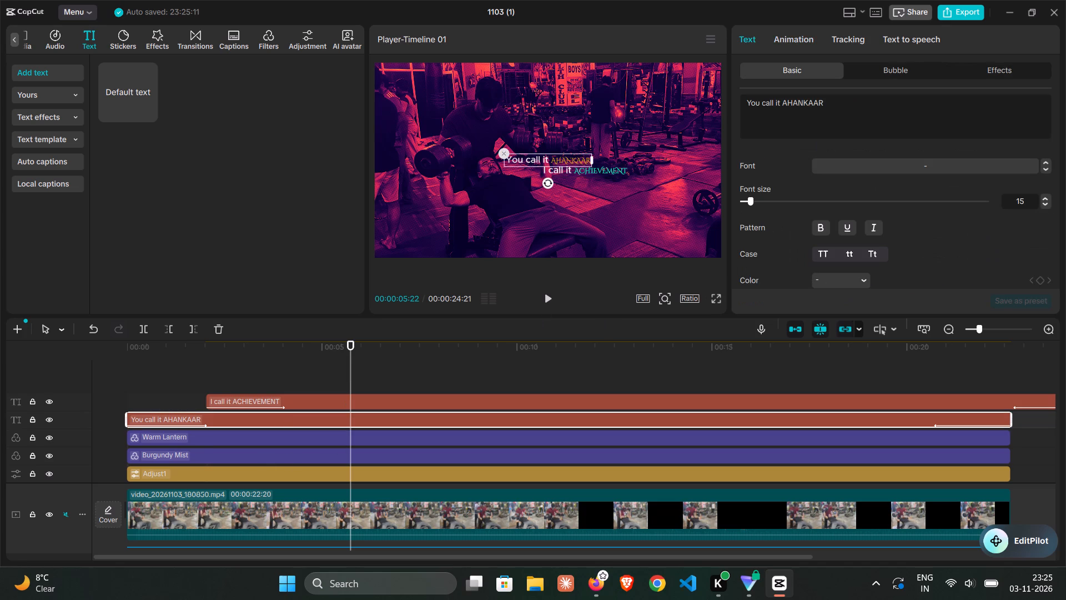
click(790, 44)
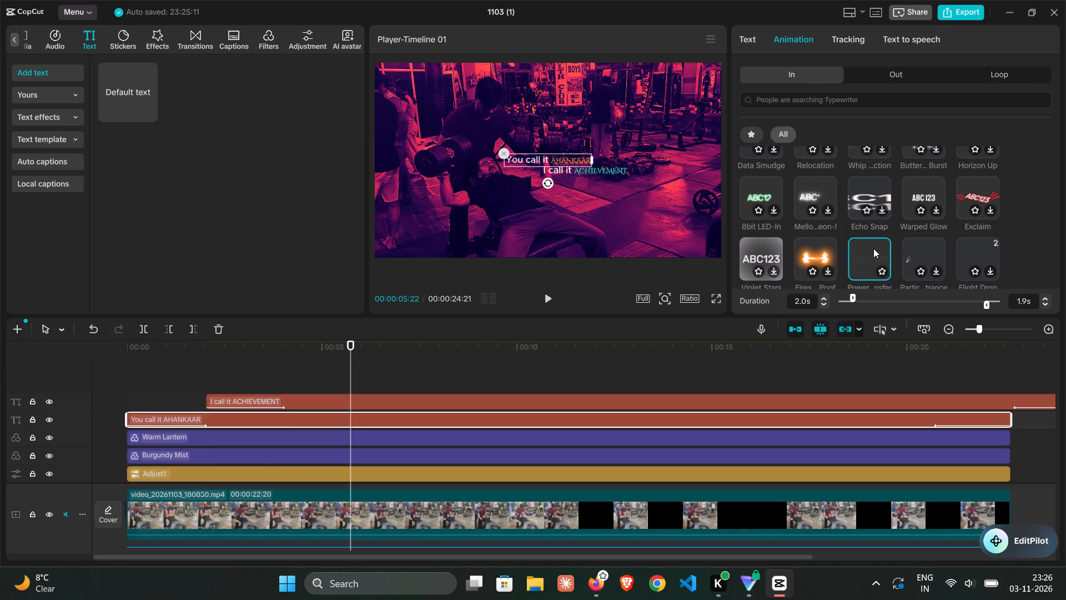
click(883, 273)
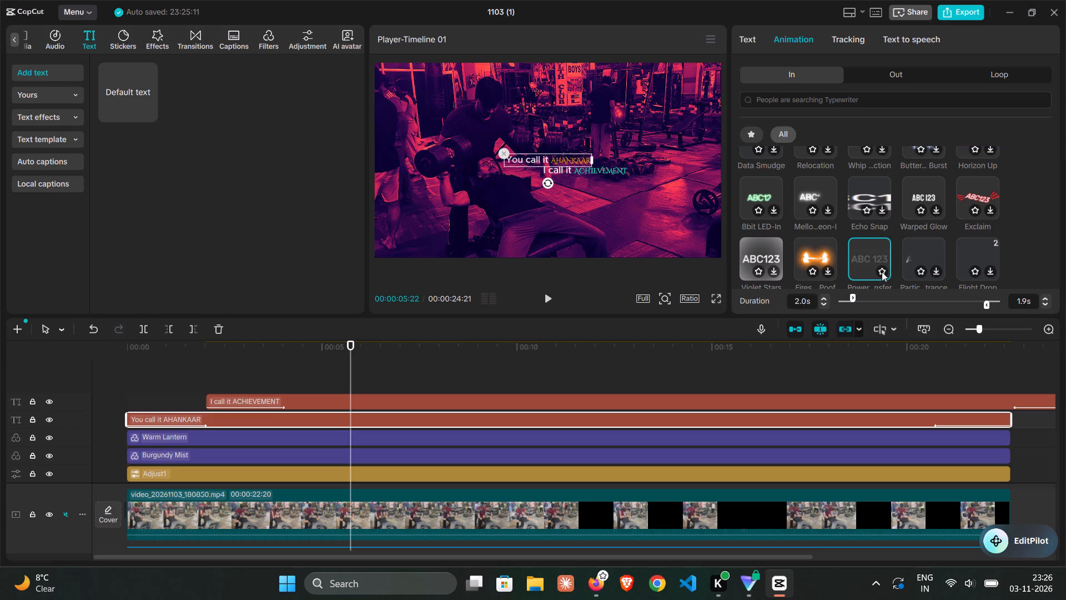
click(881, 271)
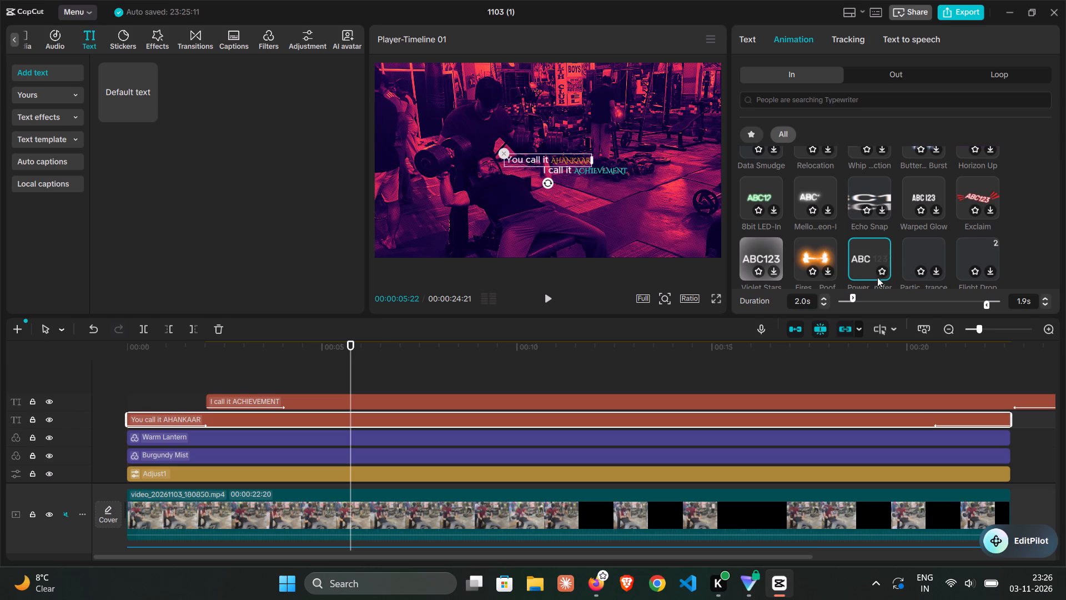
click(881, 269)
Apply the You call it AHANKAAR title's favourited entrance animation to the I call it ACHIEVEMENT title, replacing Lights On.
click(333, 402)
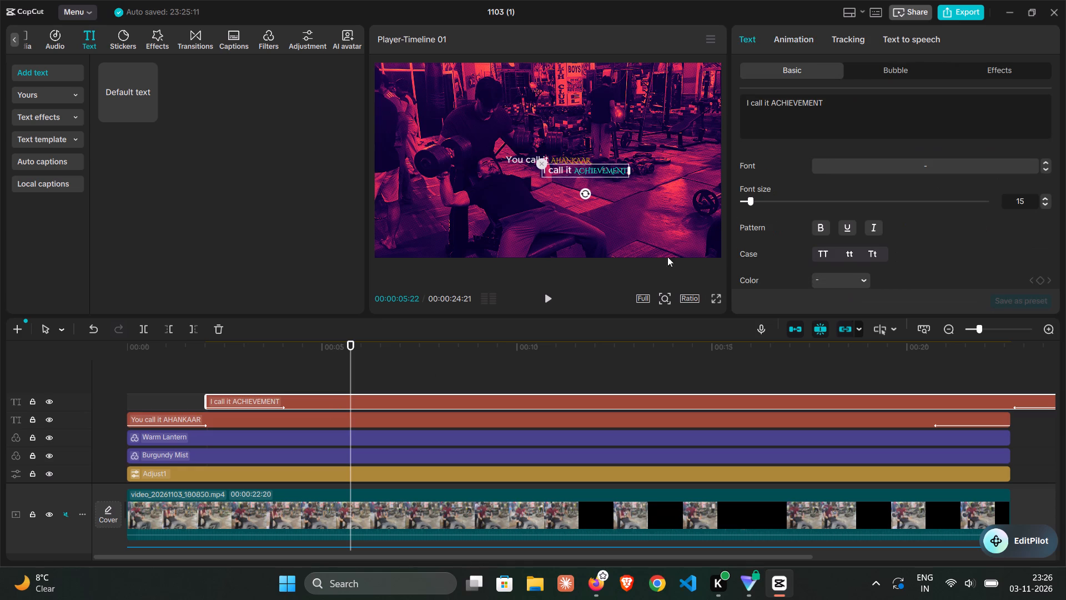
click(793, 37)
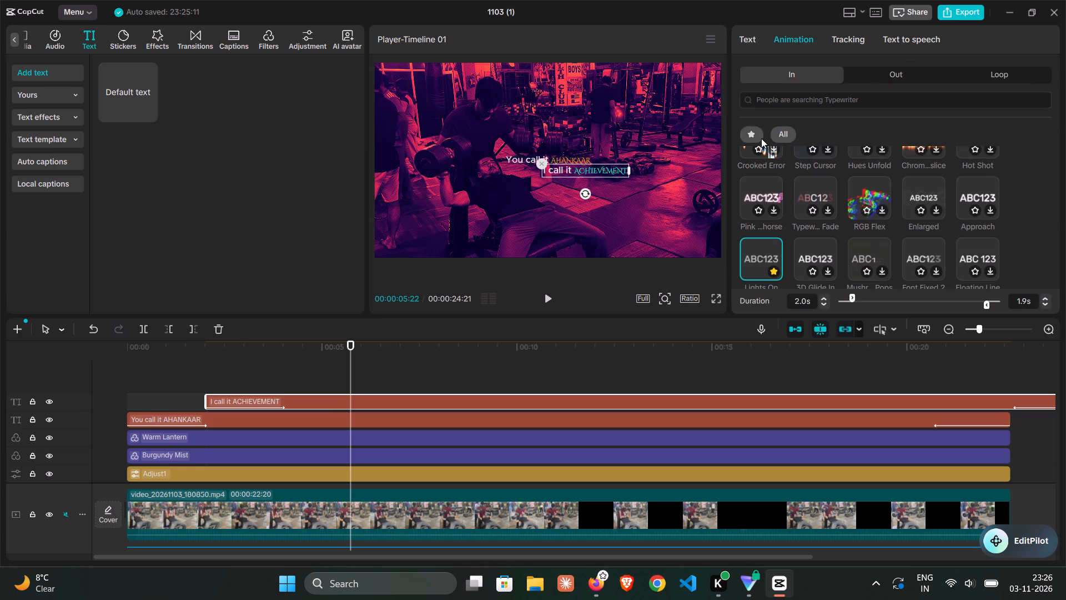
click(755, 136)
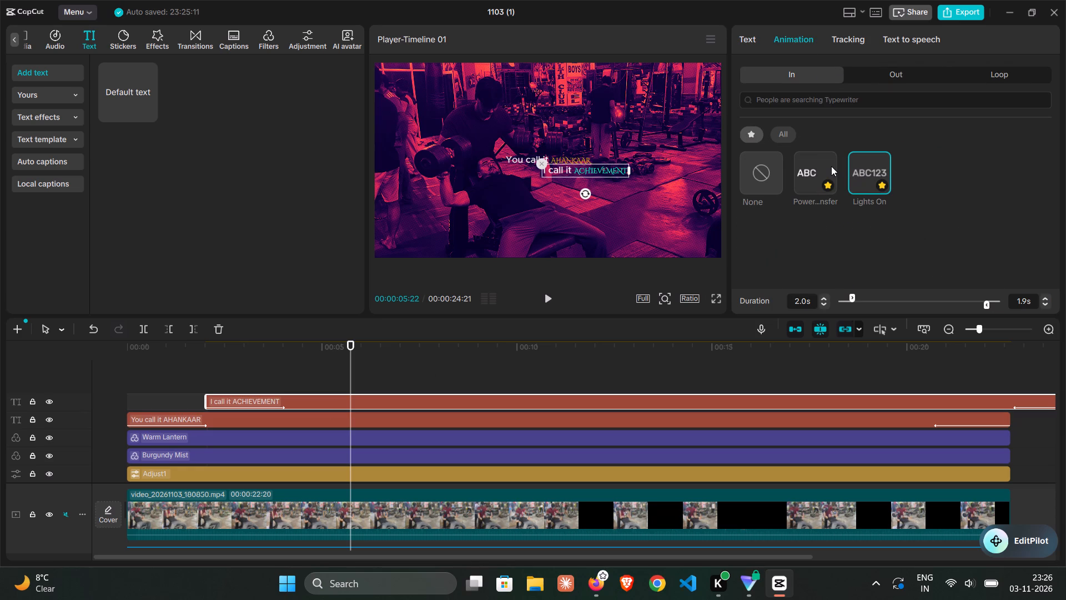
click(831, 166)
double_click(831, 166)
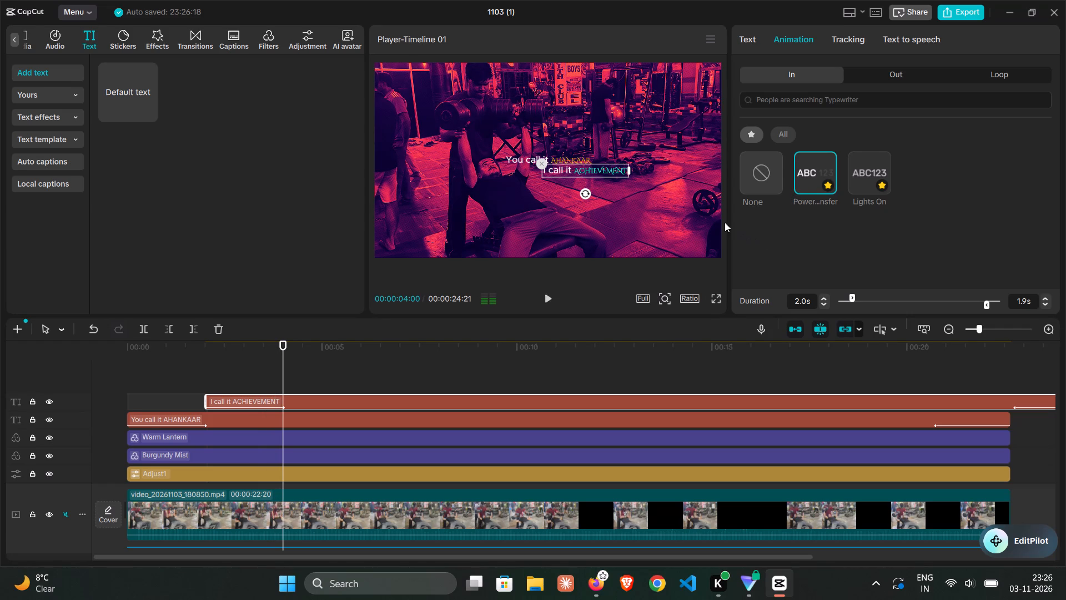
Play the opening seconds from 00:00:00:00 to check the two titles' matching entrances, and return the playhead to the start.
drag(285, 346, 42, 387)
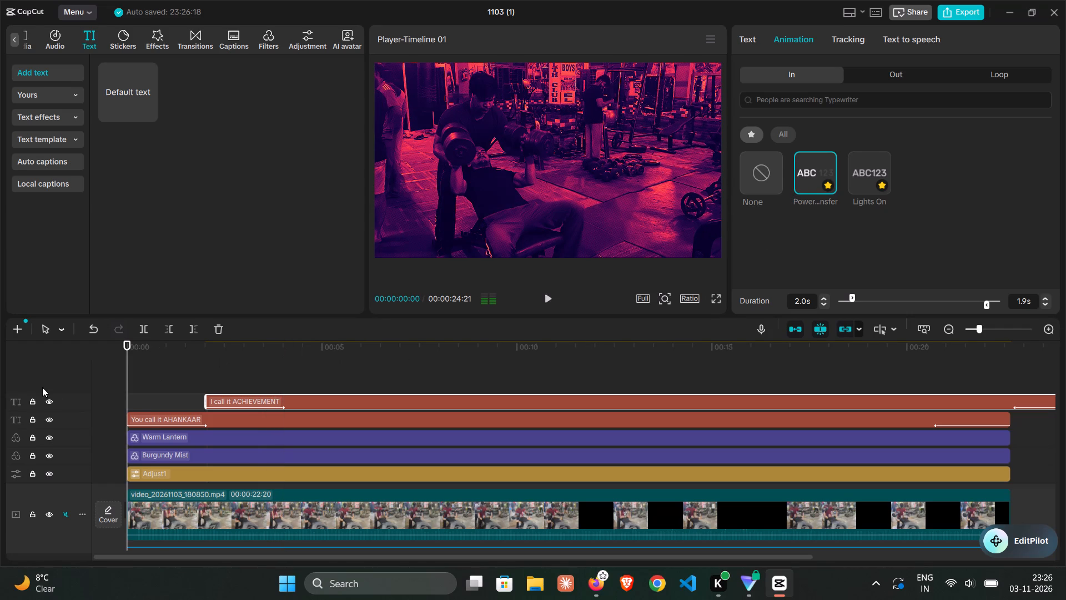
click(545, 297)
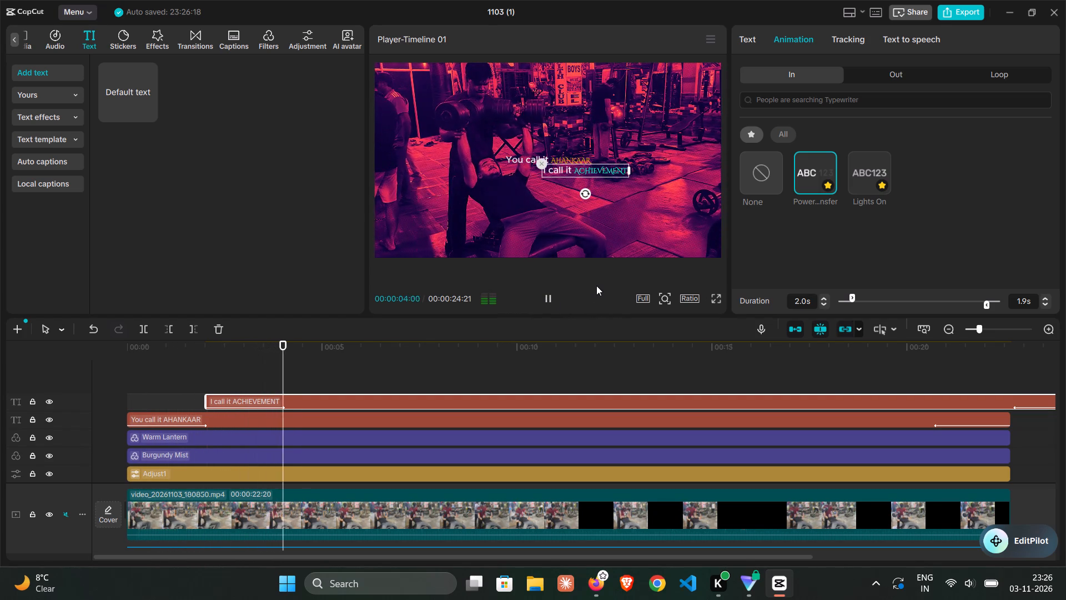
click(617, 222)
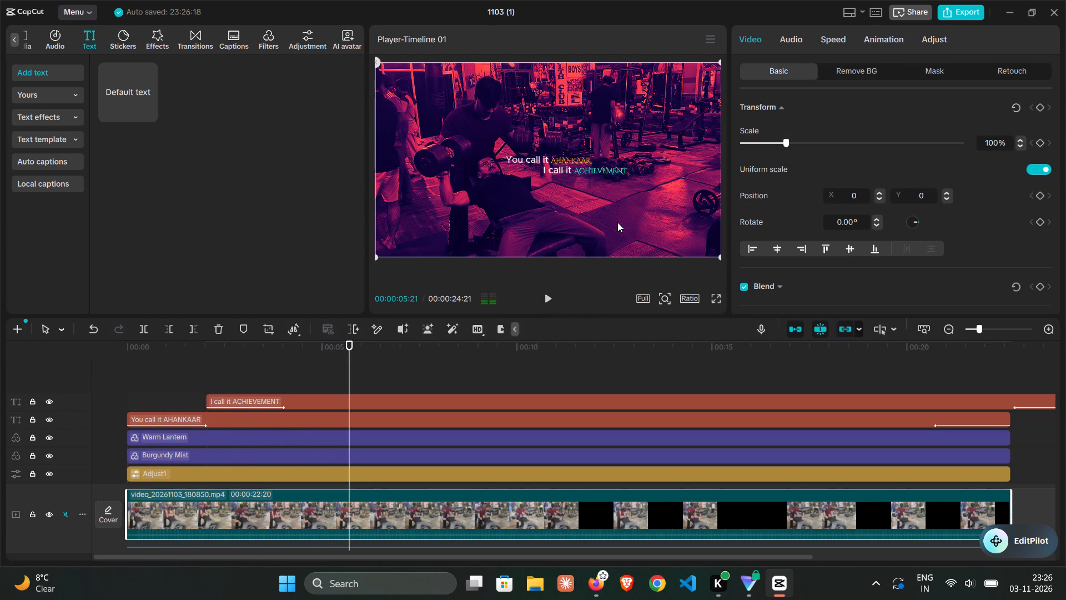
drag(350, 363, 0, 376)
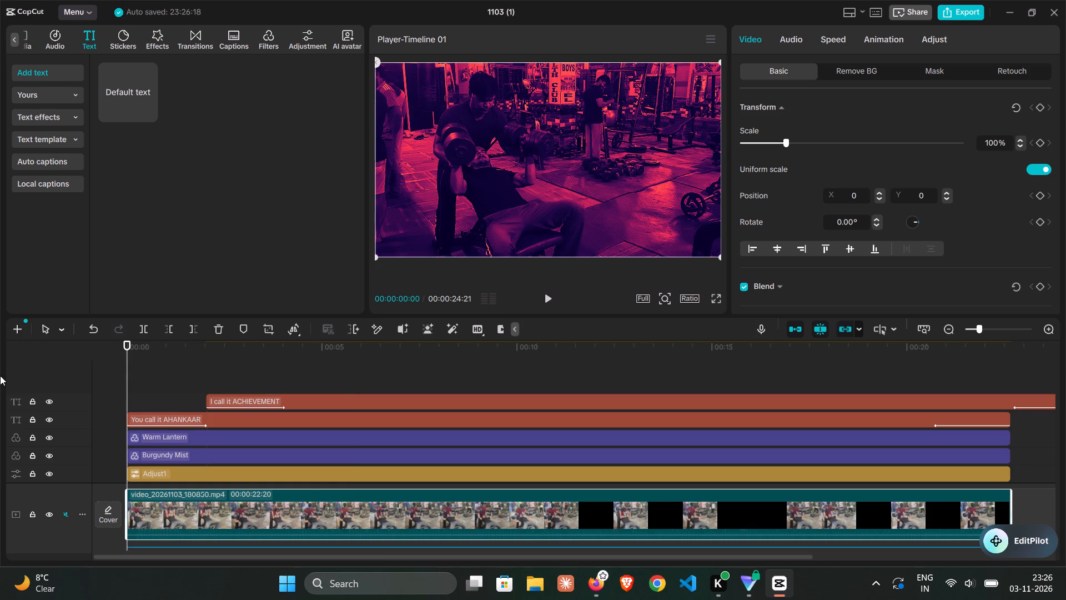
Shift the I call it ACHIEVEMENT title to start at about 2.8 seconds.
drag(227, 399, 249, 399)
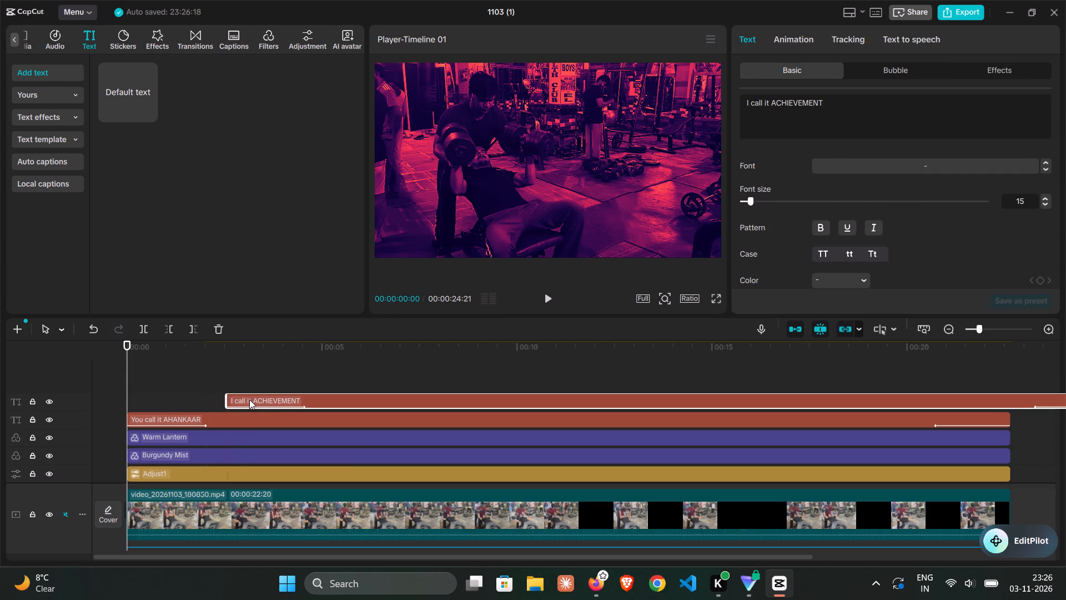
drag(249, 399, 260, 402)
Trim the end of the I call it ACHIEVEMENT title to the end of the video clip at 00:00:22:20.
scroll(294, 396, left, 1)
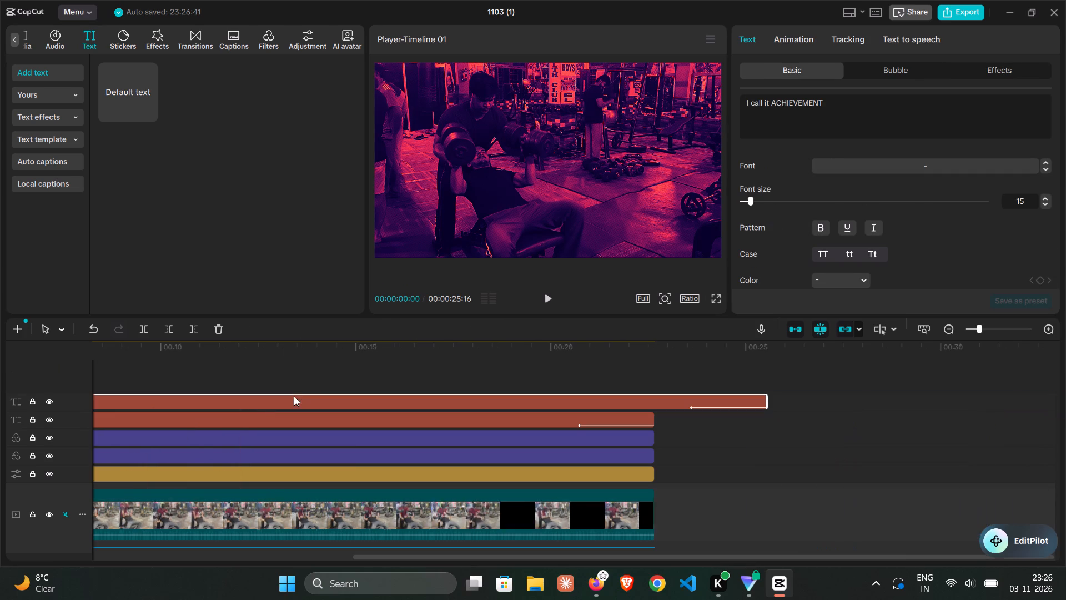
scroll(294, 396, left, 1)
drag(770, 402, 655, 414)
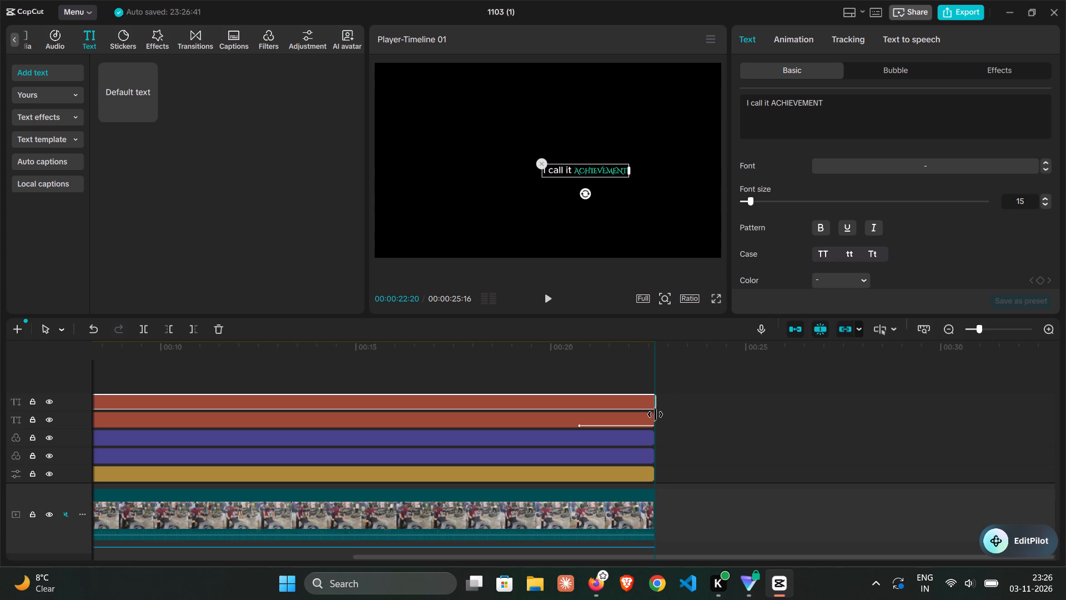
drag(655, 414, 655, 414)
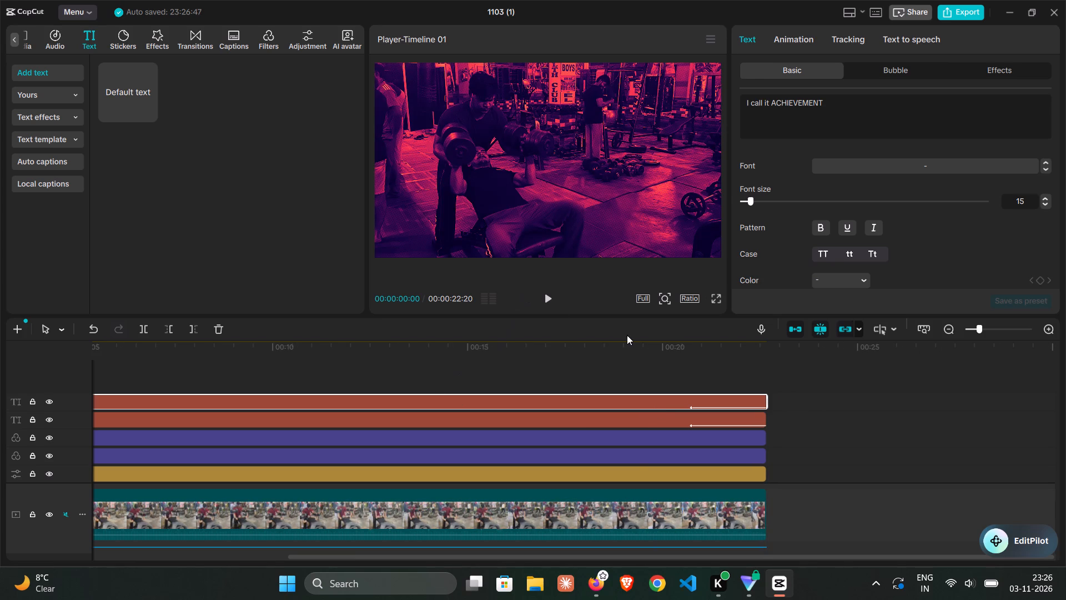
Play and replay the opening seconds in full screen to review the timing of both title entrances.
click(713, 294)
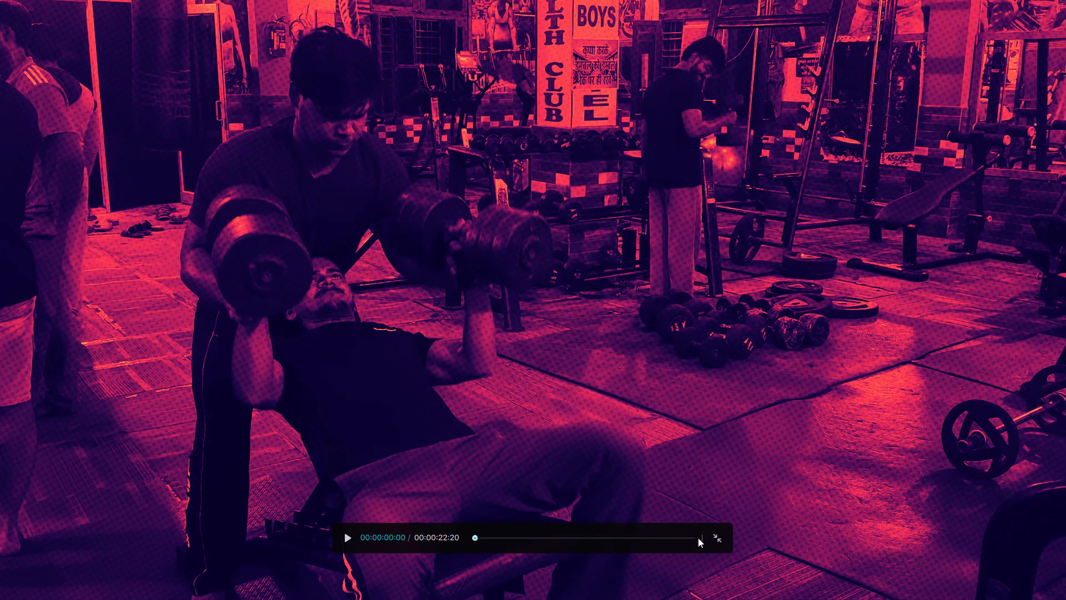
click(350, 537)
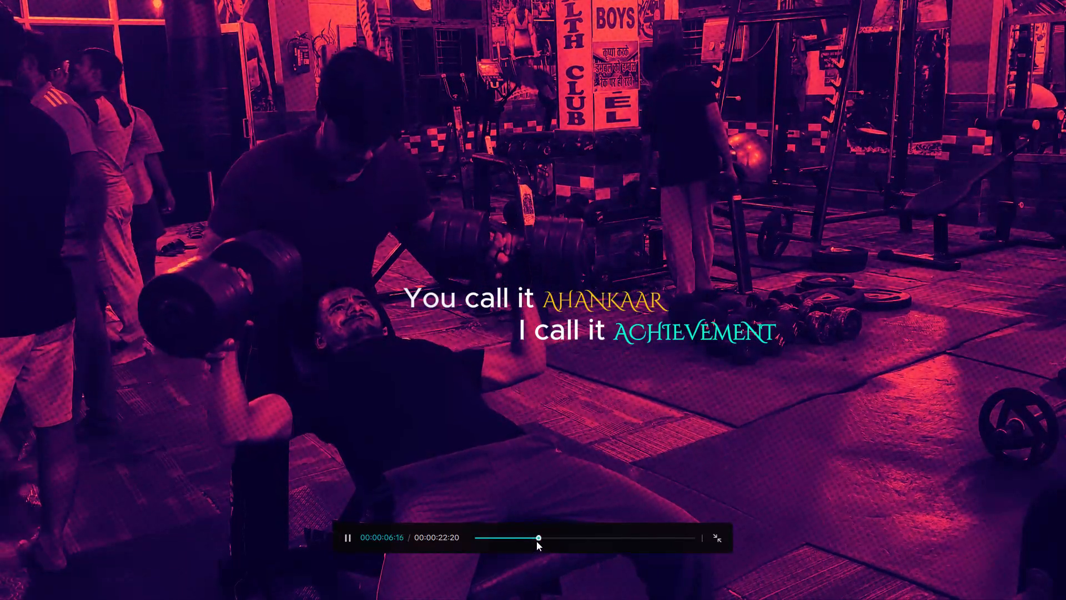
drag(537, 538, 401, 530)
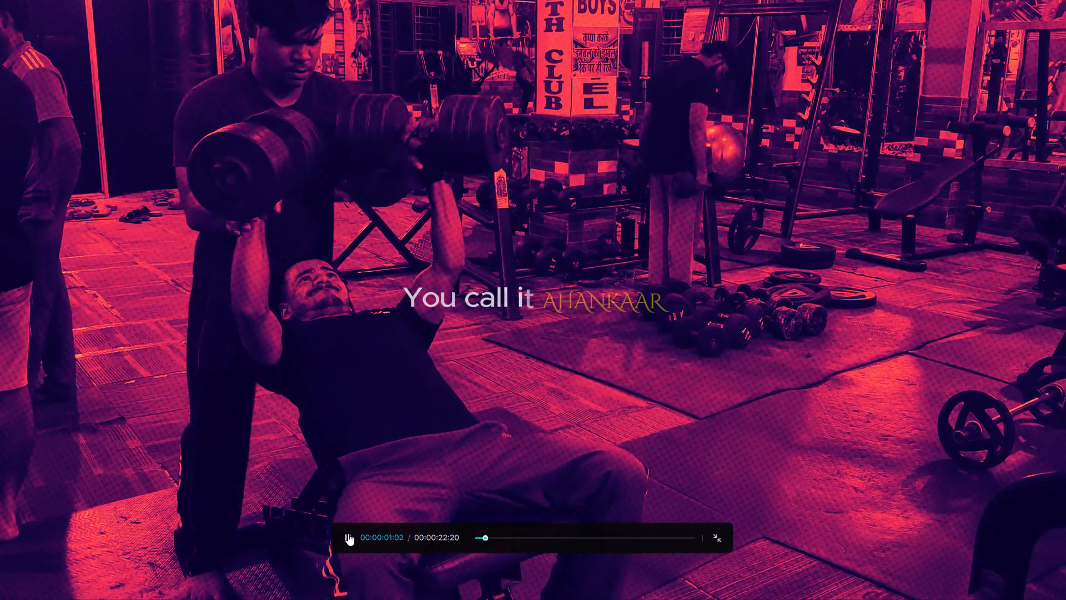
drag(489, 533, 440, 534)
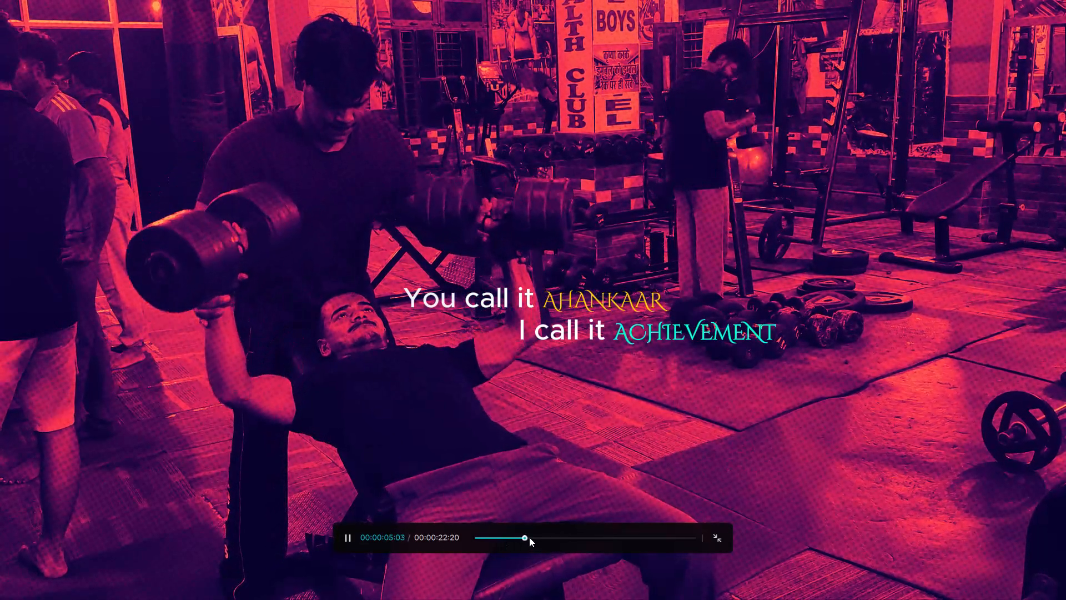
drag(530, 536, 426, 536)
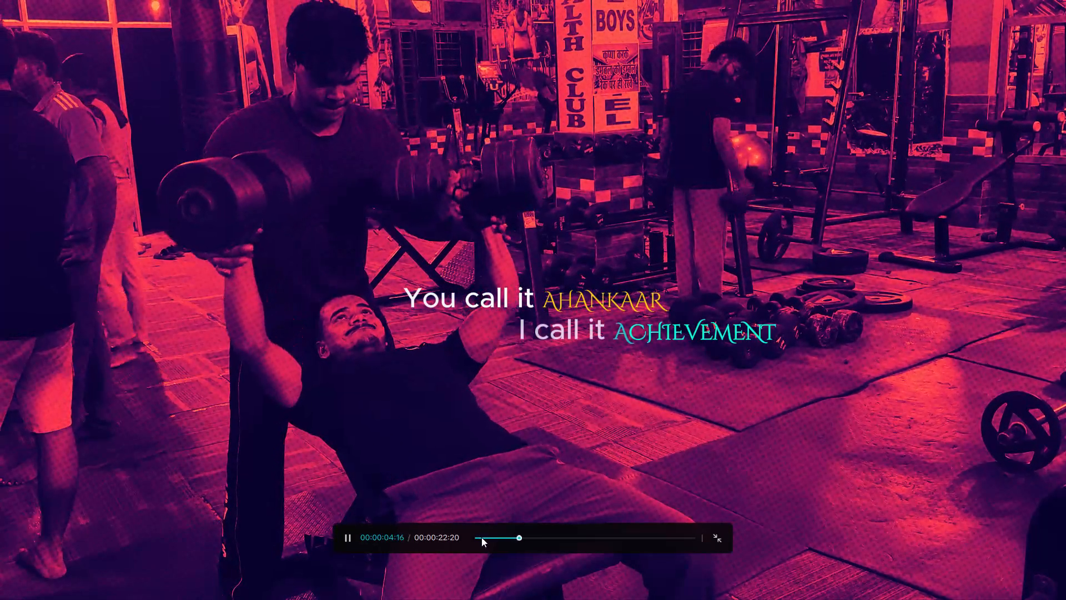
click(344, 540)
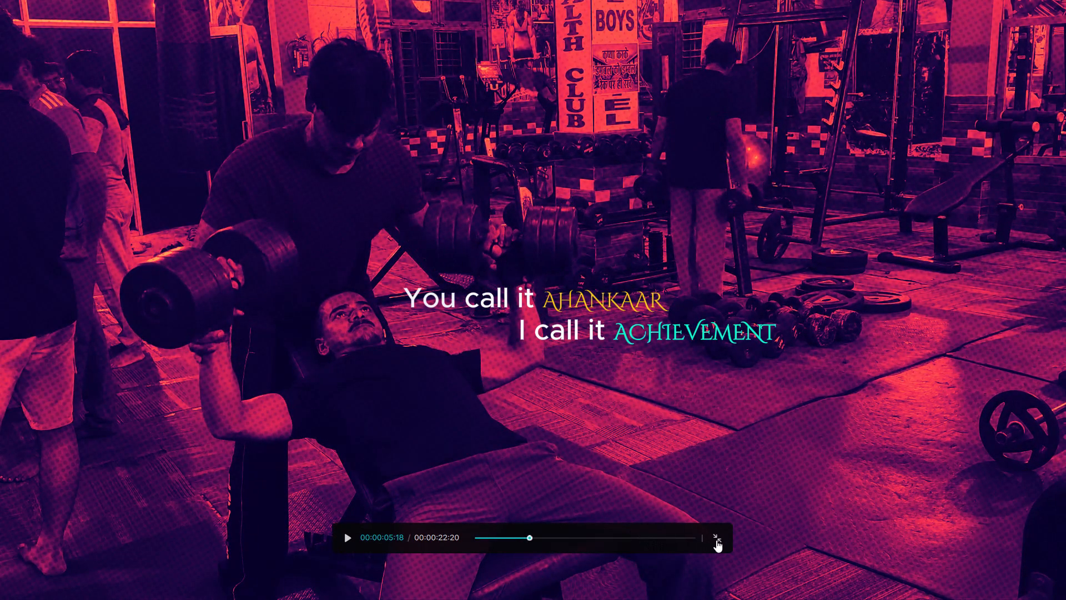
click(722, 537)
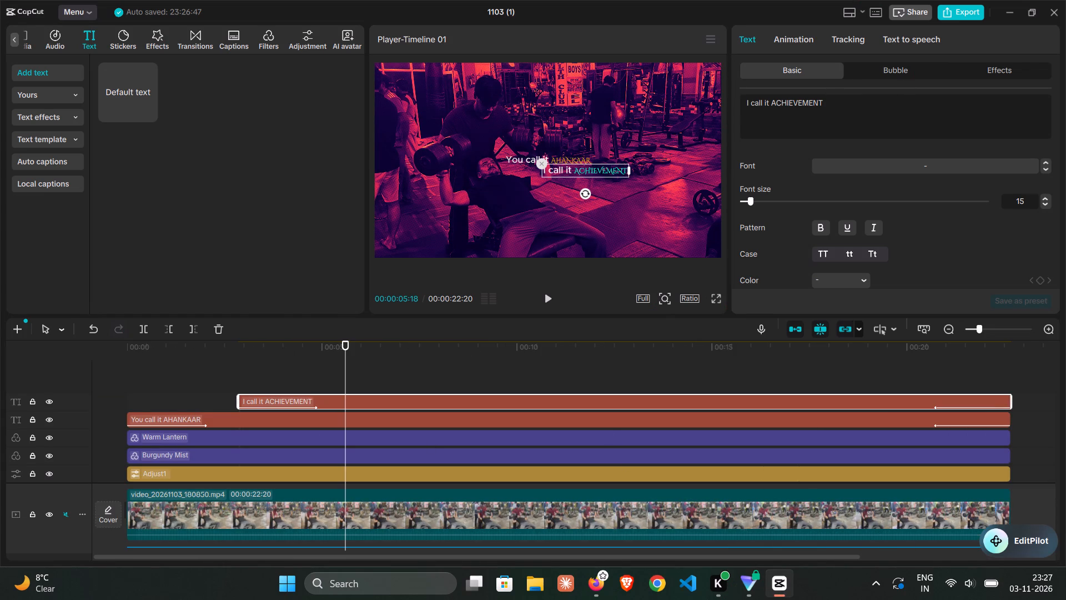
Set the font of the word ACHIEVEMENT in the I call it ACHIEVEMENT title to RedHat-It.
drag(824, 99, 772, 108)
drag(772, 108, 772, 105)
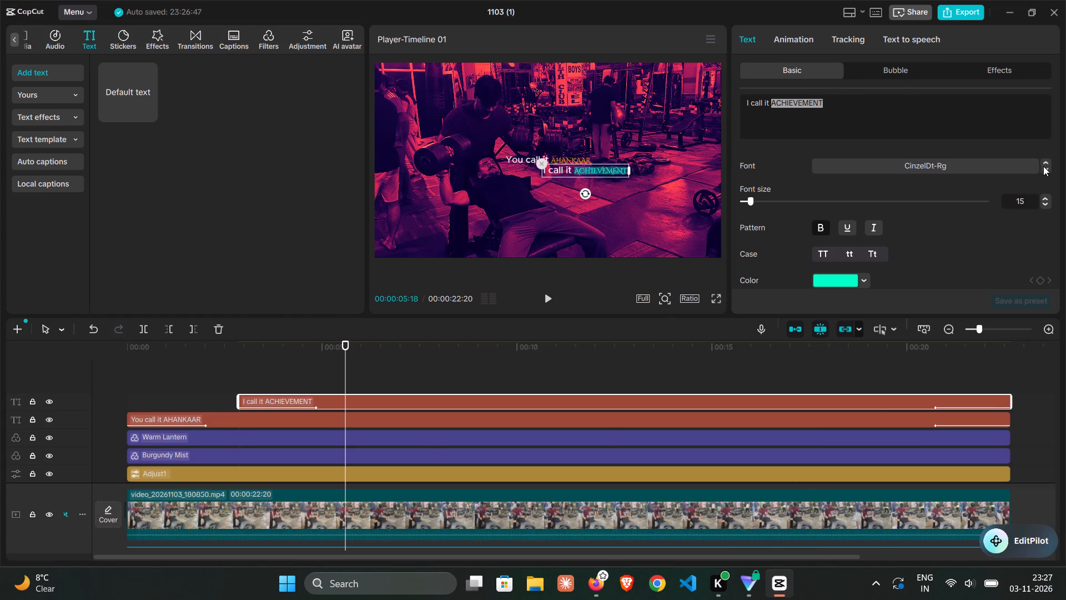
click(1003, 166)
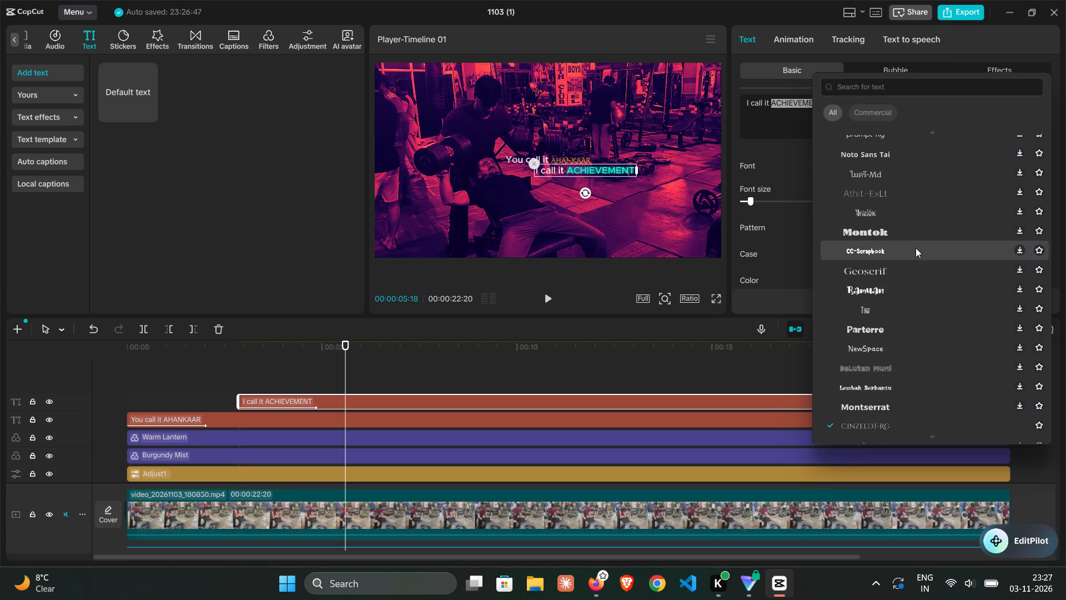
scroll(914, 268, down, 1)
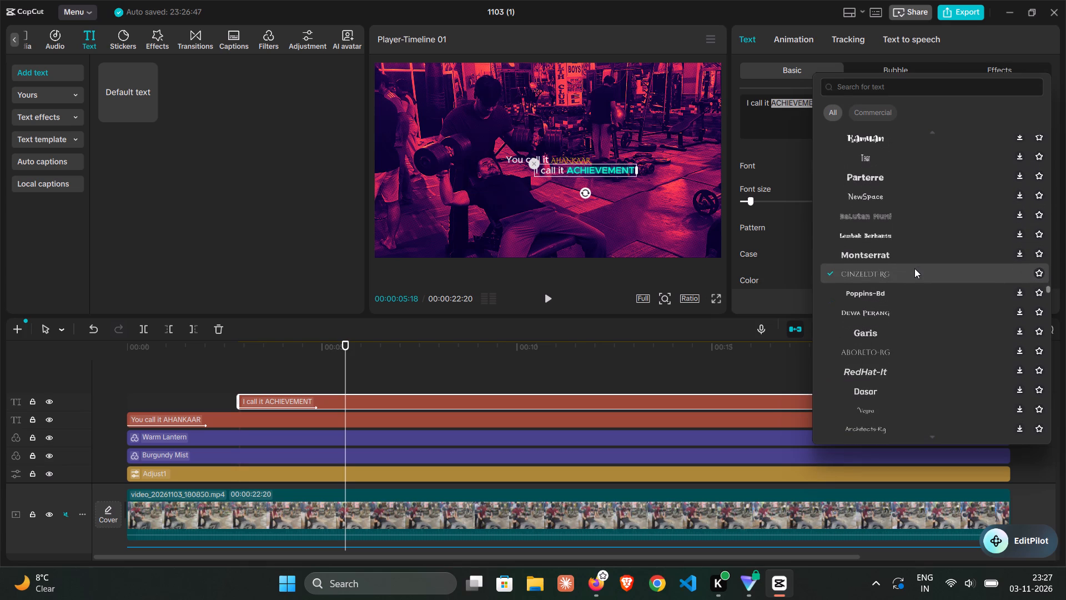
right_click(893, 331)
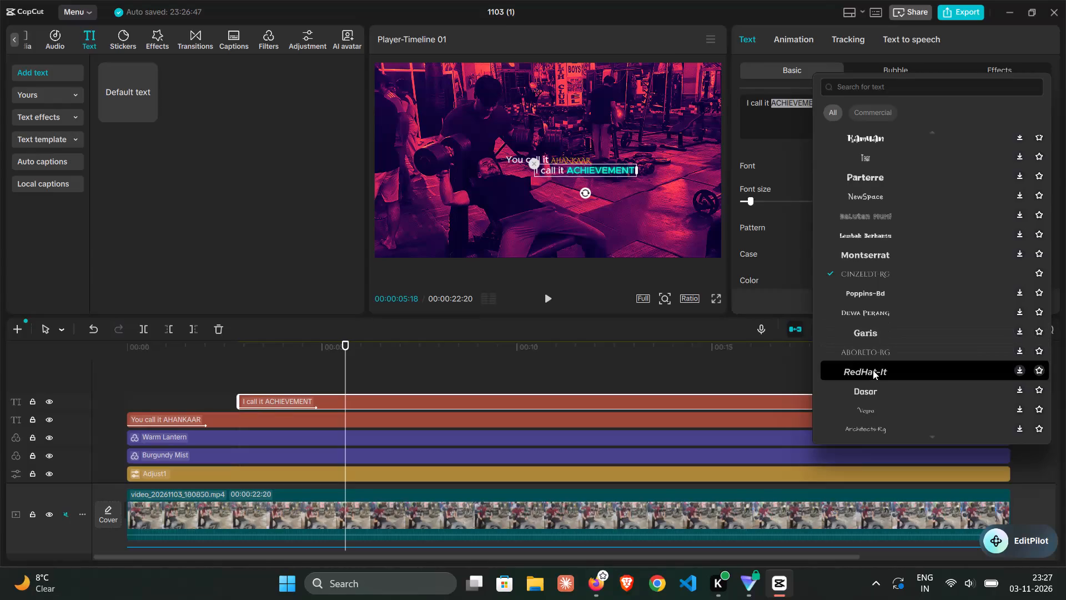
click(873, 370)
double_click(873, 370)
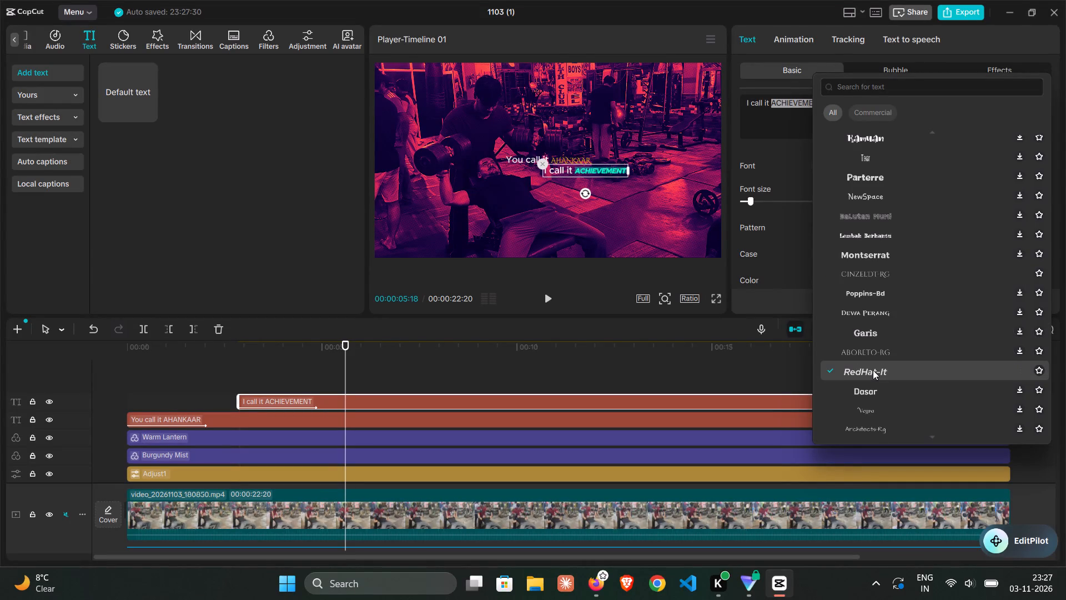
scroll(873, 370, down, 2)
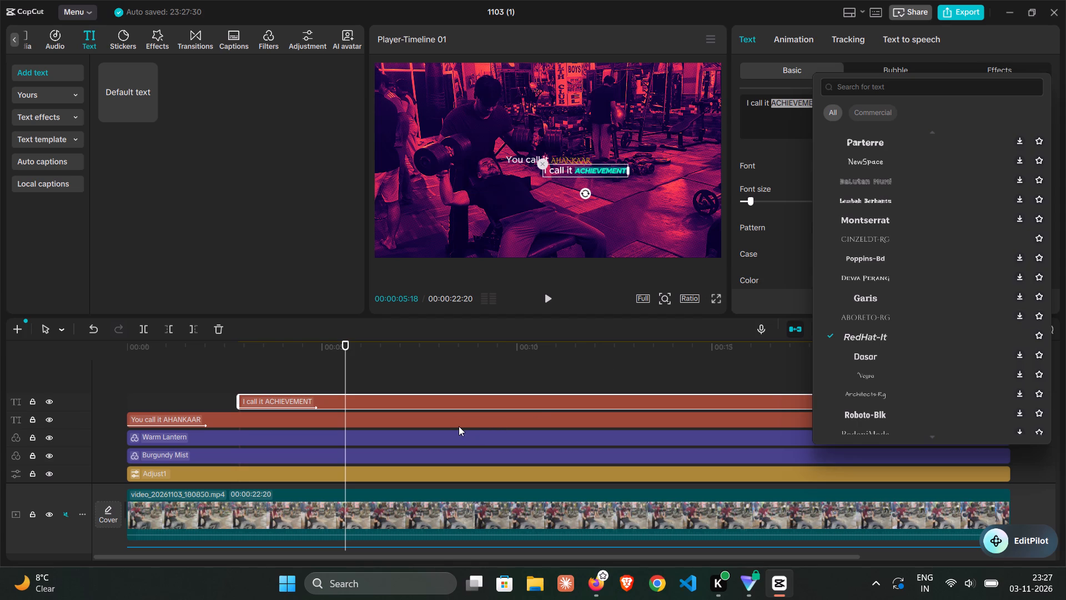
Set the font of the word AHANKAAR in the You call it AHANKAAR title to RedHat-It.
click(477, 416)
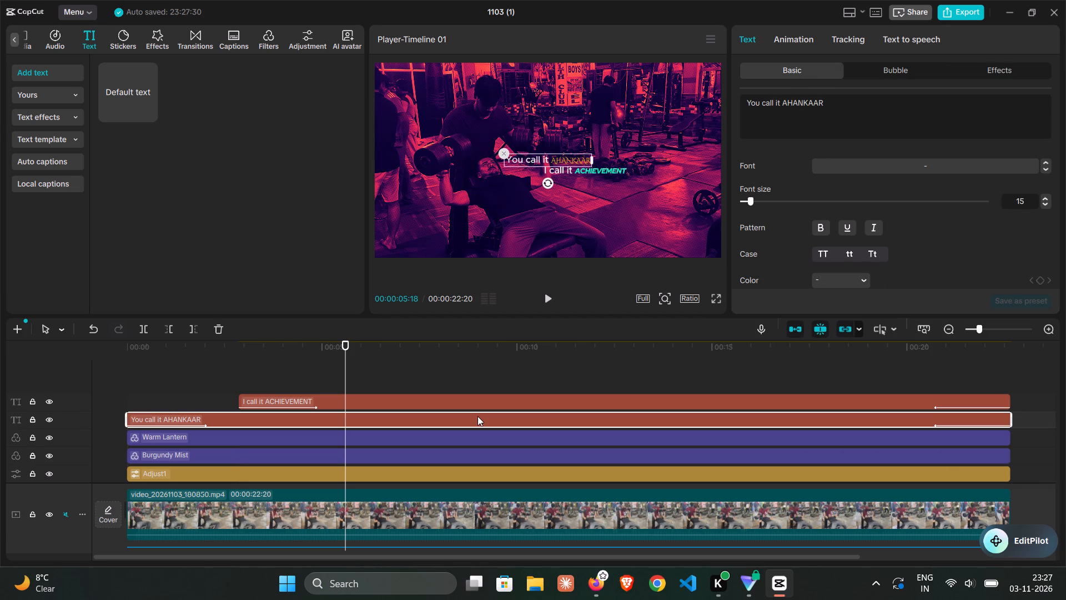
drag(829, 102, 794, 105)
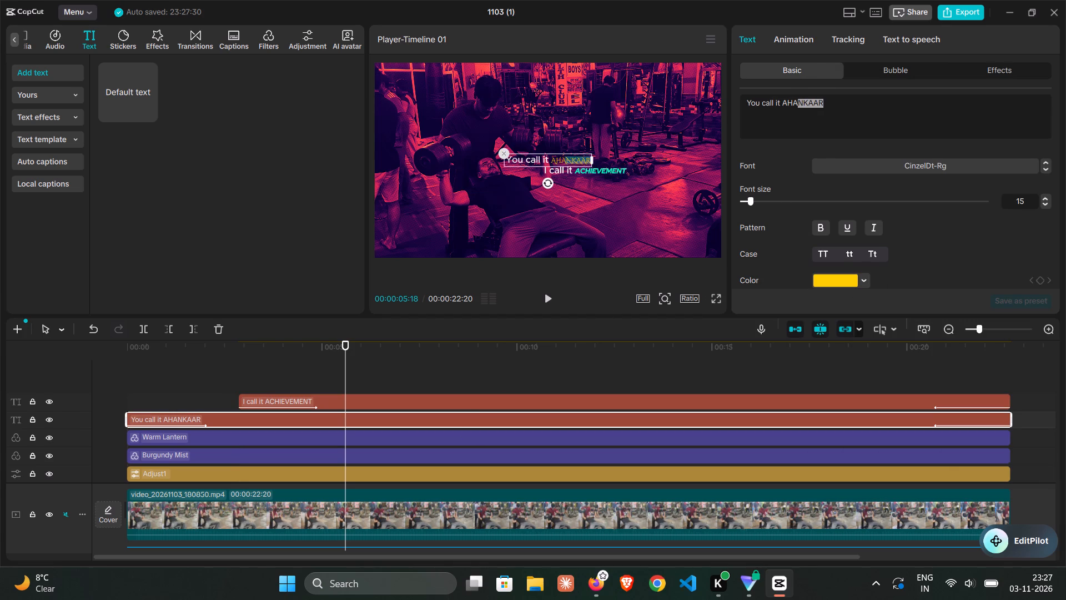
drag(794, 105, 784, 101)
drag(784, 101, 784, 101)
click(1014, 162)
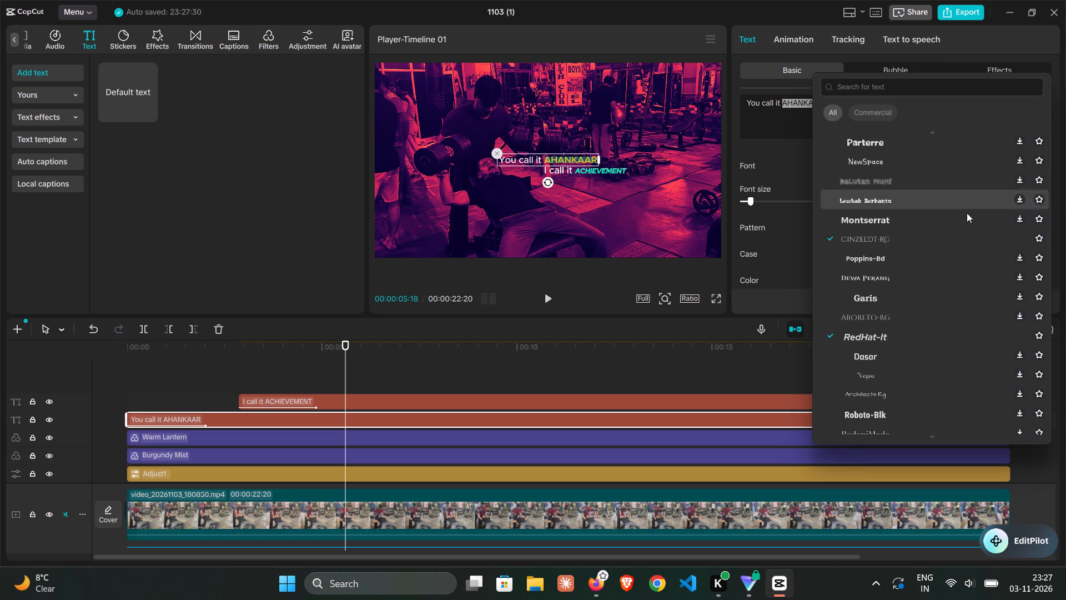
scroll(899, 316, down, 1)
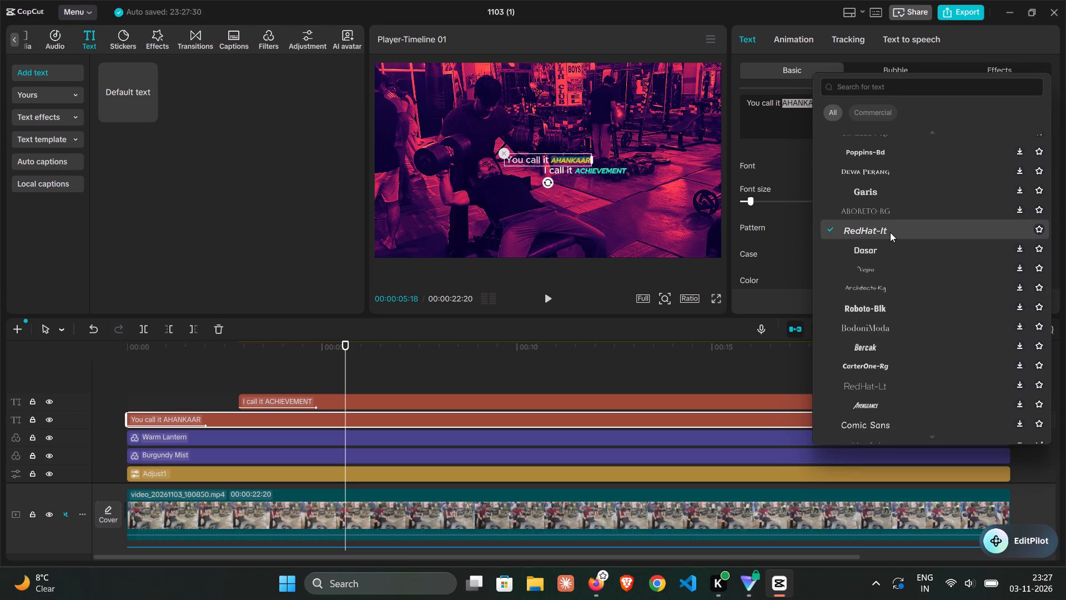
double_click(890, 232)
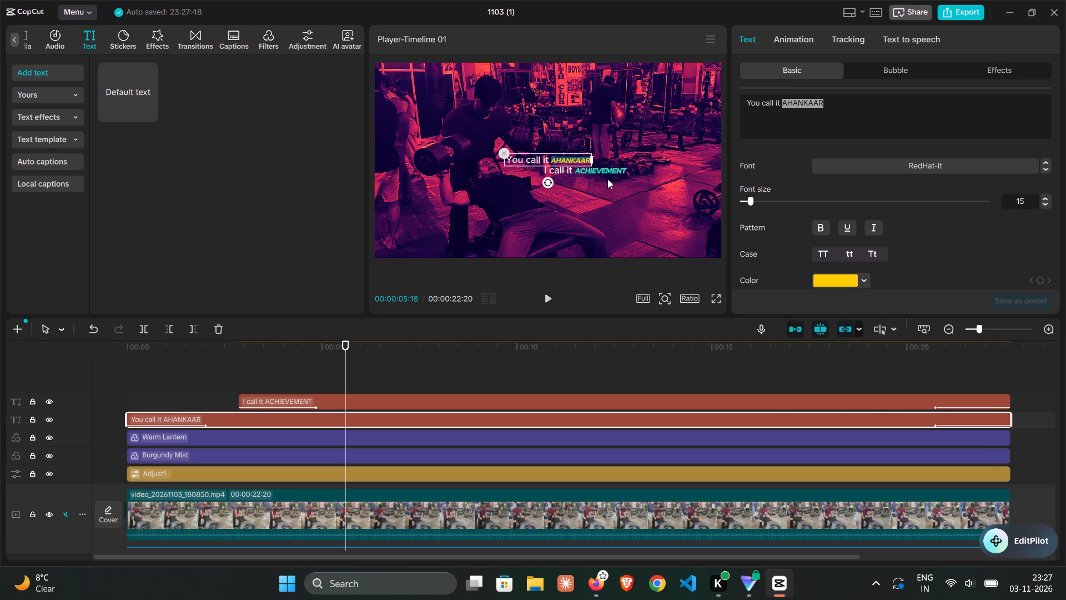
Underline the word AHANKAAR in the You call it AHANKAAR title.
click(843, 222)
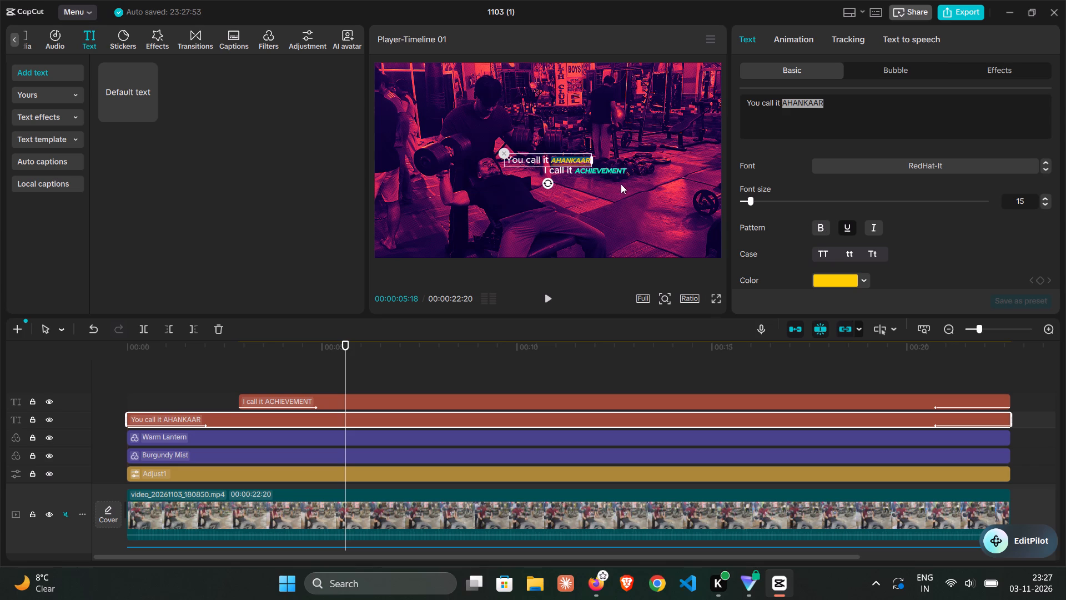
Underline the word ACHIEVEMENT in the I call it ACHIEVEMENT title.
click(616, 169)
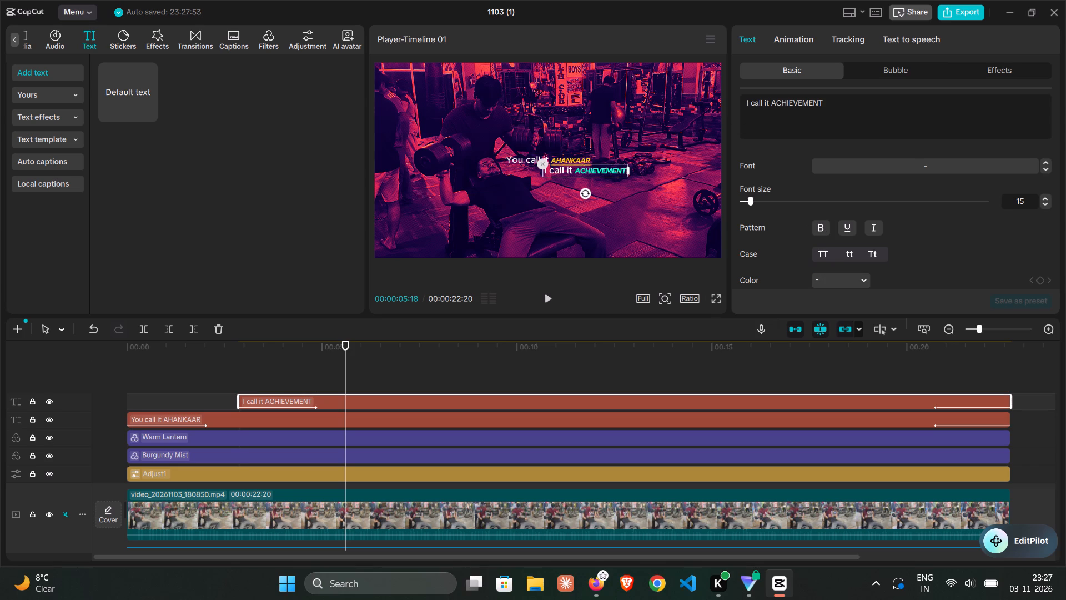
drag(826, 101, 775, 106)
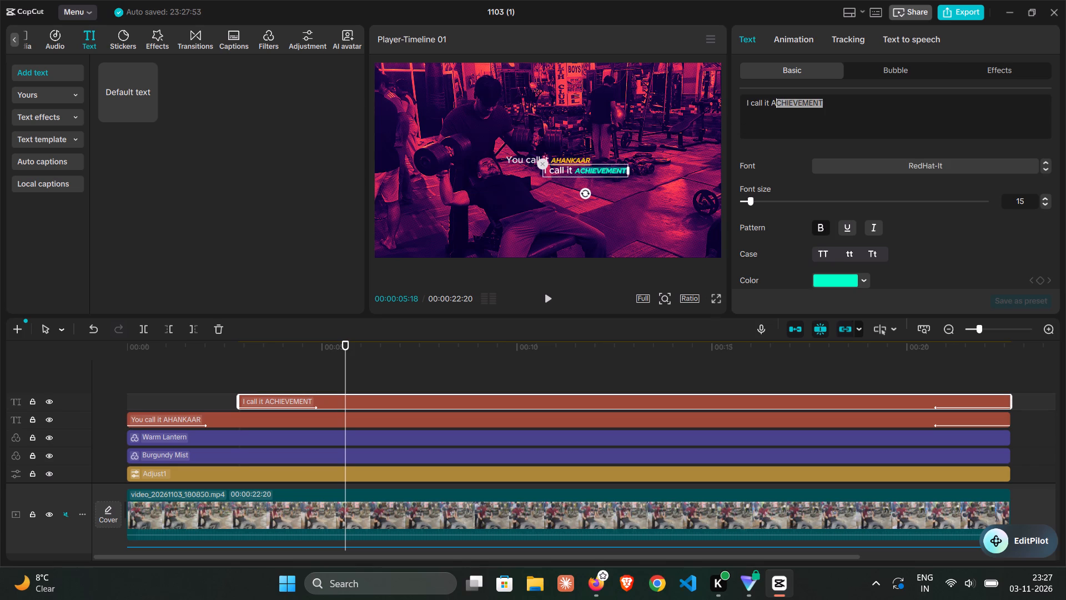
drag(775, 106, 772, 105)
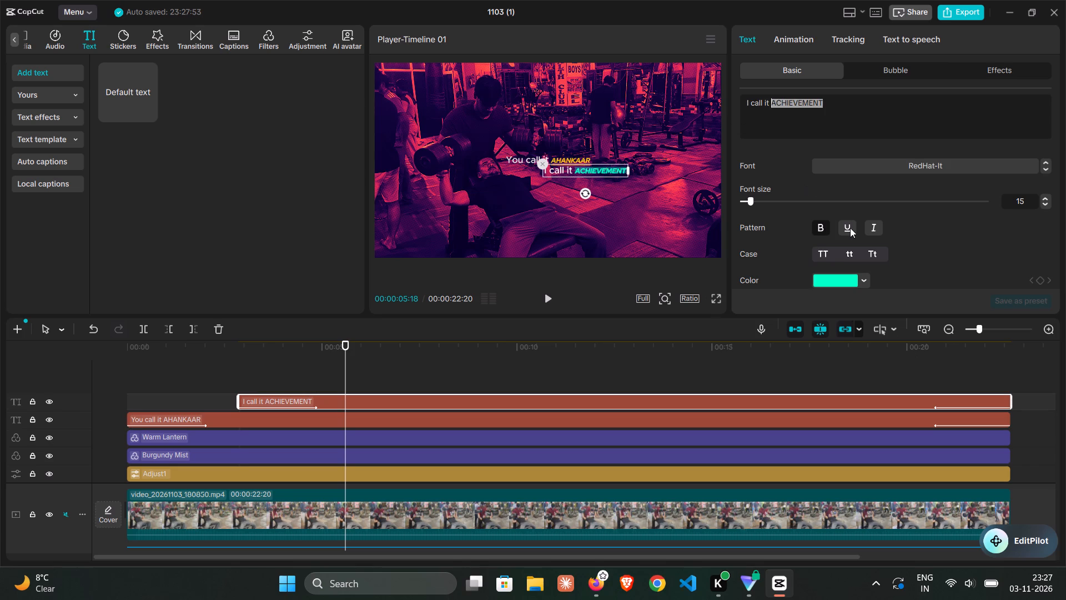
click(849, 228)
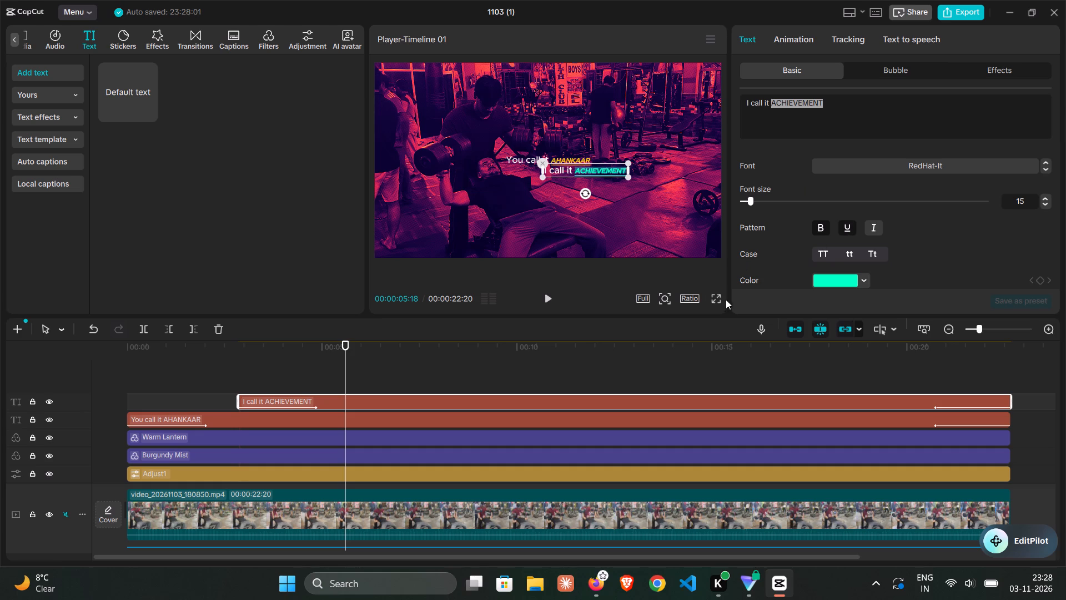
Play the video briefly in full screen to review both underlined titles.
click(722, 300)
click(714, 293)
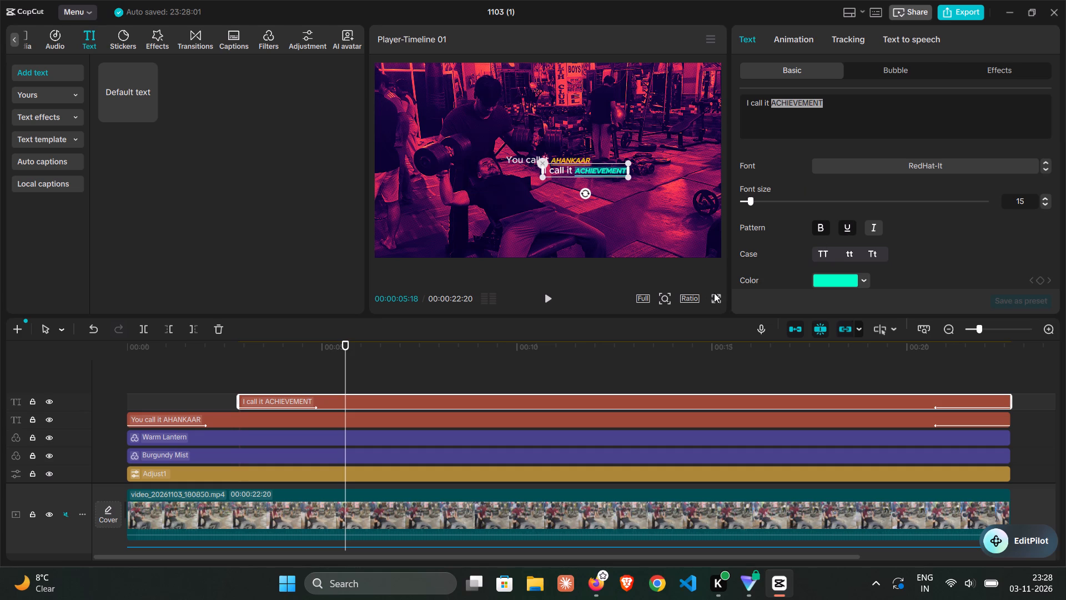
click(716, 299)
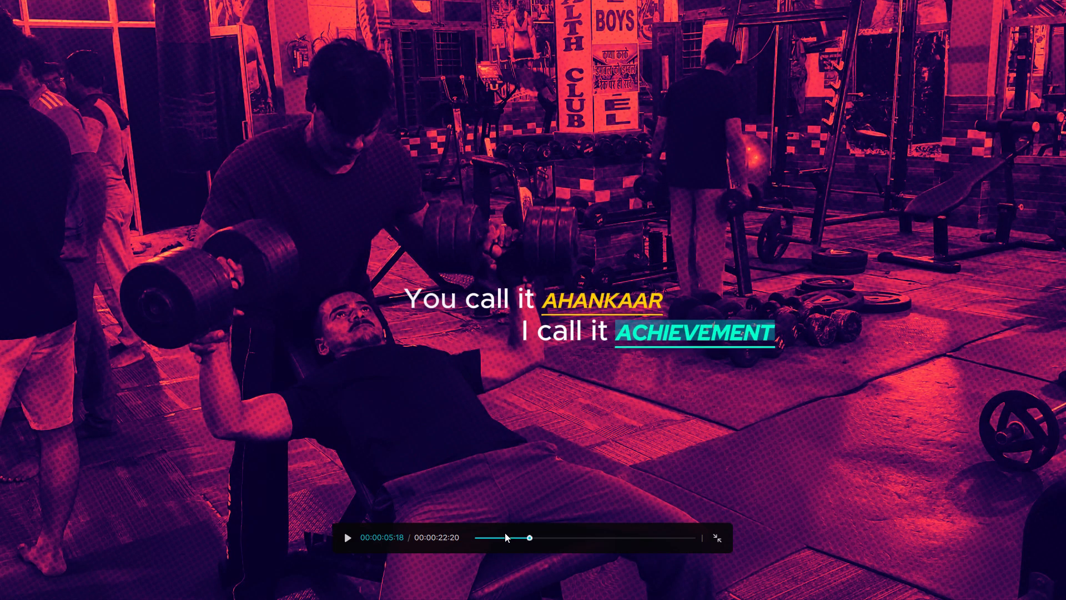
drag(505, 533, 416, 536)
drag(527, 536, 393, 529)
click(352, 535)
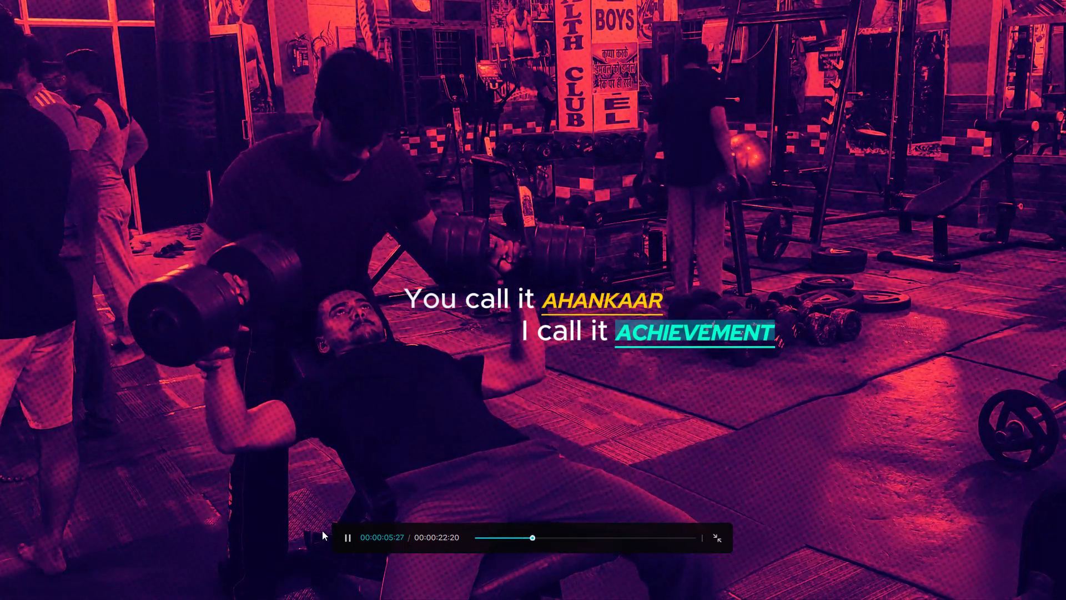
click(353, 531)
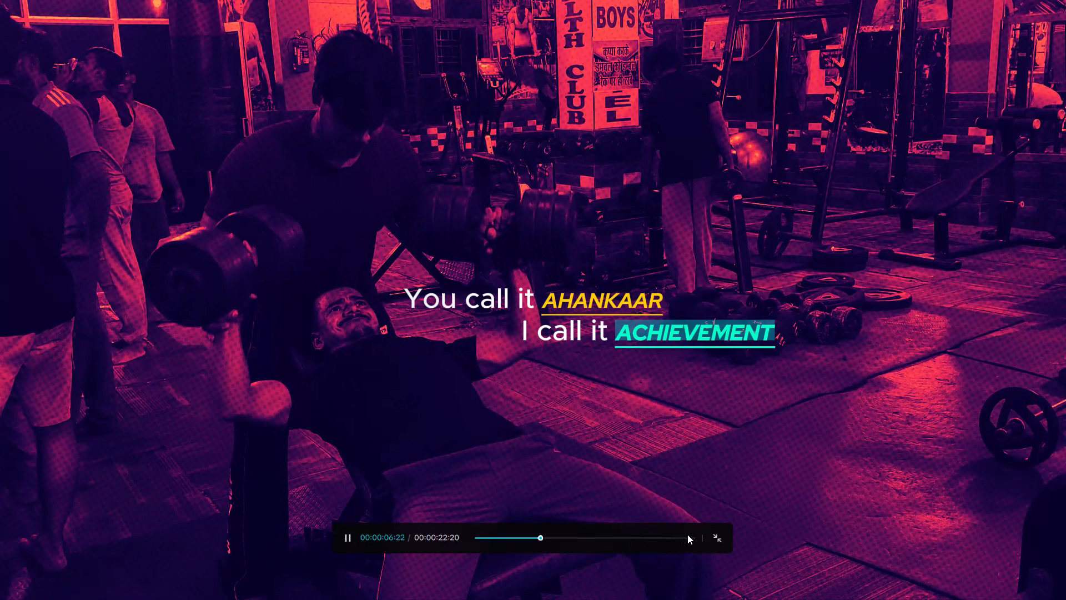
click(708, 540)
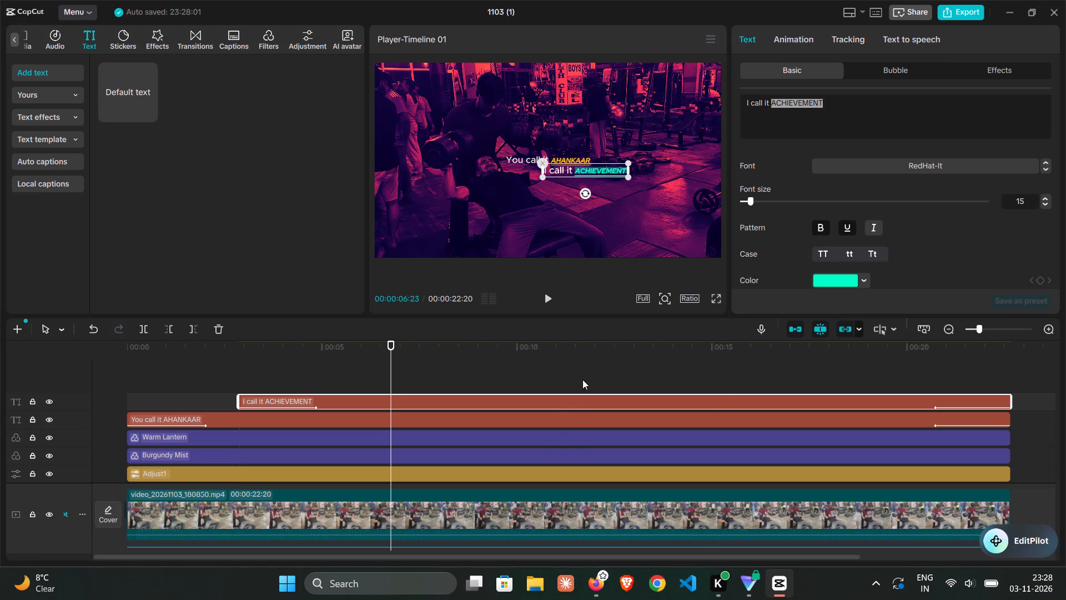
Lengthen the entrance animation of the You call it AHANKAAR title to 4.6 s.
click(590, 367)
click(195, 425)
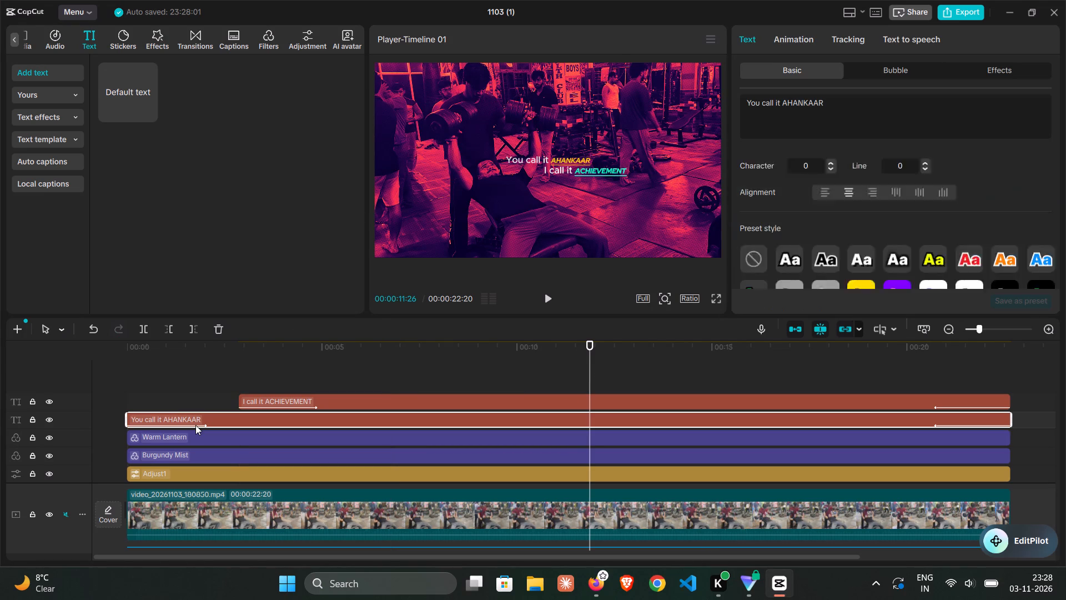
click(797, 42)
scroll(908, 222, down, 1)
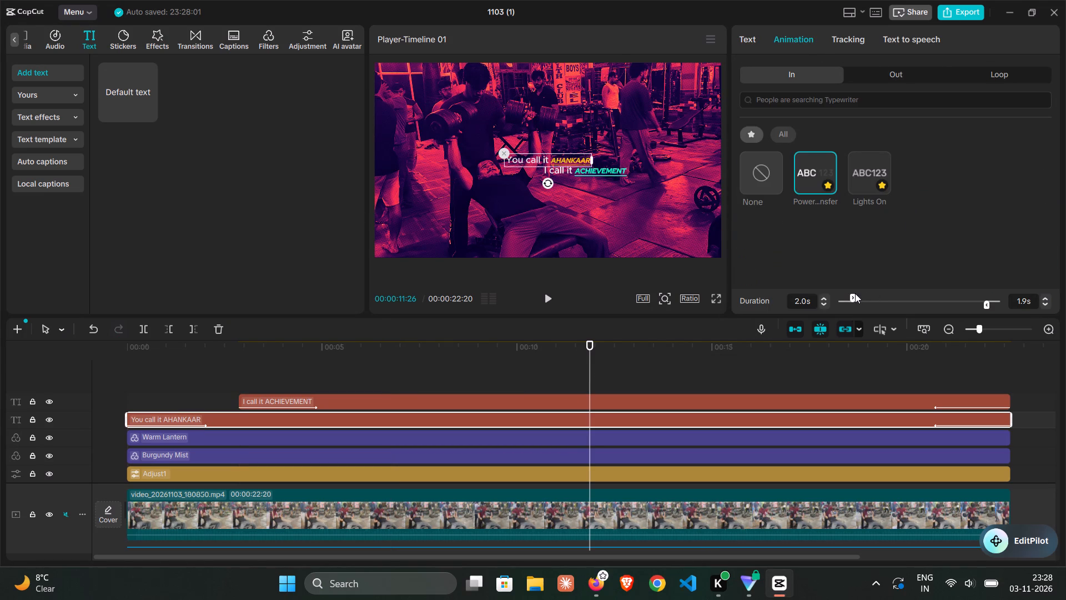
drag(852, 295, 879, 298)
drag(879, 298, 879, 299)
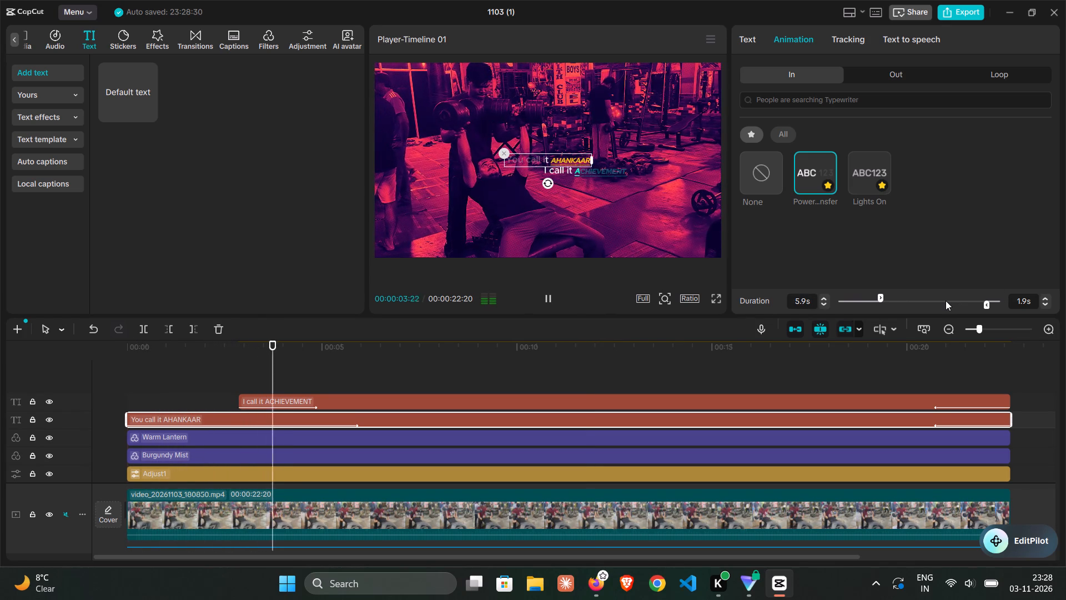
drag(878, 295, 868, 297)
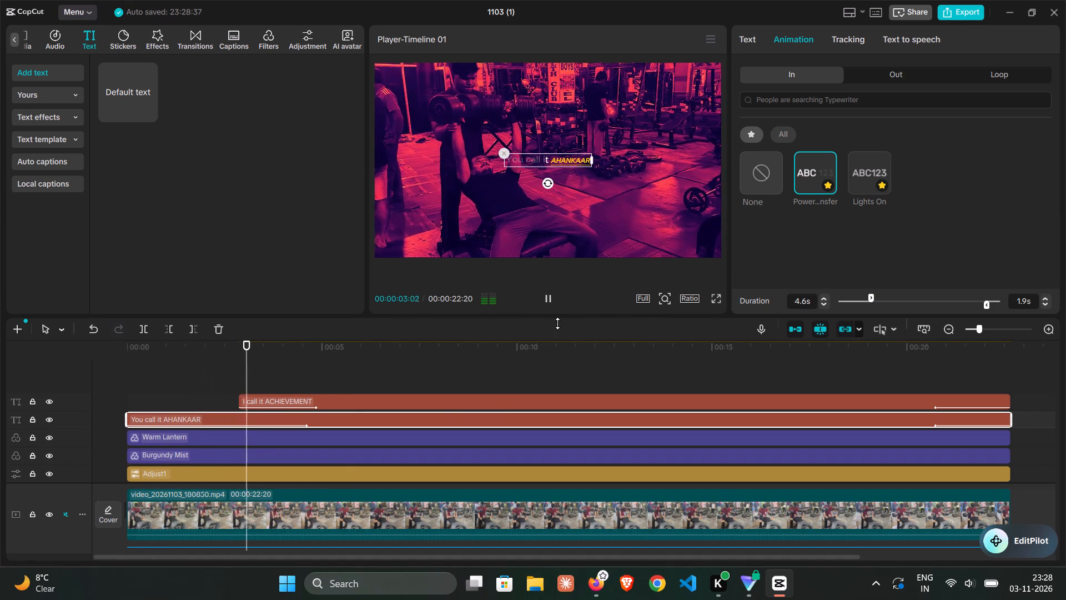
Lengthen the entrance animation of the I call it ACHIEVEMENT title to 4.8 s.
click(476, 401)
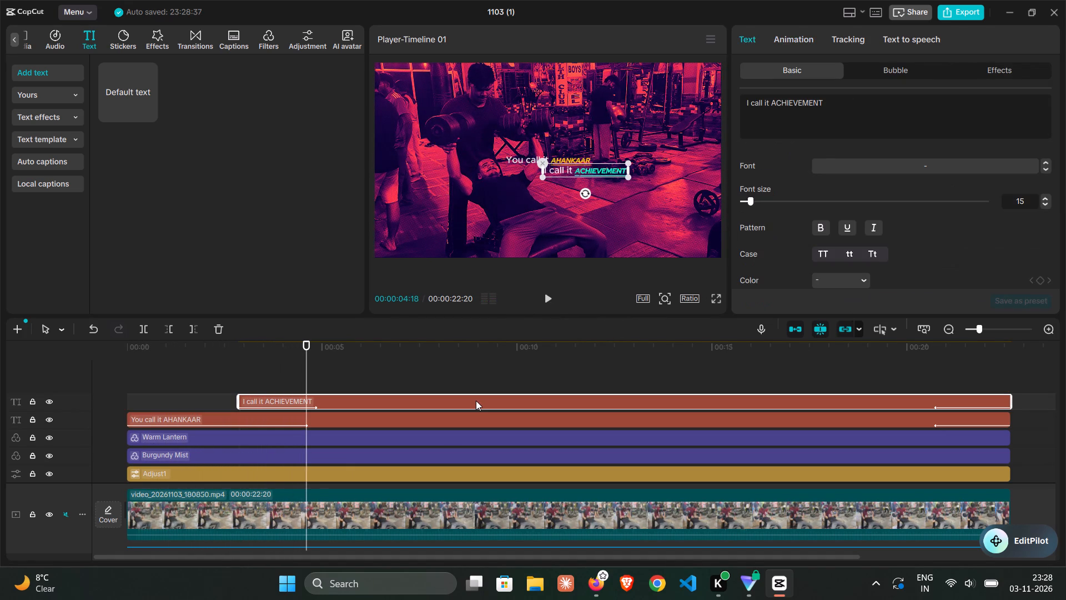
click(803, 31)
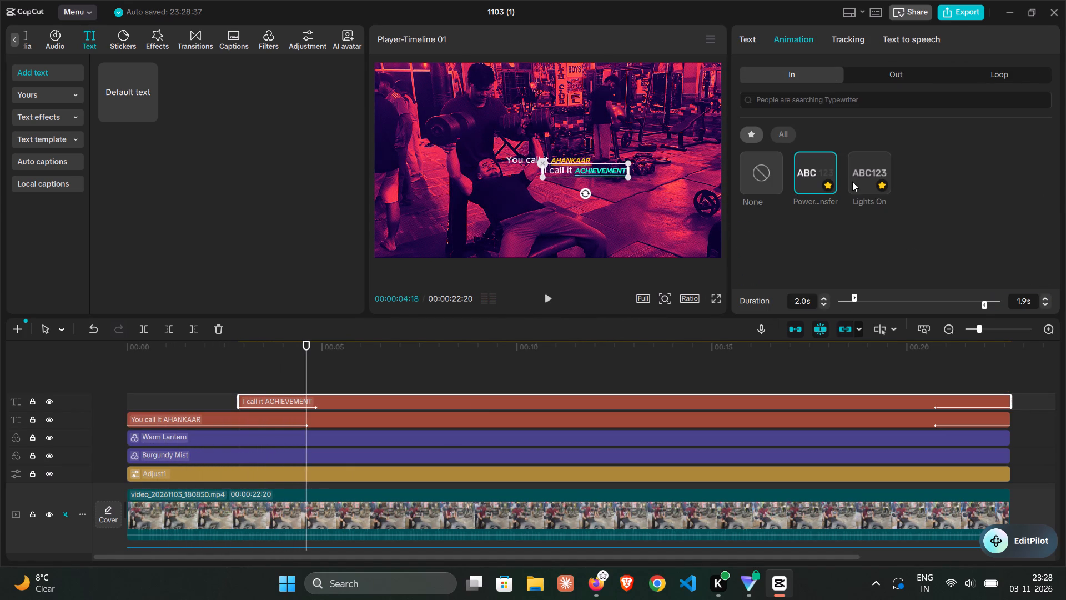
drag(854, 296, 877, 297)
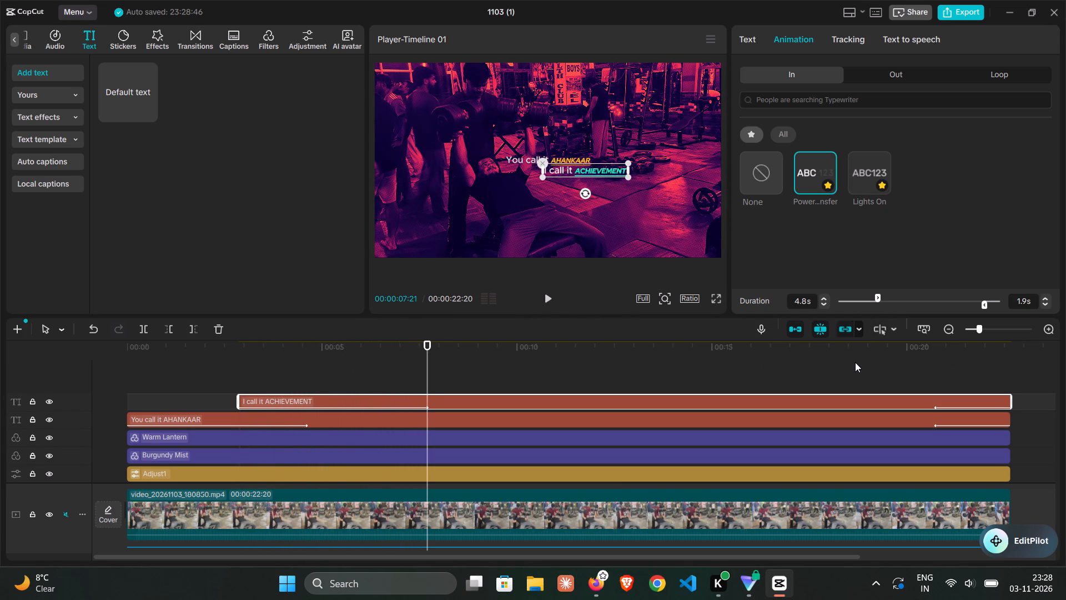
Play the video from the start in full screen and replay it to review the timing of both title animations.
click(711, 289)
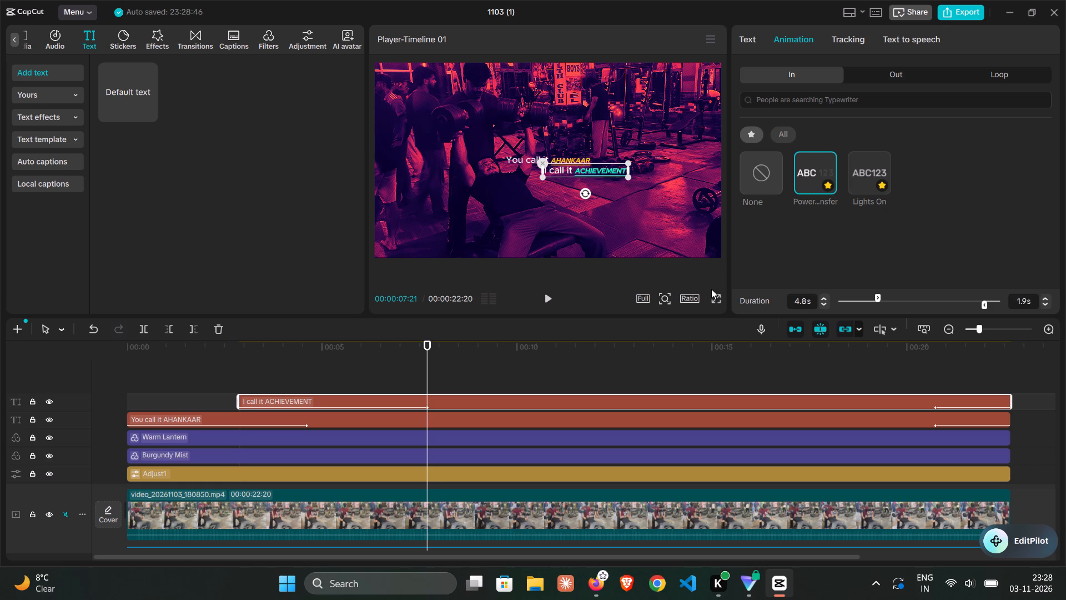
click(715, 296)
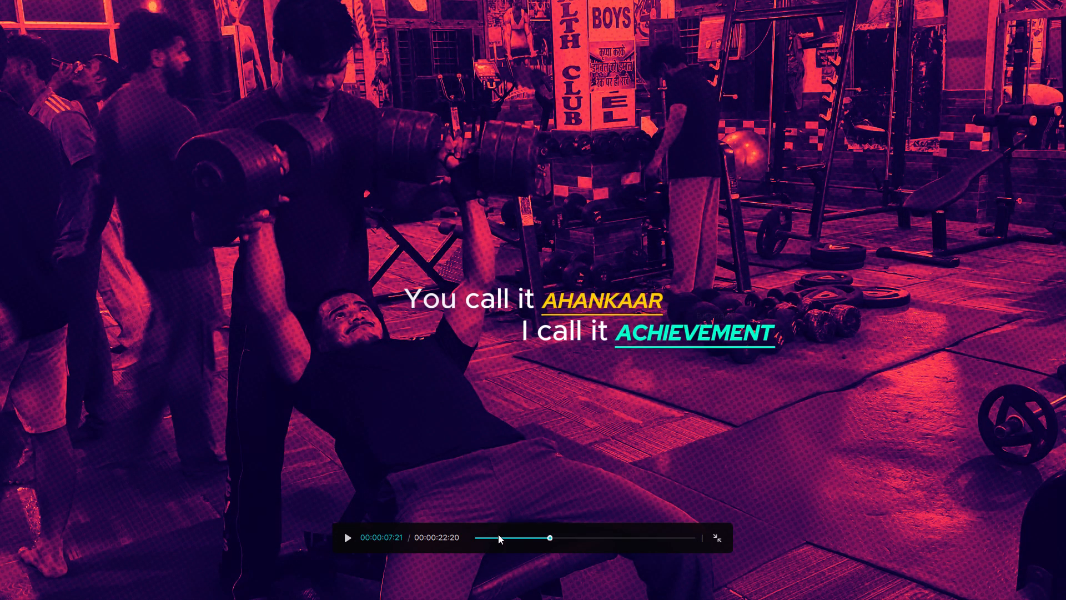
drag(550, 536, 430, 531)
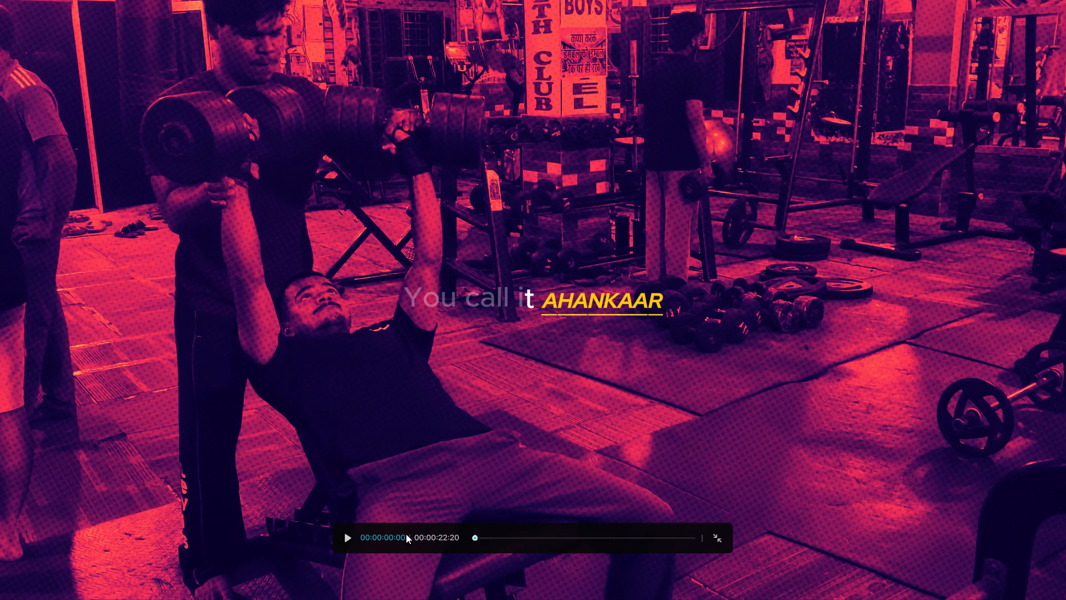
click(344, 535)
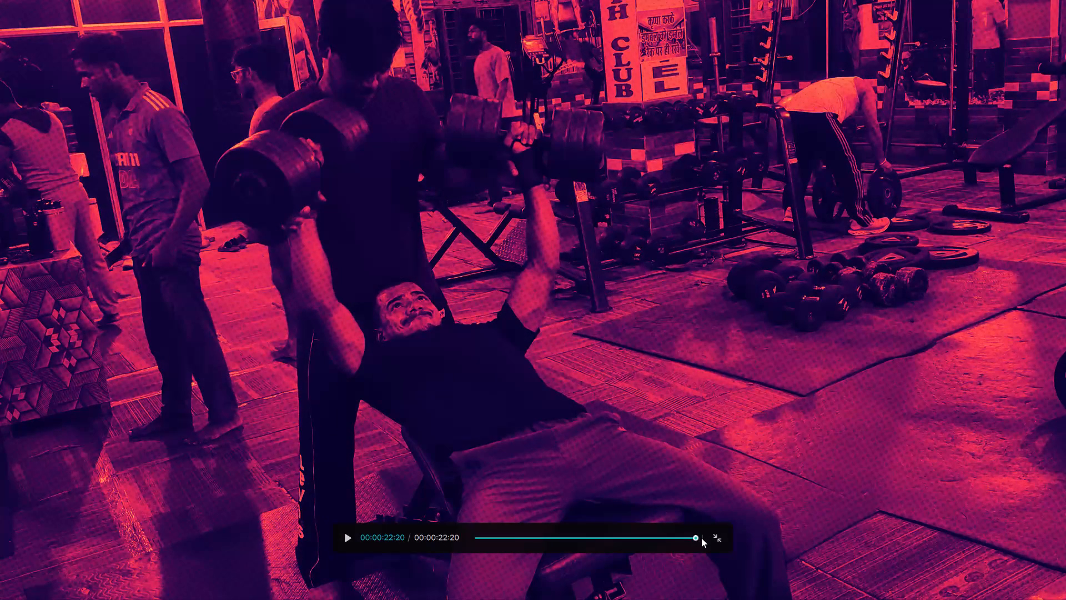
drag(693, 537, 315, 548)
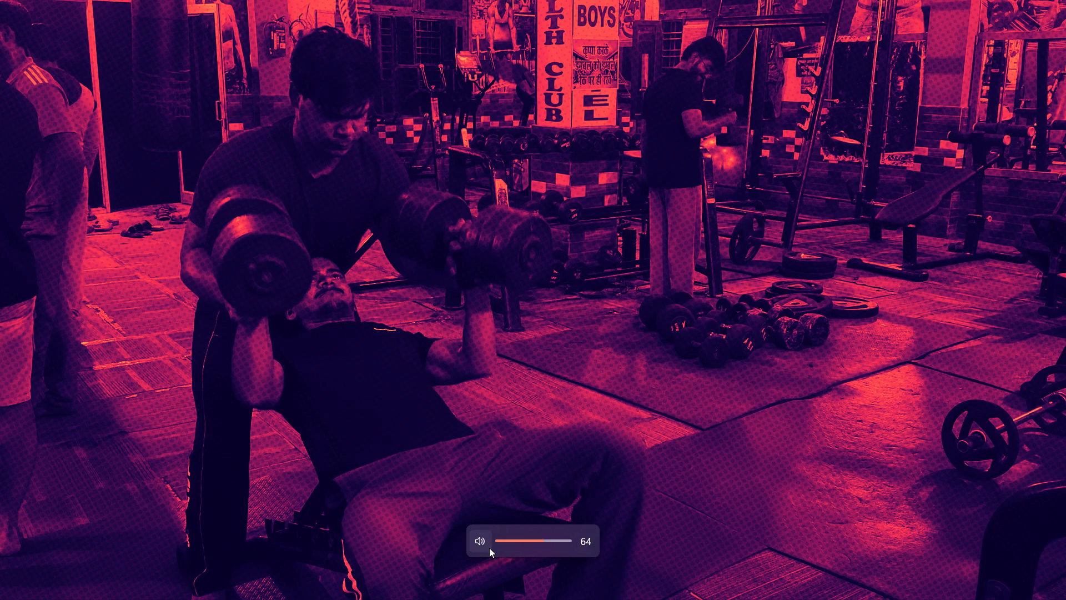
click(520, 417)
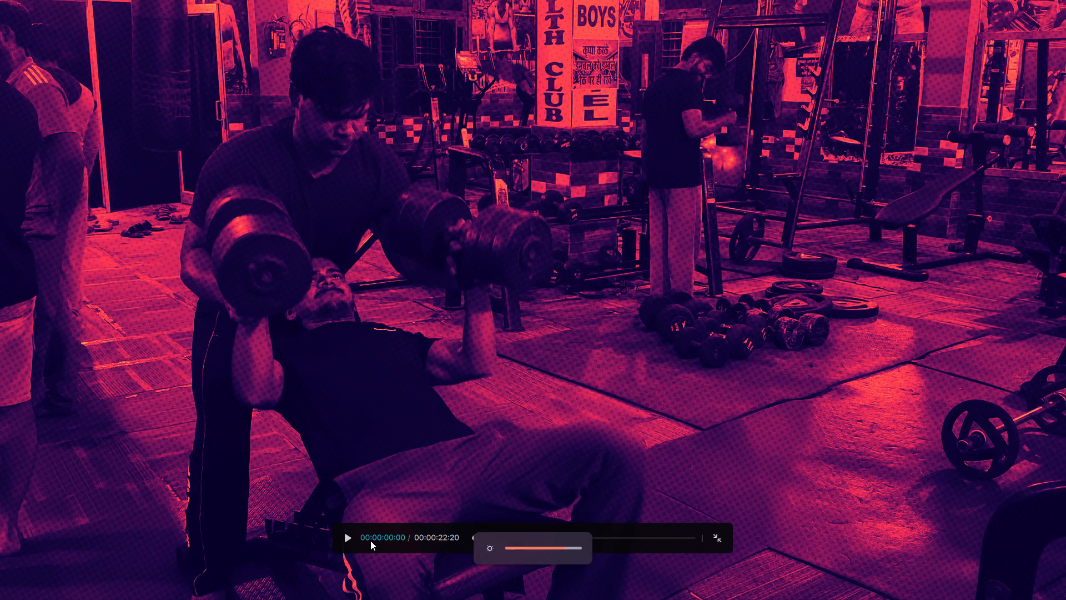
key(space)
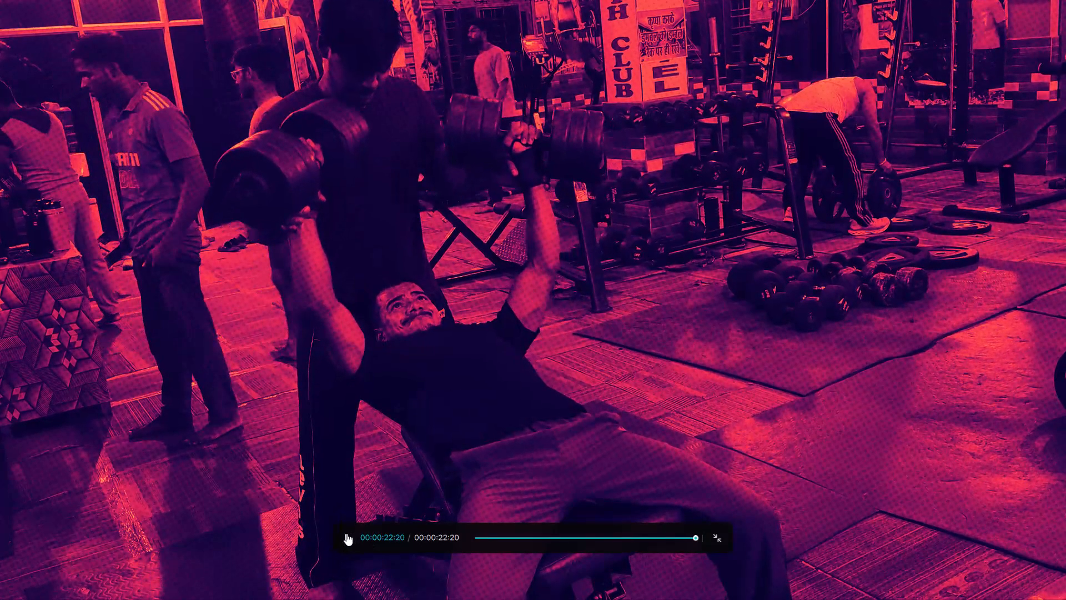
click(345, 533)
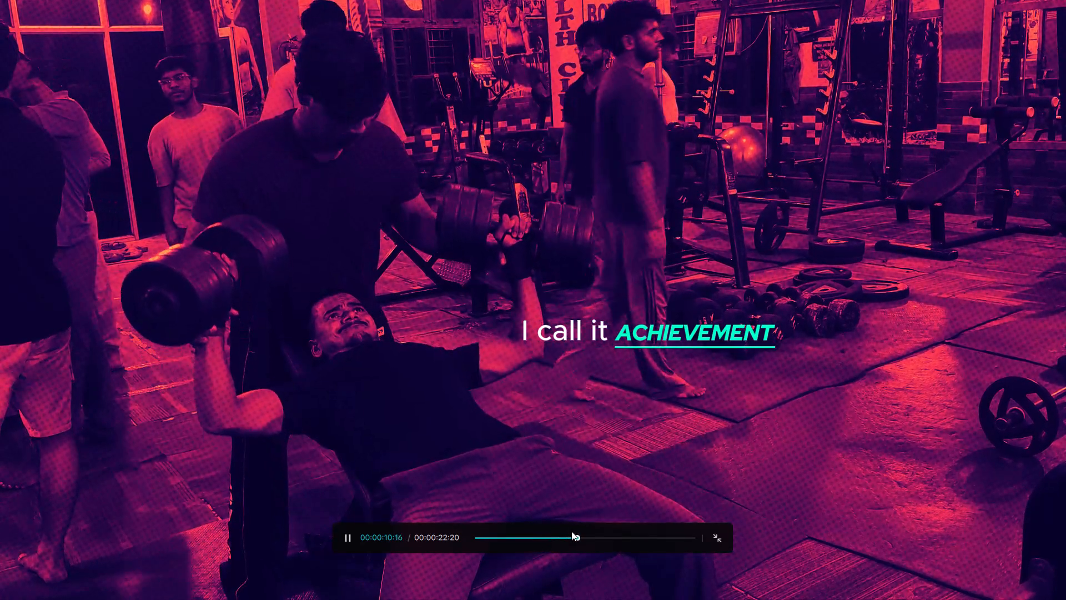
drag(571, 531, 424, 537)
drag(506, 538, 415, 538)
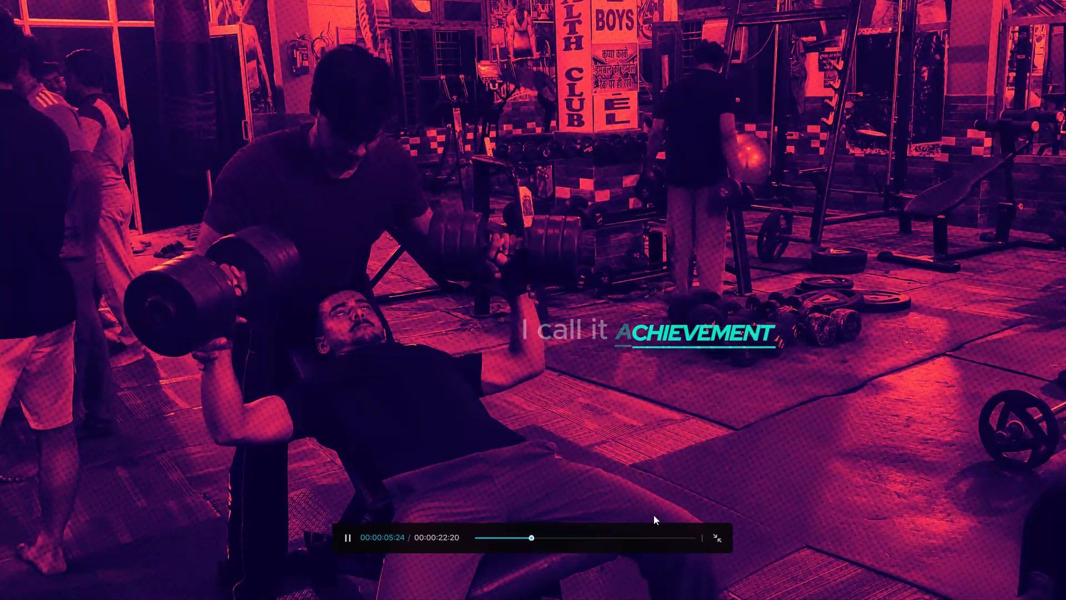
click(716, 533)
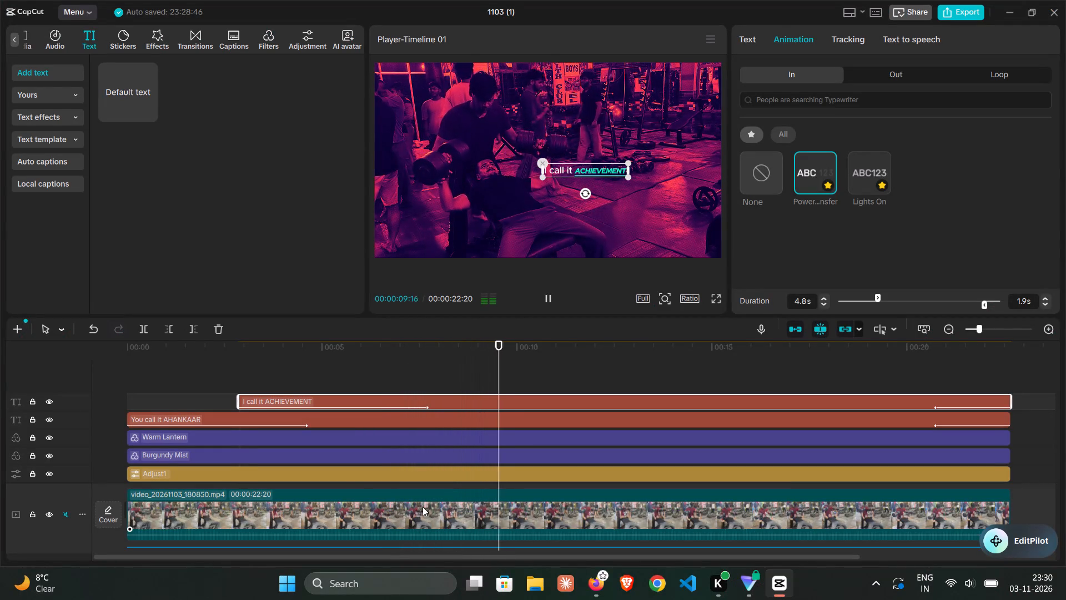
Play the timeline from the start, pause at 00:00:08:25, and trim the end of the You call it AHANKAAR title to that point.
click(536, 388)
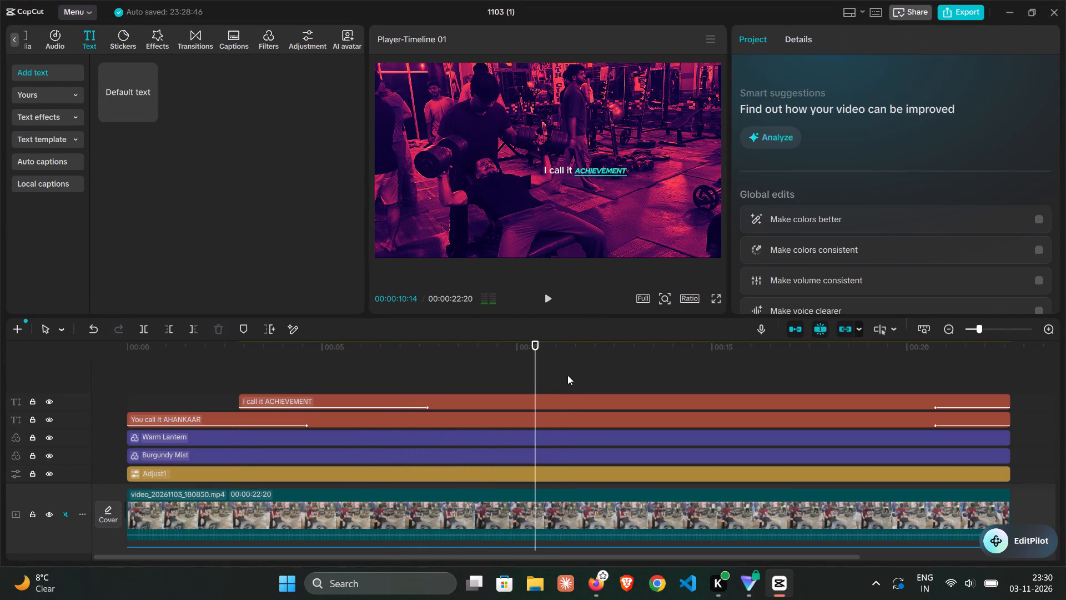
drag(537, 376, 125, 362)
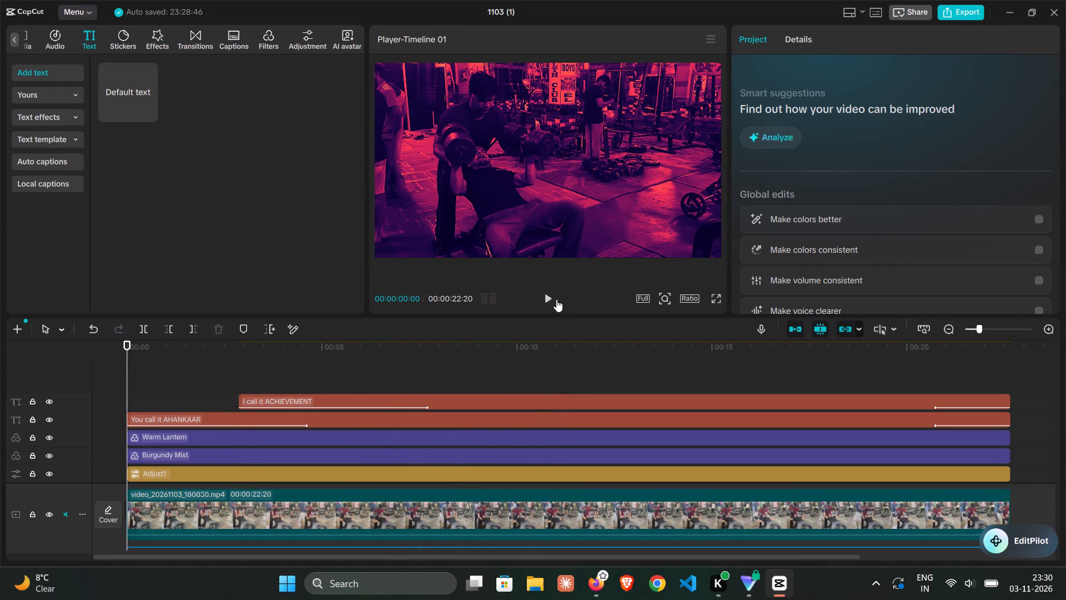
click(551, 299)
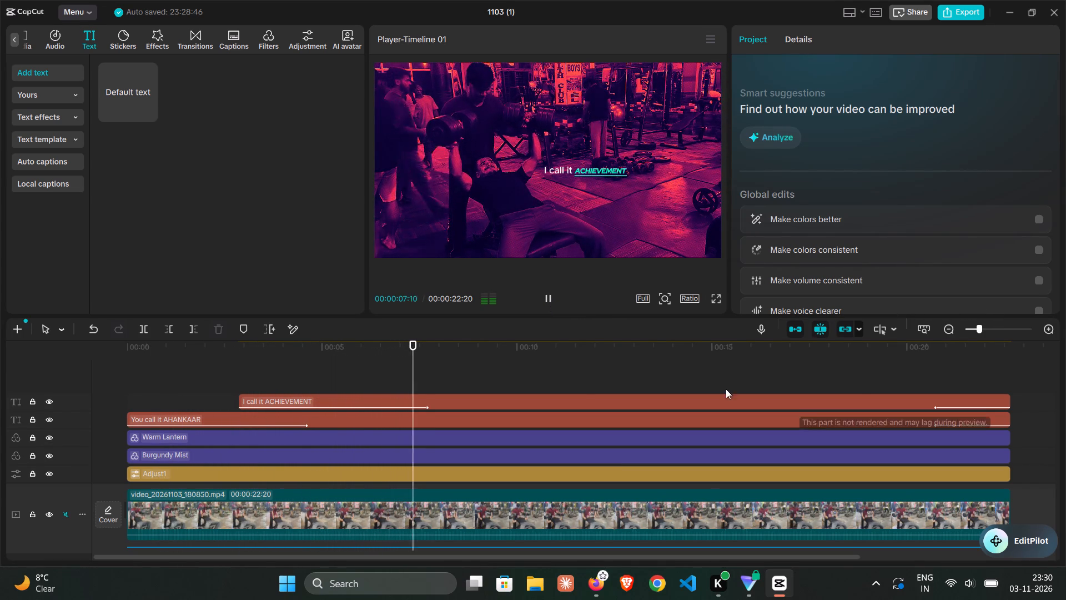
click(547, 301)
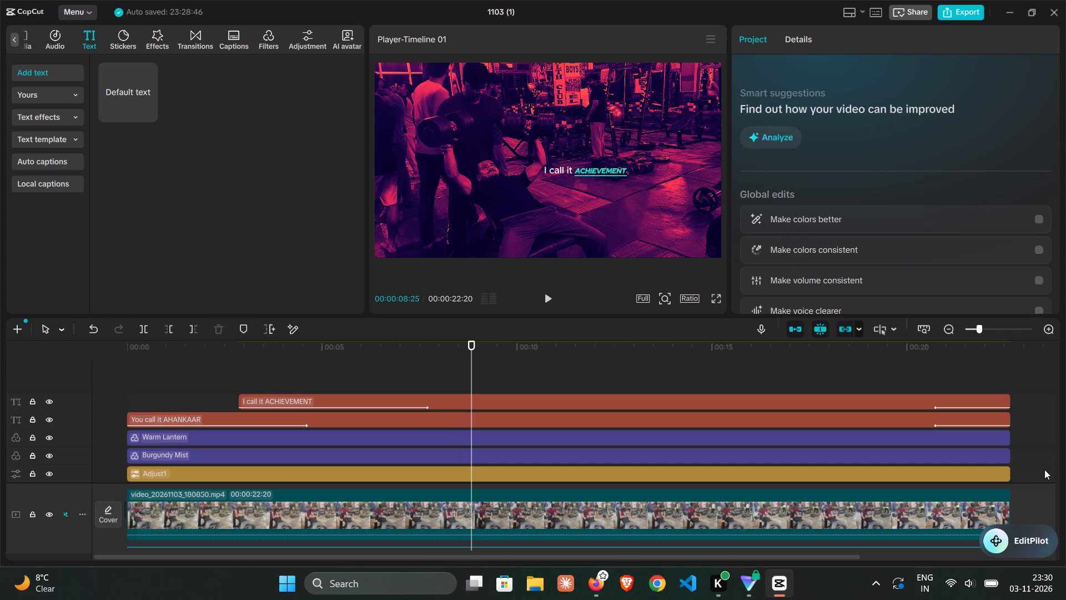
drag(1008, 419, 716, 396)
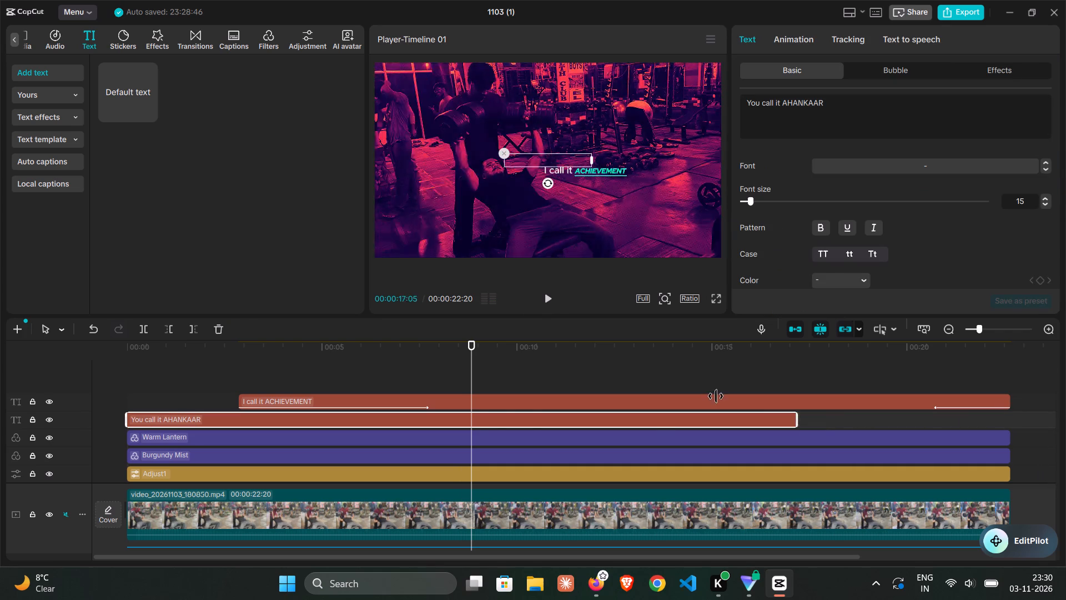
drag(716, 396, 466, 426)
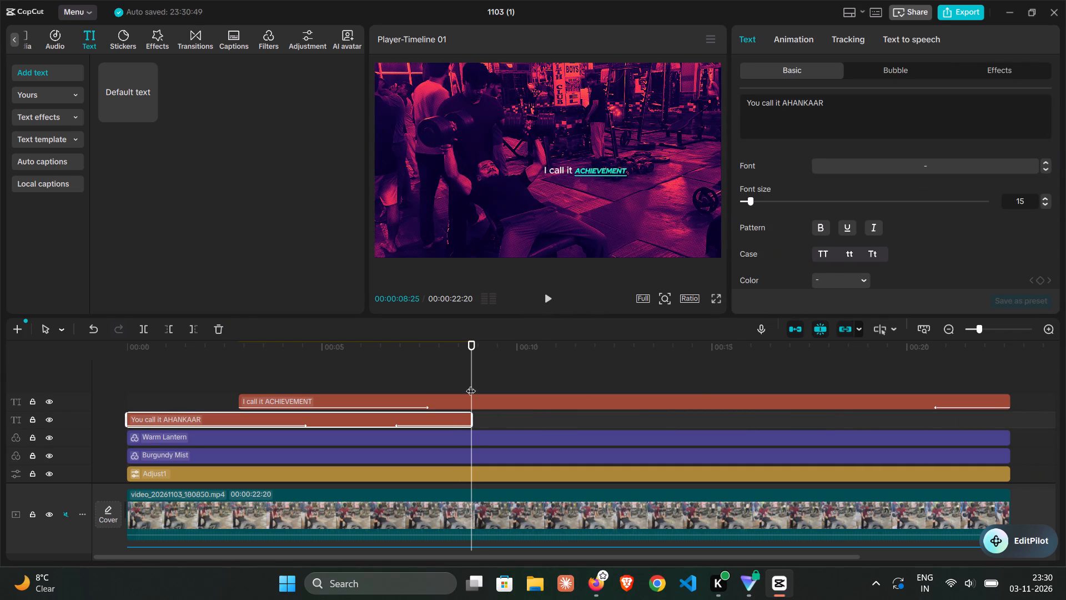
Replay the video from near the start, and extend the end of the You call it AHANKAAR title to the video's end.
drag(472, 344, 195, 358)
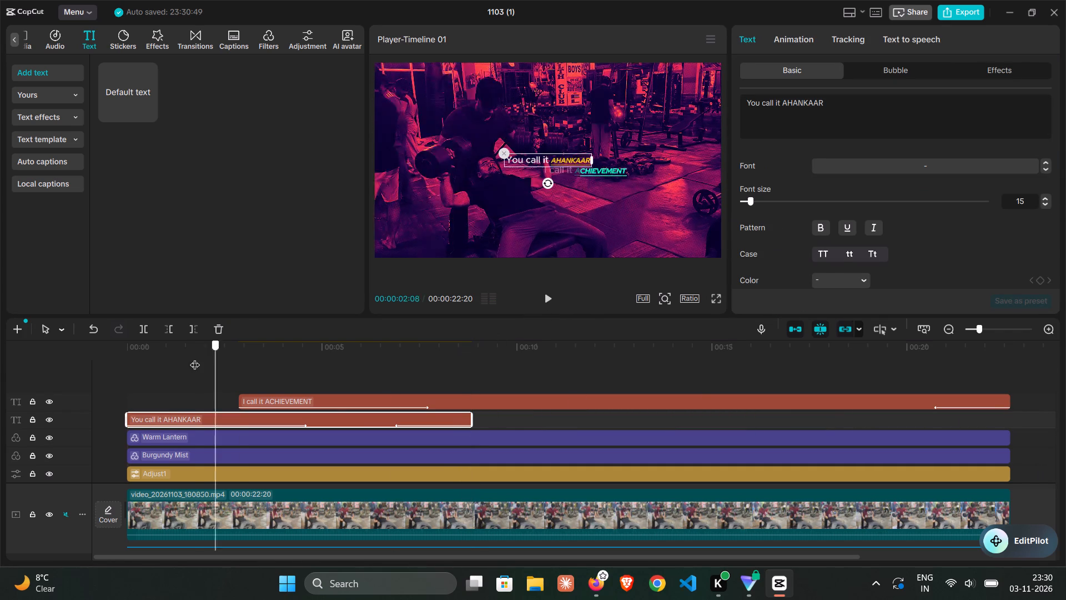
click(550, 299)
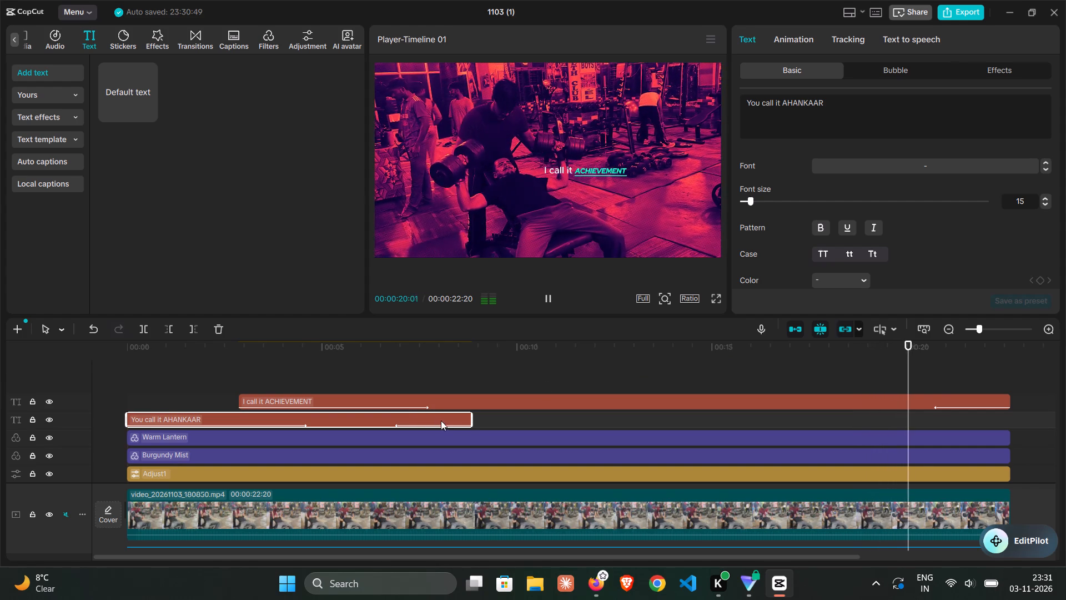
drag(469, 419, 886, 410)
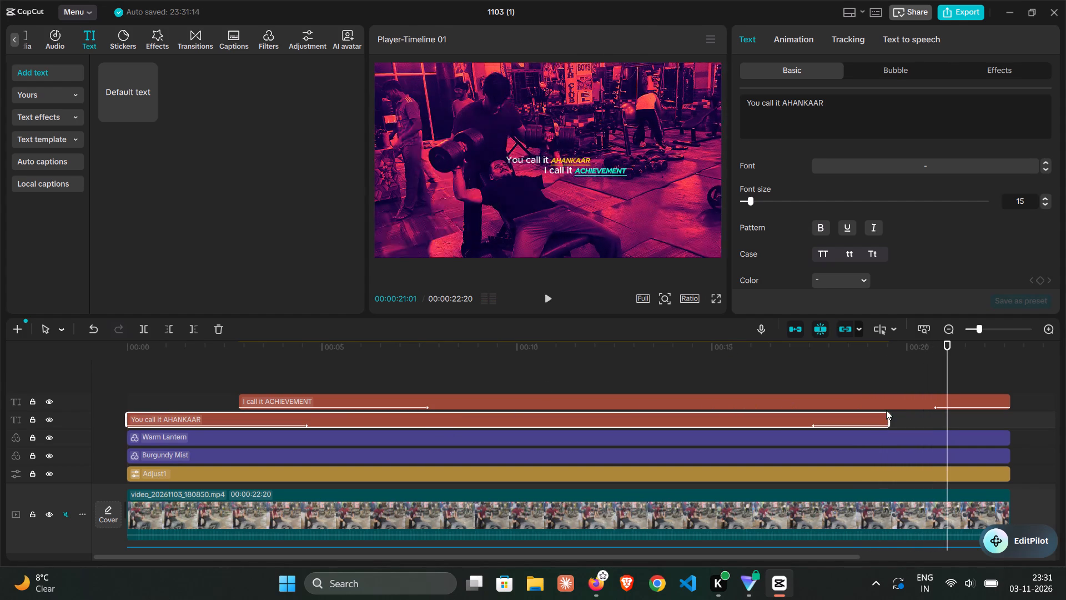
drag(891, 418, 991, 417)
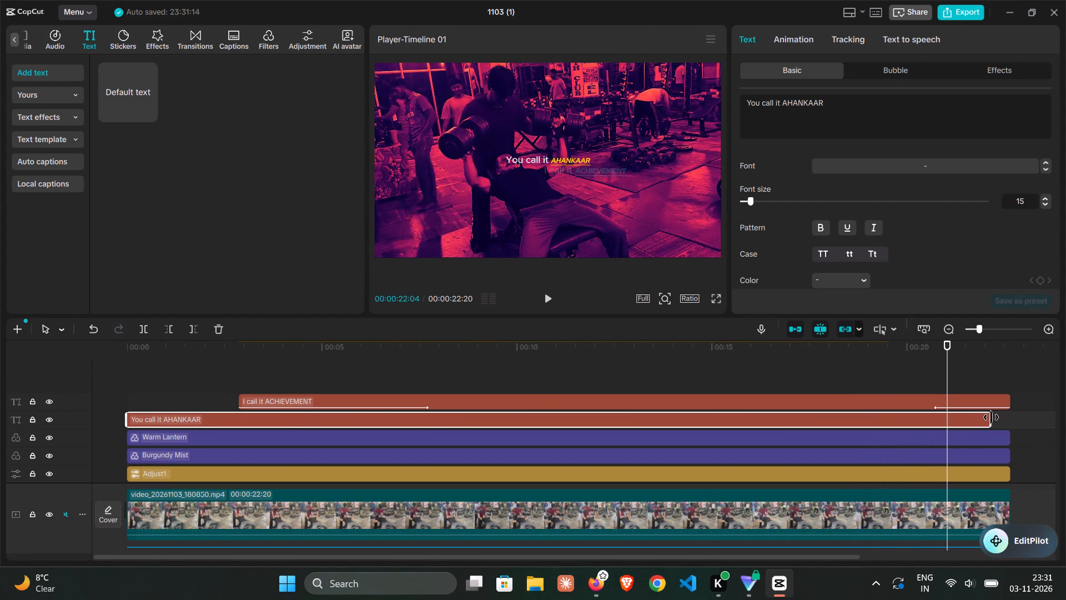
drag(991, 417, 1007, 417)
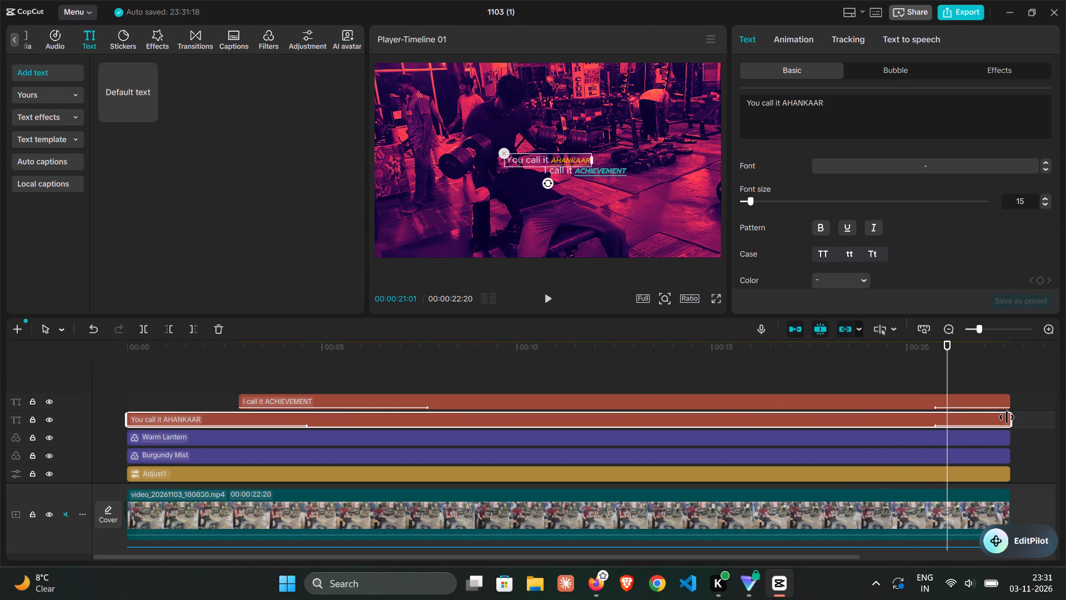
Play the whole video from the start to review the timing of both titles.
drag(952, 380, 0, 303)
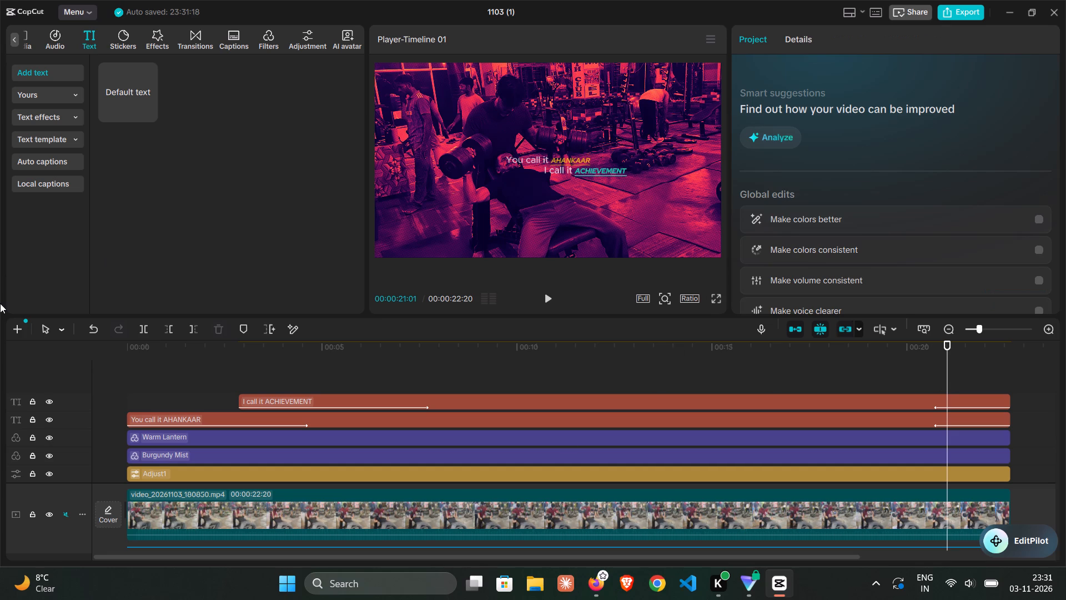
click(127, 394)
drag(946, 372, 120, 393)
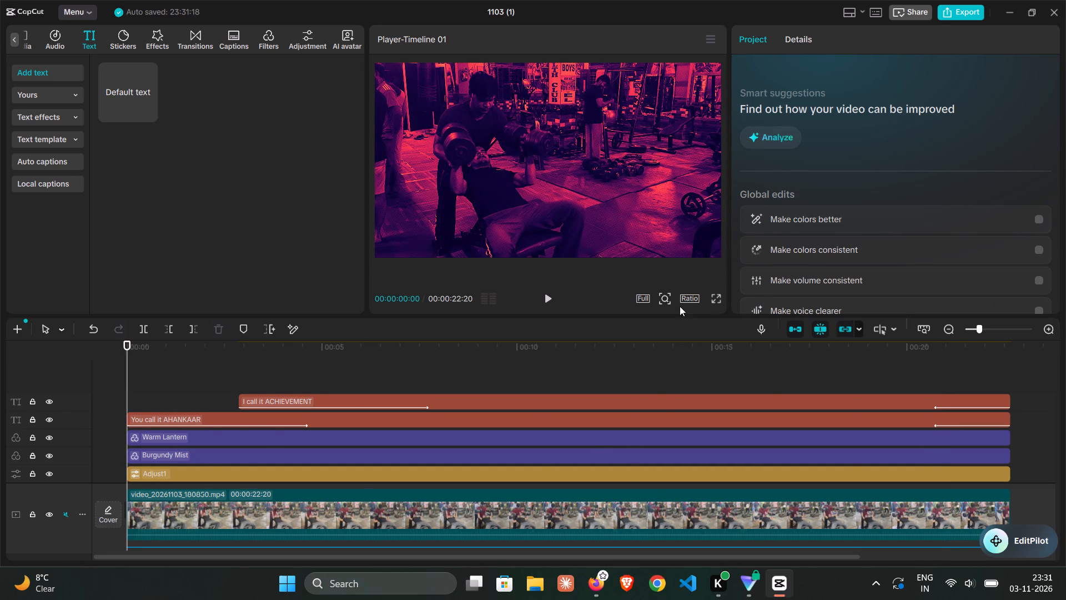
click(552, 296)
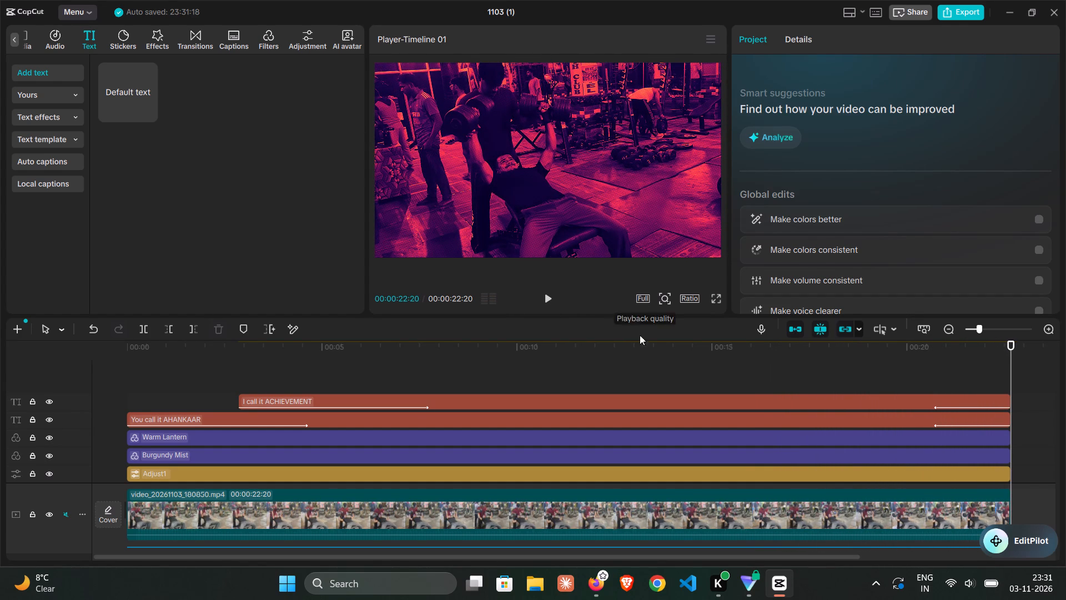
click(575, 372)
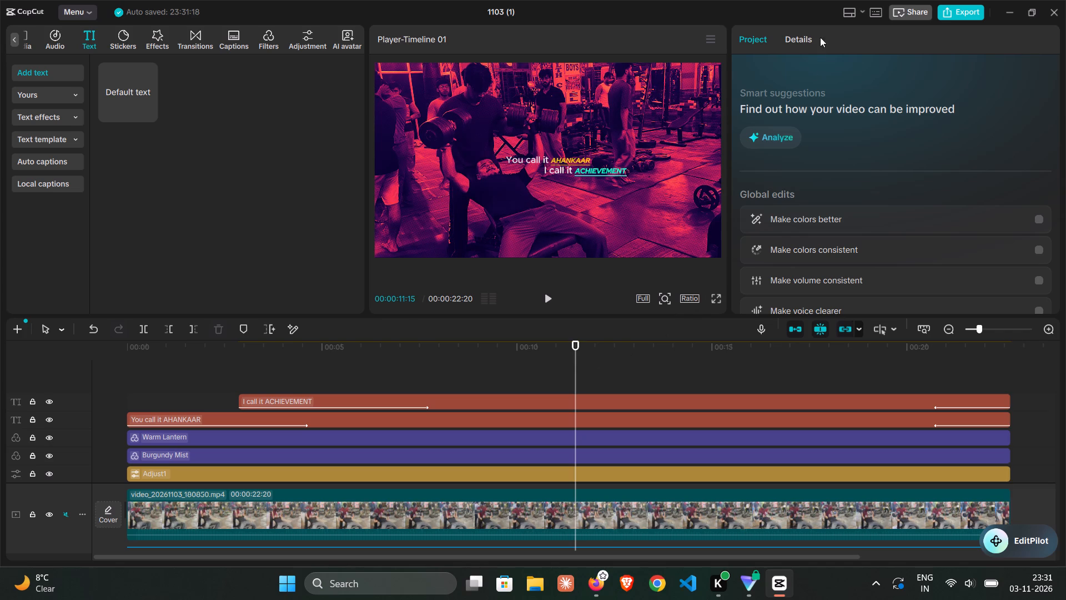
Open the export settings for the video and set the frame rate to 60fps.
click(946, 9)
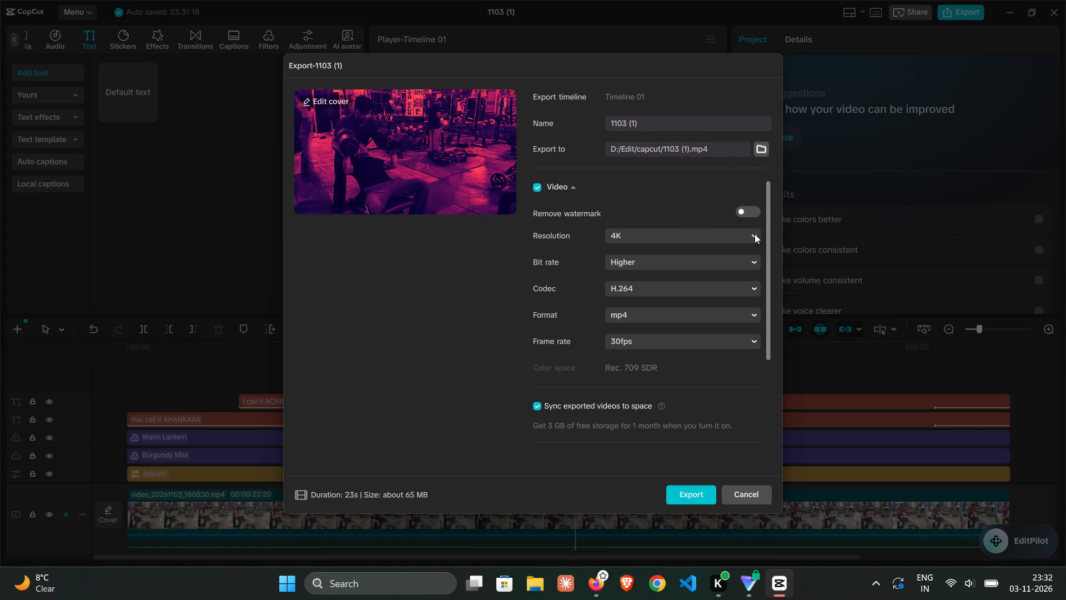
click(755, 266)
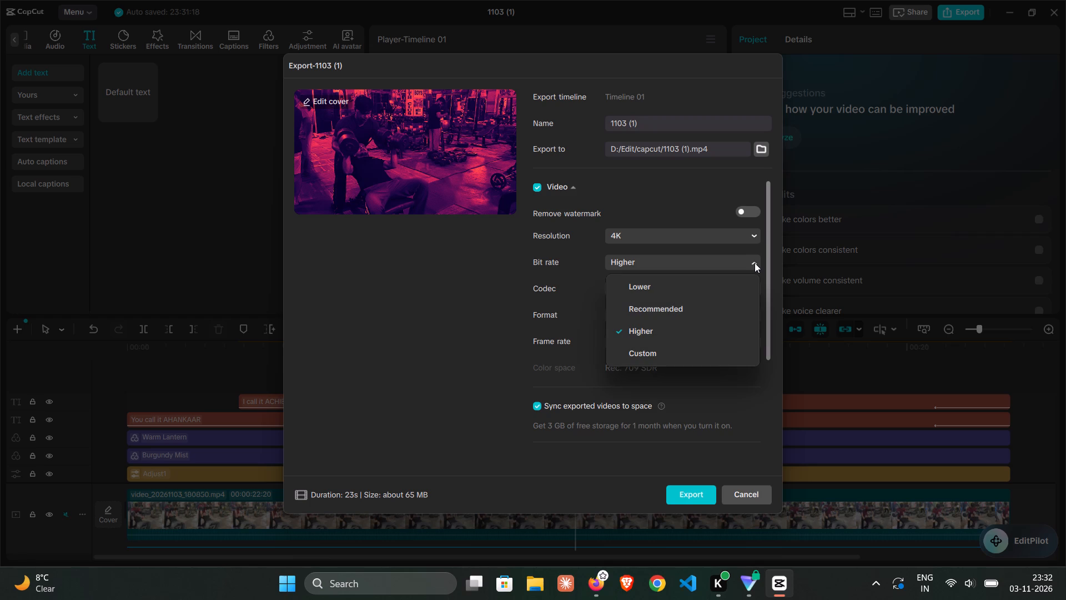
click(755, 263)
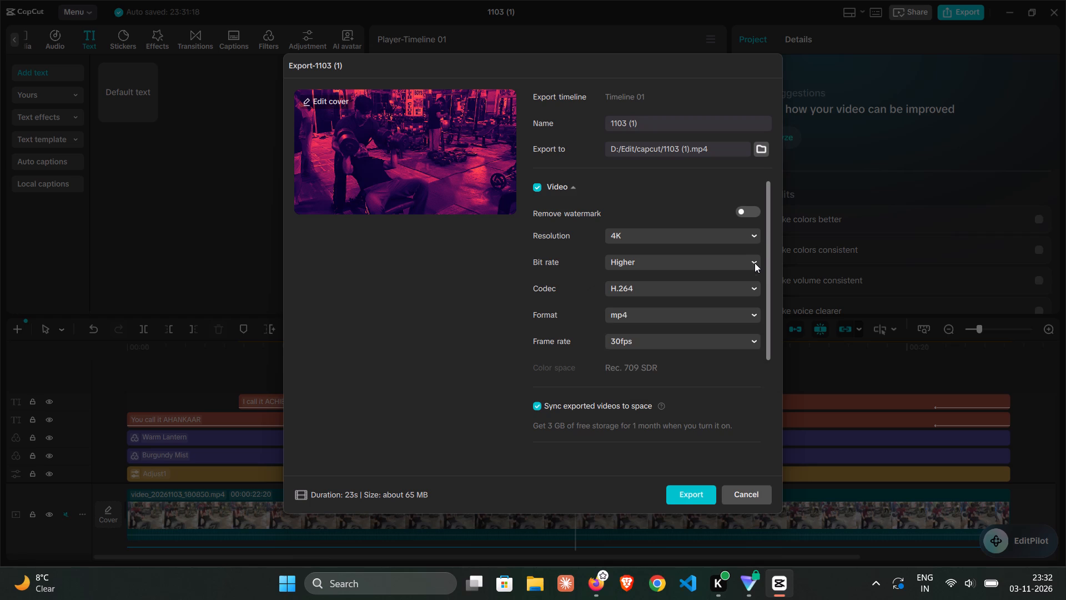
click(755, 341)
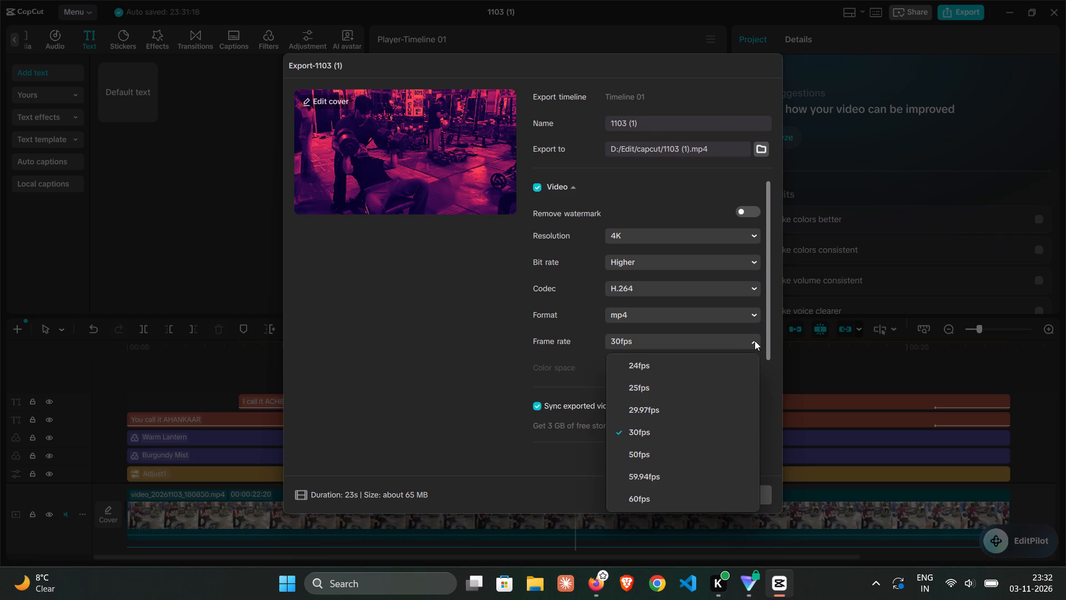
click(643, 499)
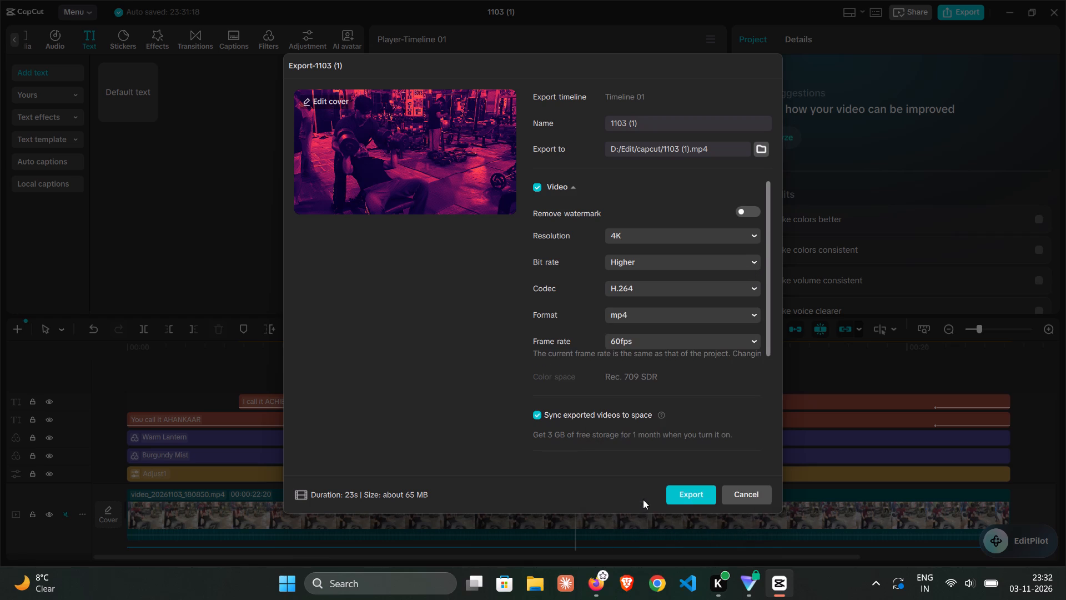
Review the format, bit rate and resolution choices and the remaining video and audio export settings.
click(755, 316)
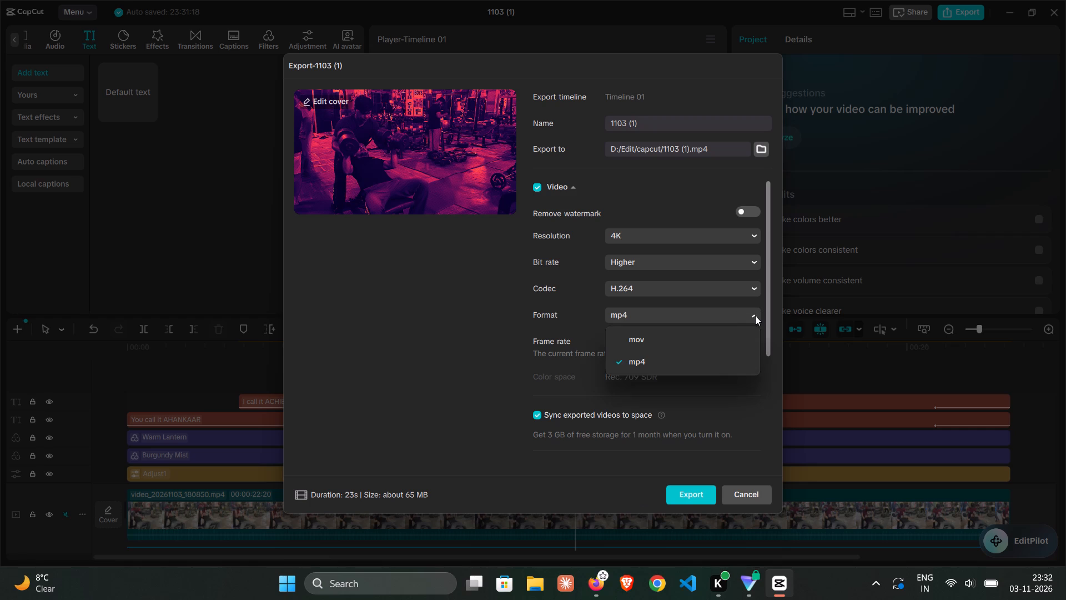
click(811, 376)
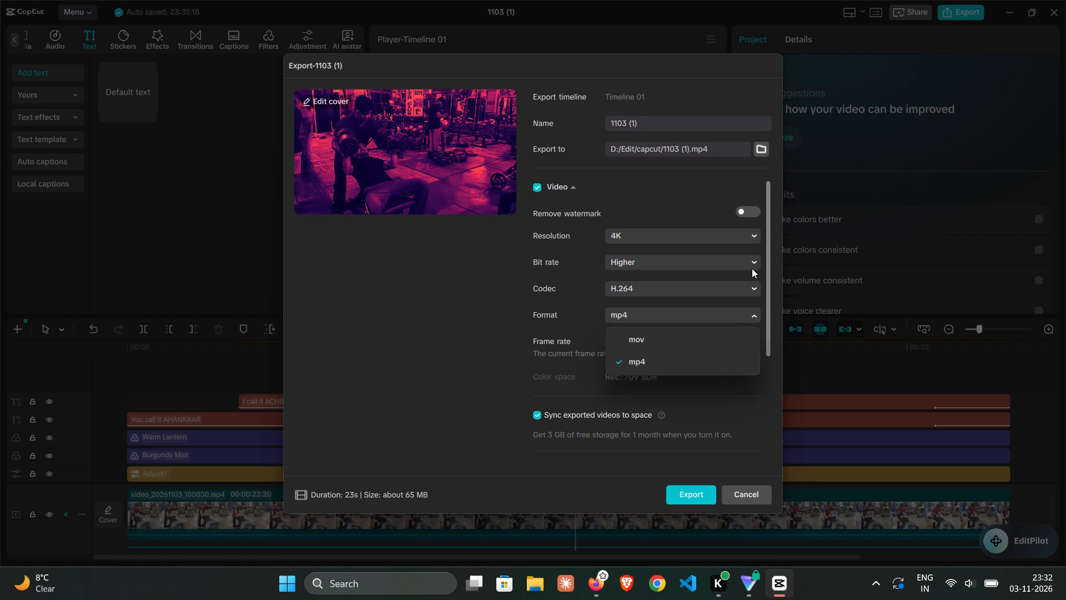
click(751, 267)
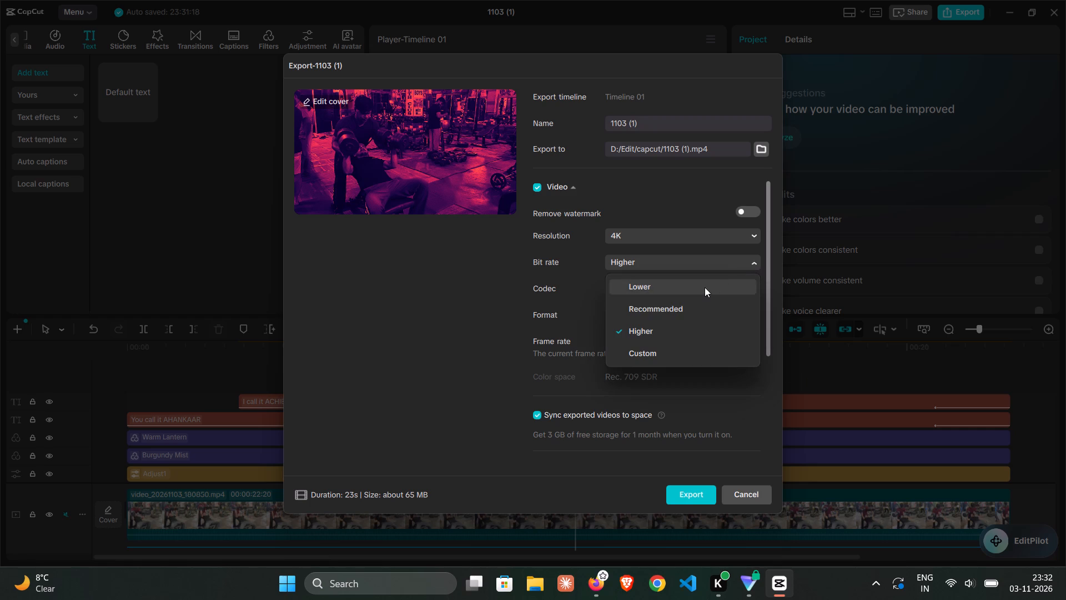
click(729, 231)
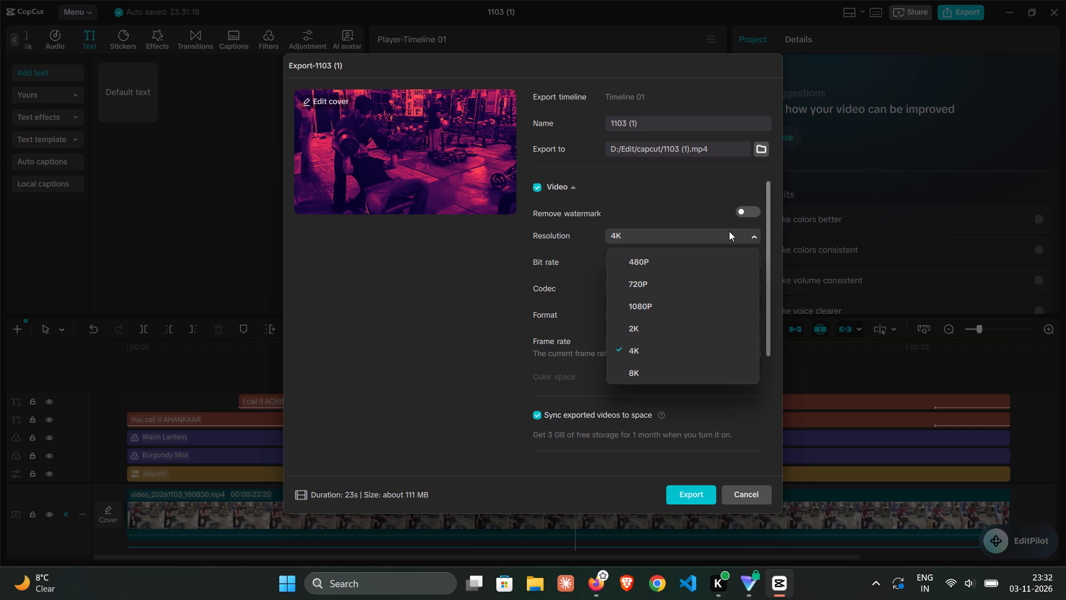
click(701, 213)
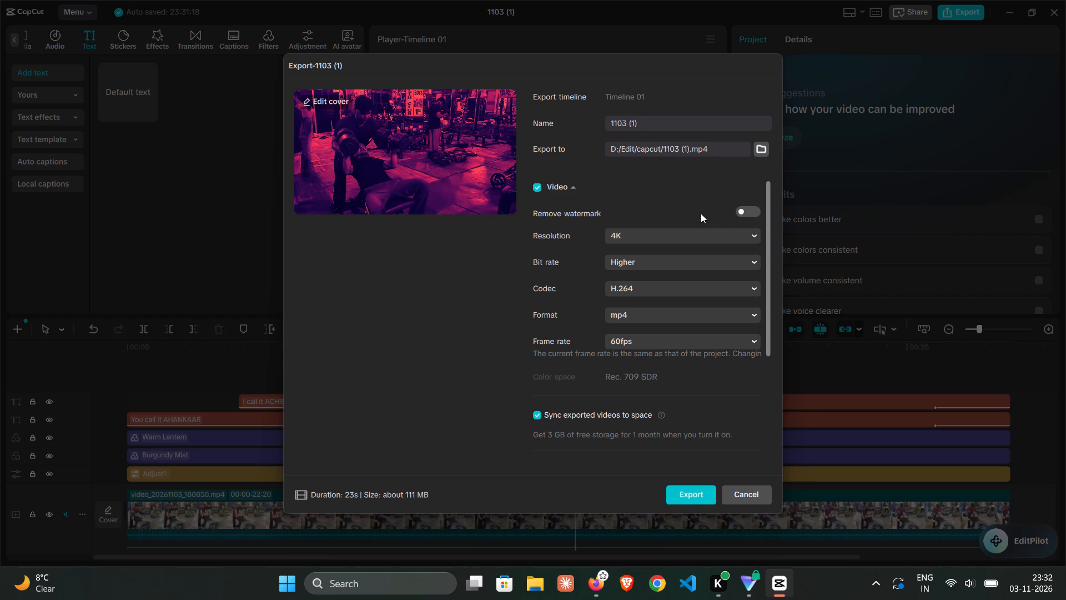
scroll(660, 332, down, 1)
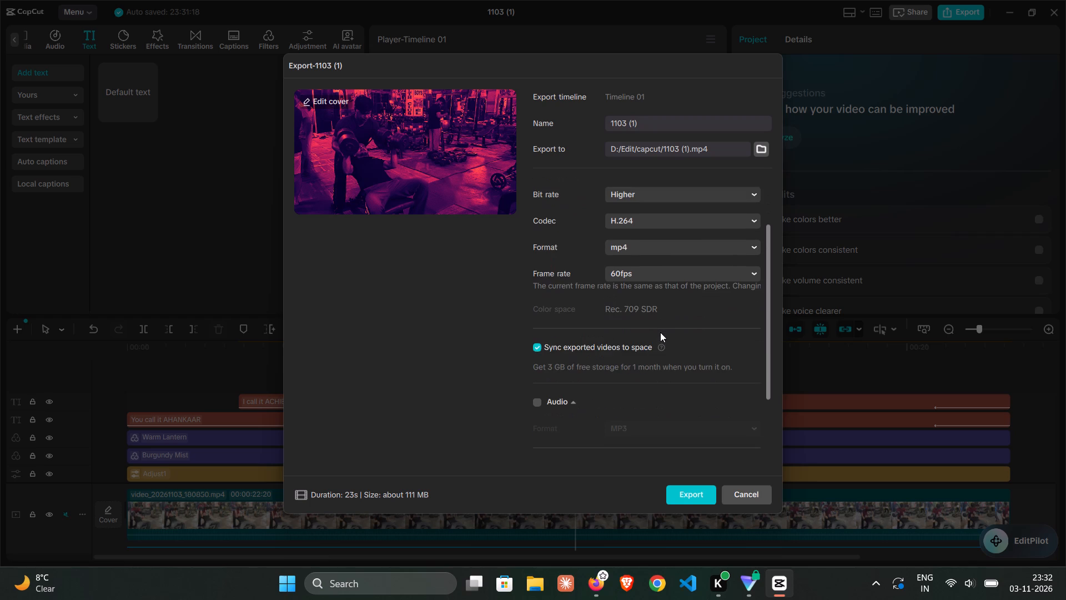
scroll(660, 332, up, 2)
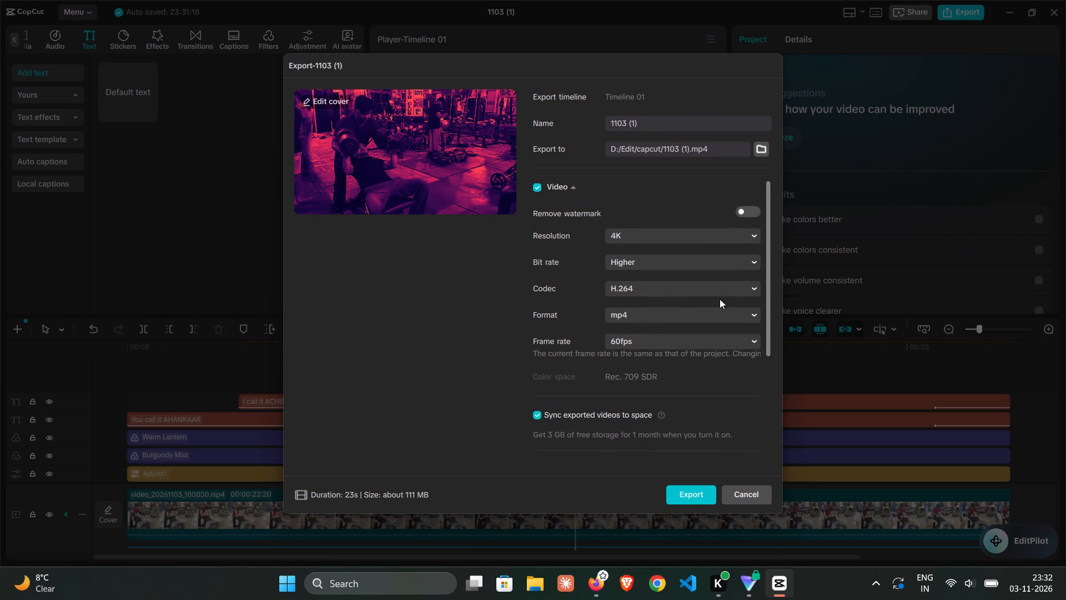